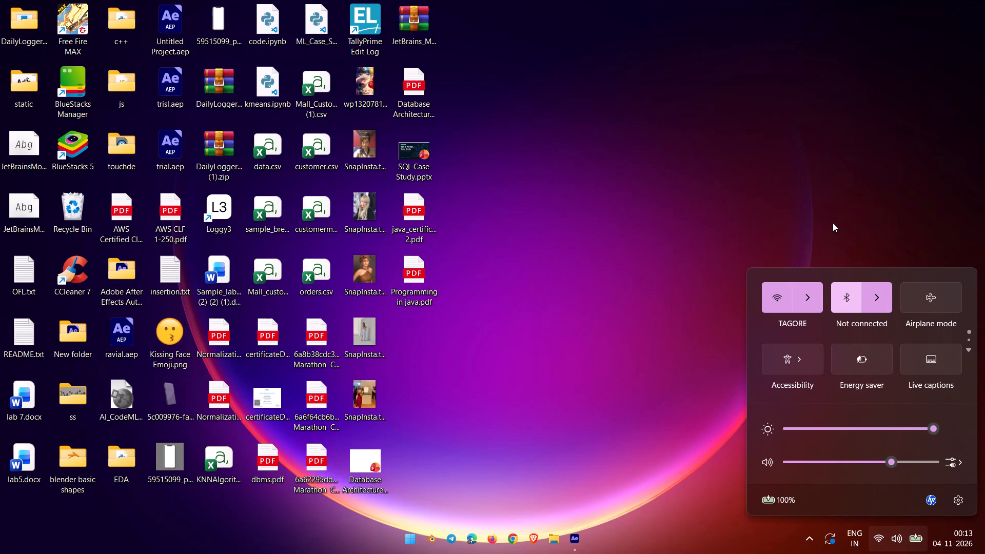
Dismiss the quick settings flyout and switch to Adobe After Effects.
left_click_drag(833, 223, 884, 210)
left_click(730, 186)
left_click_drag(720, 0, 0, 553)
left_click_drag(982, 319, 984, 222)
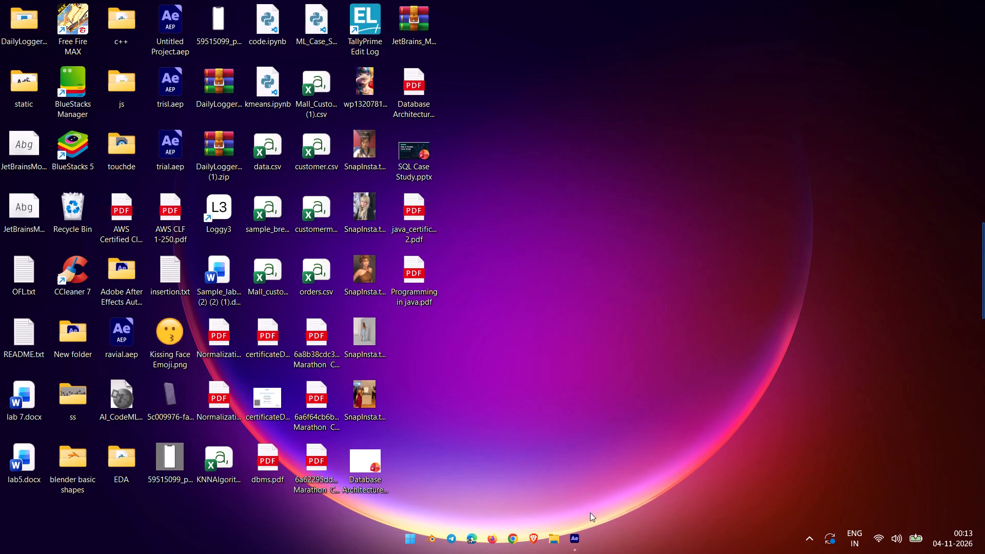
left_click(573, 536)
Clear the existing Effects & Presets search and search the effects for "dissol".
left_click_drag(619, 386, 617, 405)
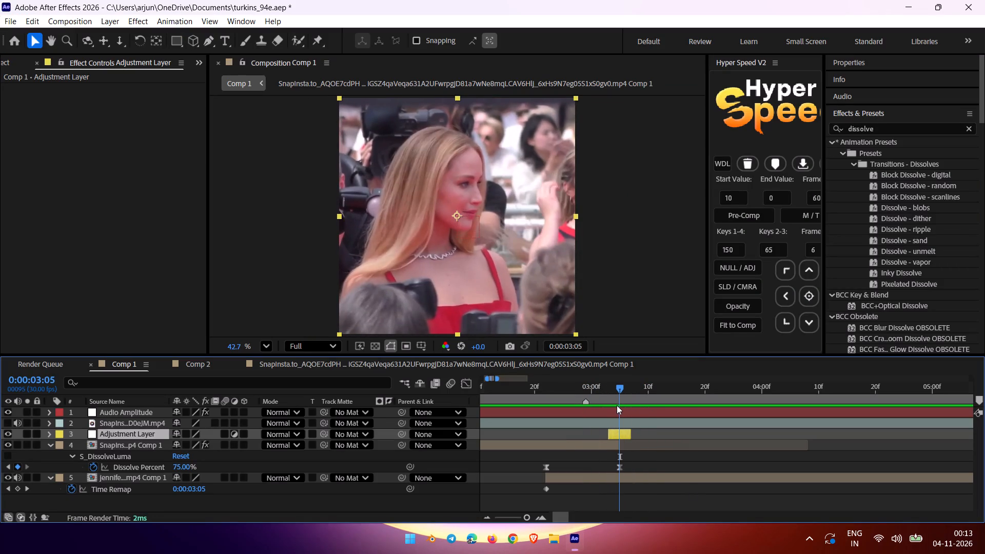
left_click_drag(617, 405, 618, 405)
scroll(897, 253, "down", 1)
scroll(891, 203, "up", 1)
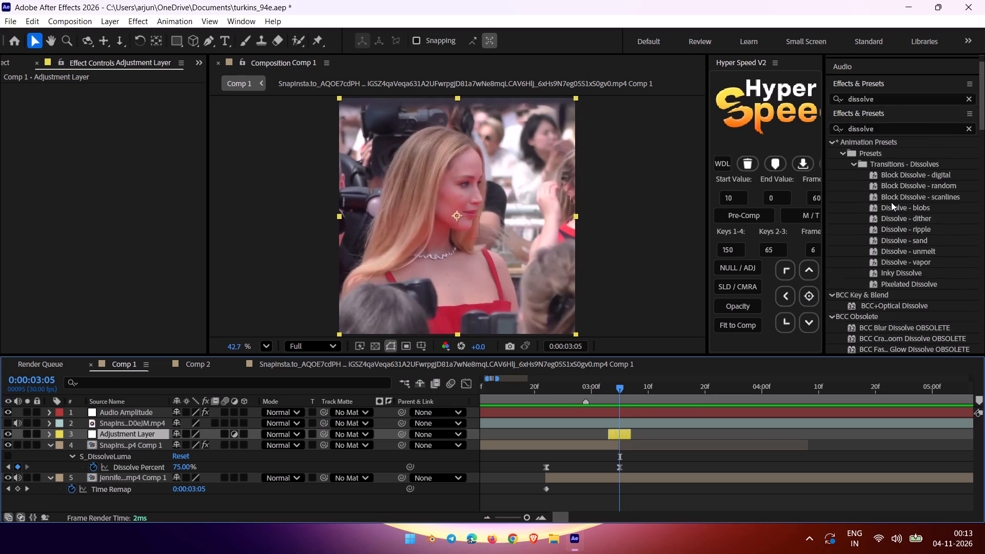
scroll(891, 202, "up", 1)
left_click(973, 128)
left_click(963, 128)
left_click(951, 128)
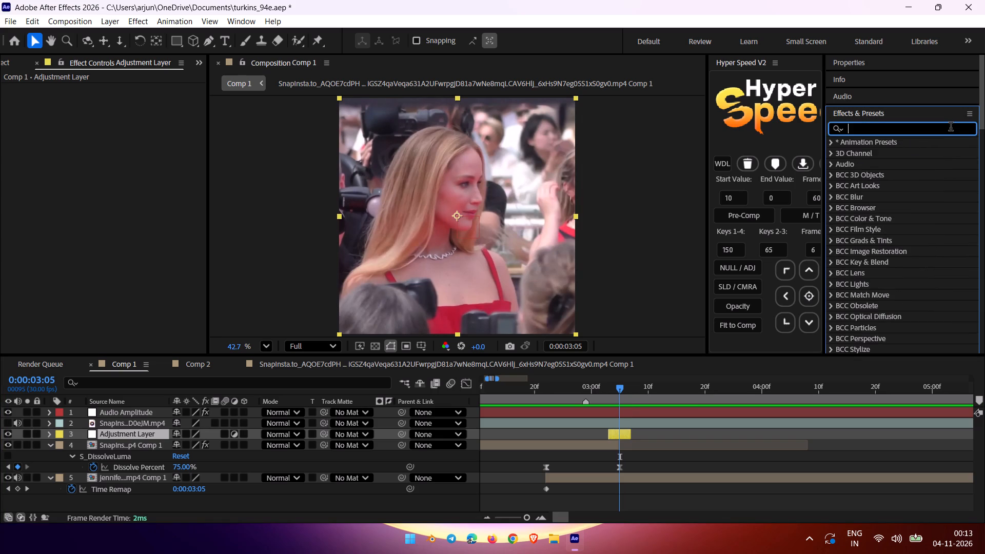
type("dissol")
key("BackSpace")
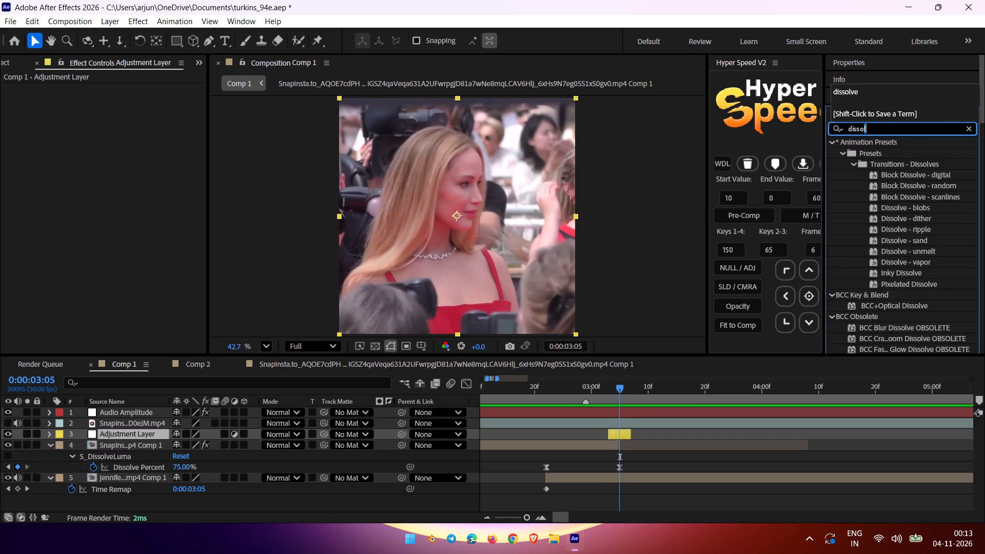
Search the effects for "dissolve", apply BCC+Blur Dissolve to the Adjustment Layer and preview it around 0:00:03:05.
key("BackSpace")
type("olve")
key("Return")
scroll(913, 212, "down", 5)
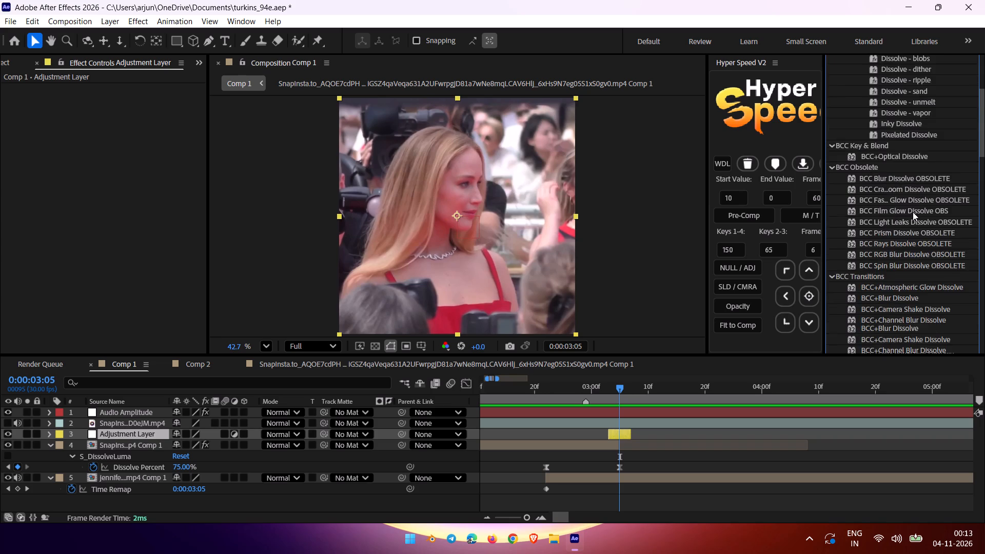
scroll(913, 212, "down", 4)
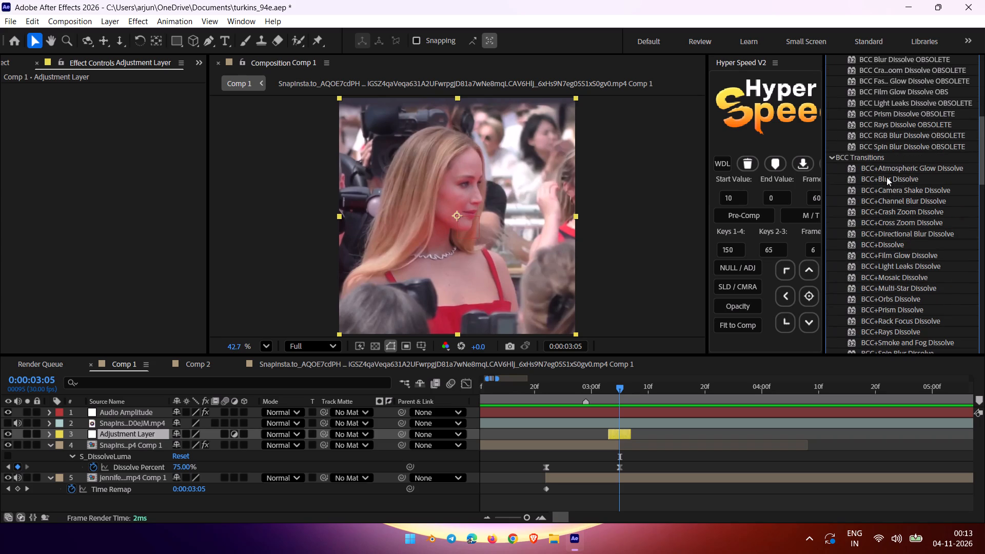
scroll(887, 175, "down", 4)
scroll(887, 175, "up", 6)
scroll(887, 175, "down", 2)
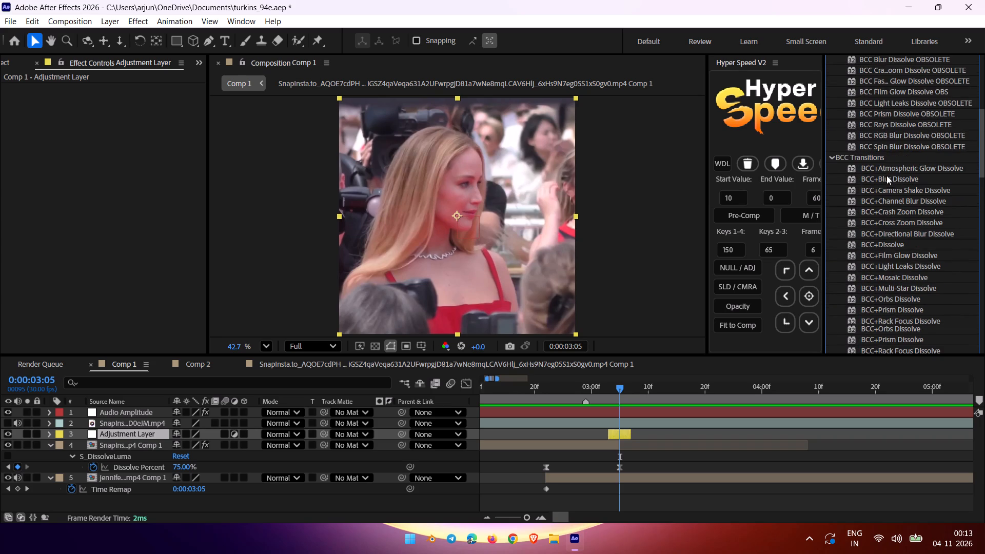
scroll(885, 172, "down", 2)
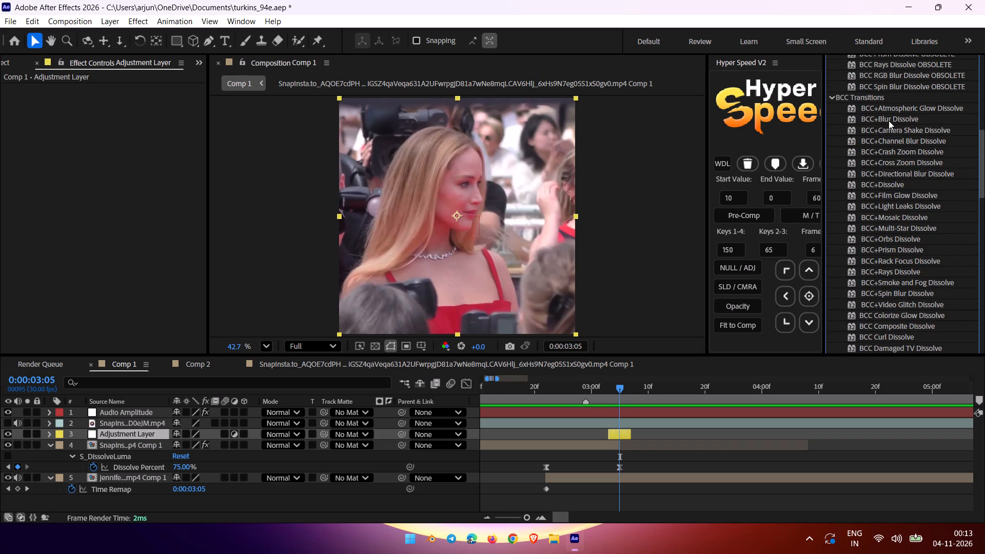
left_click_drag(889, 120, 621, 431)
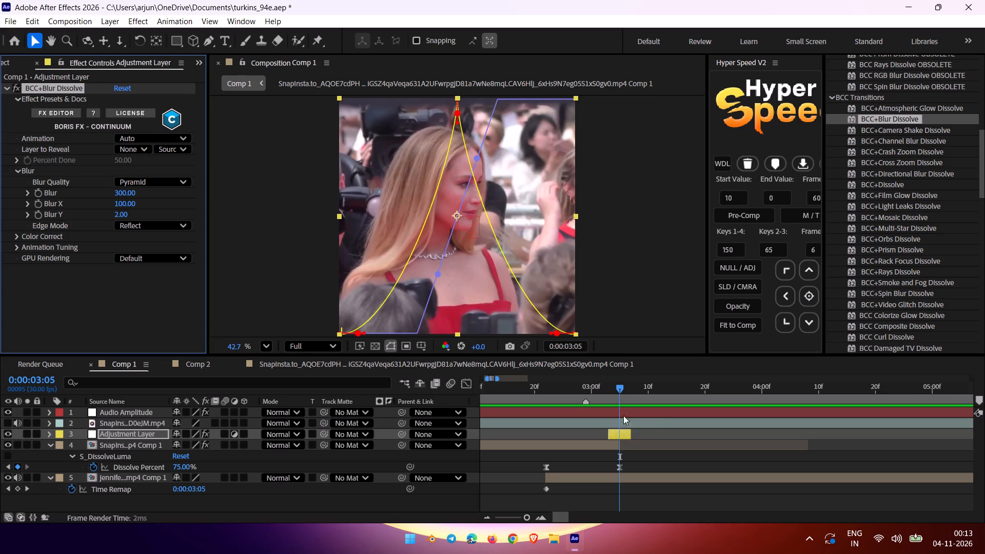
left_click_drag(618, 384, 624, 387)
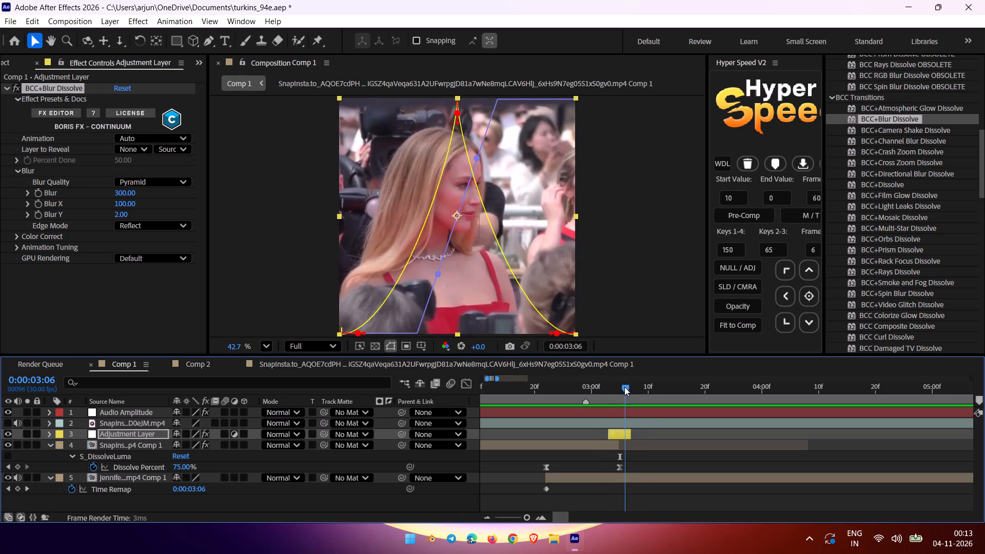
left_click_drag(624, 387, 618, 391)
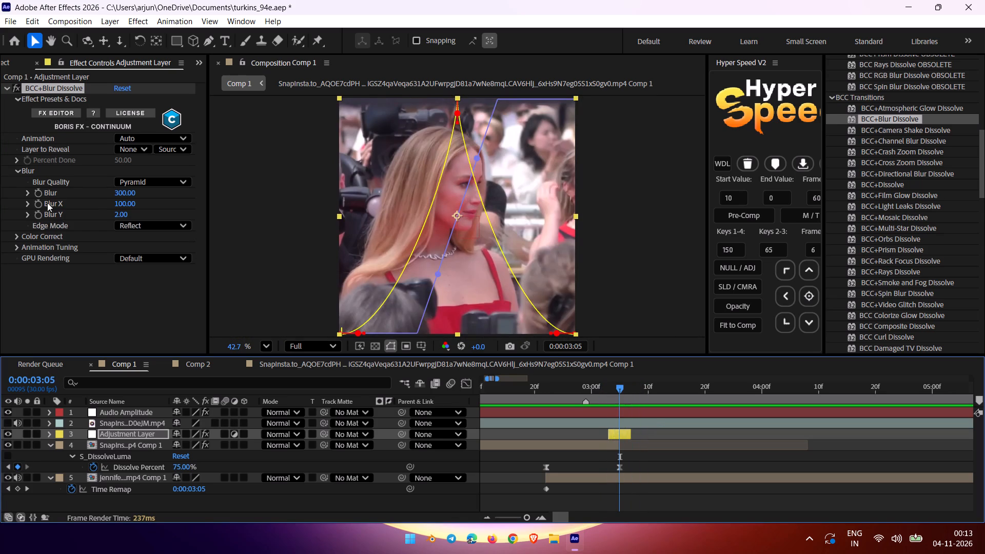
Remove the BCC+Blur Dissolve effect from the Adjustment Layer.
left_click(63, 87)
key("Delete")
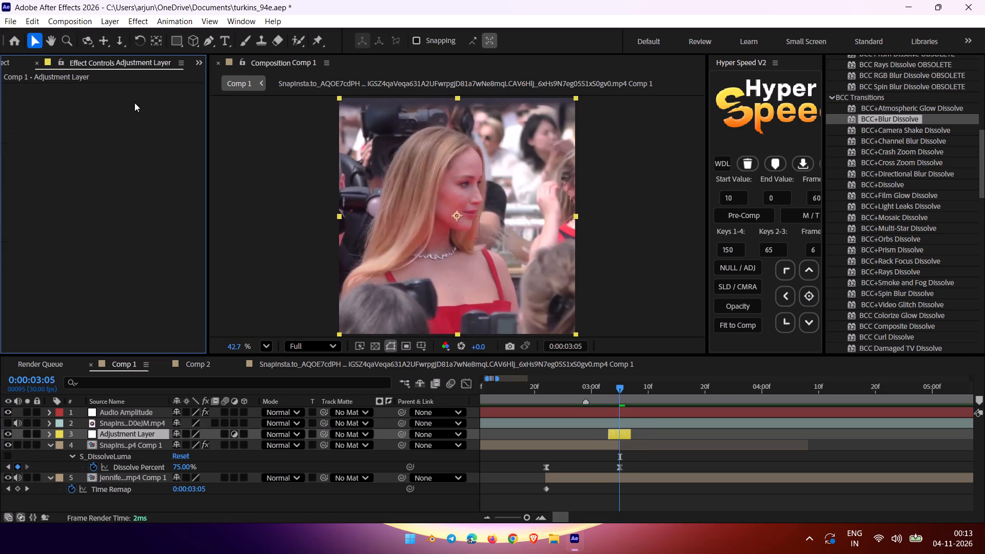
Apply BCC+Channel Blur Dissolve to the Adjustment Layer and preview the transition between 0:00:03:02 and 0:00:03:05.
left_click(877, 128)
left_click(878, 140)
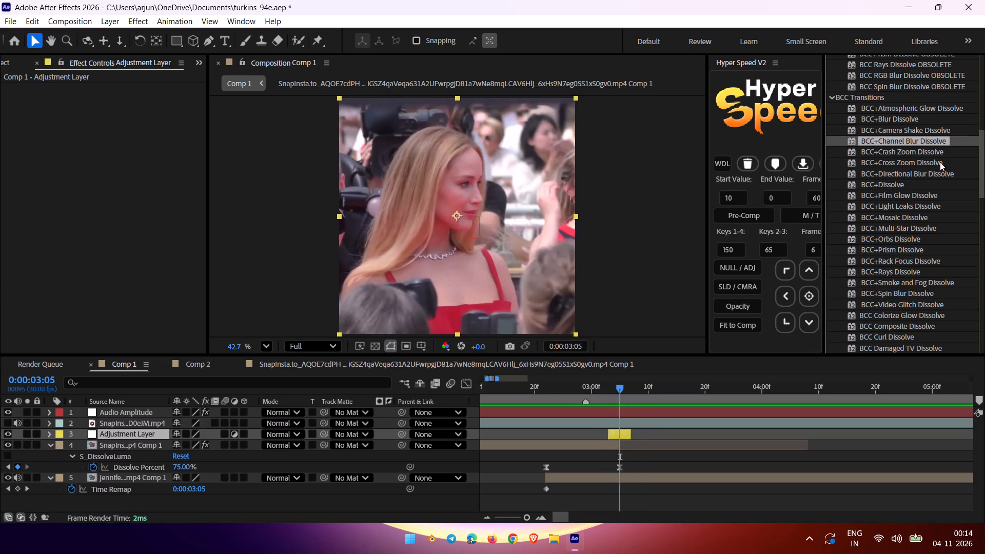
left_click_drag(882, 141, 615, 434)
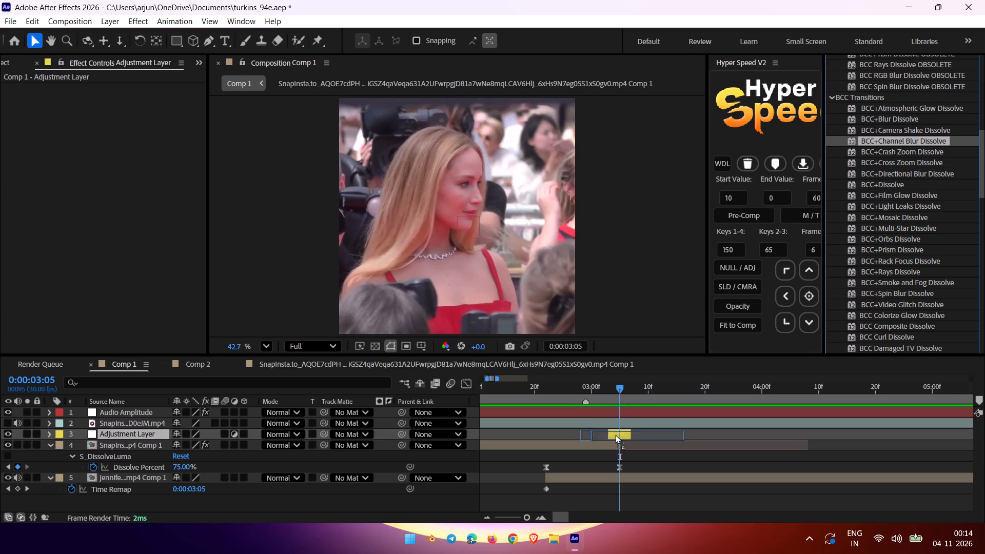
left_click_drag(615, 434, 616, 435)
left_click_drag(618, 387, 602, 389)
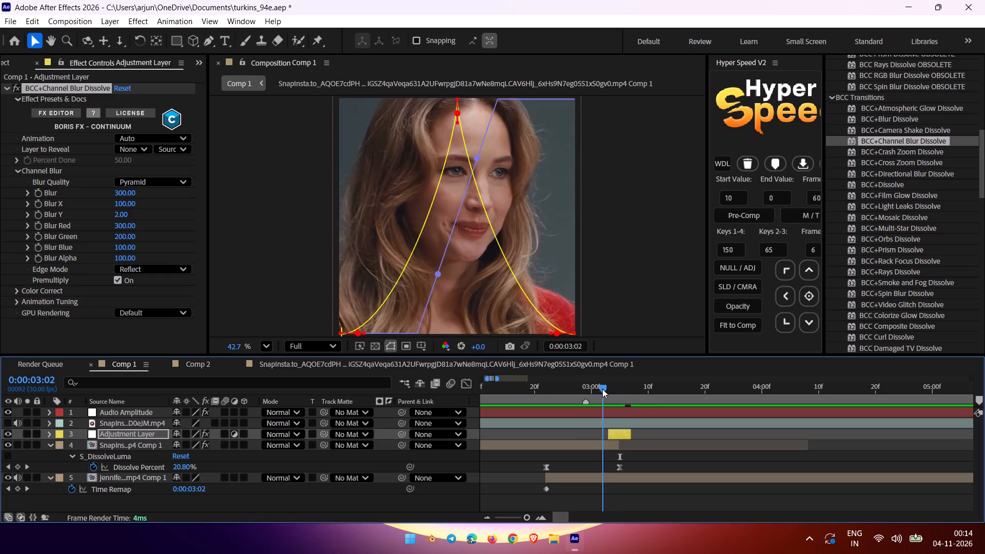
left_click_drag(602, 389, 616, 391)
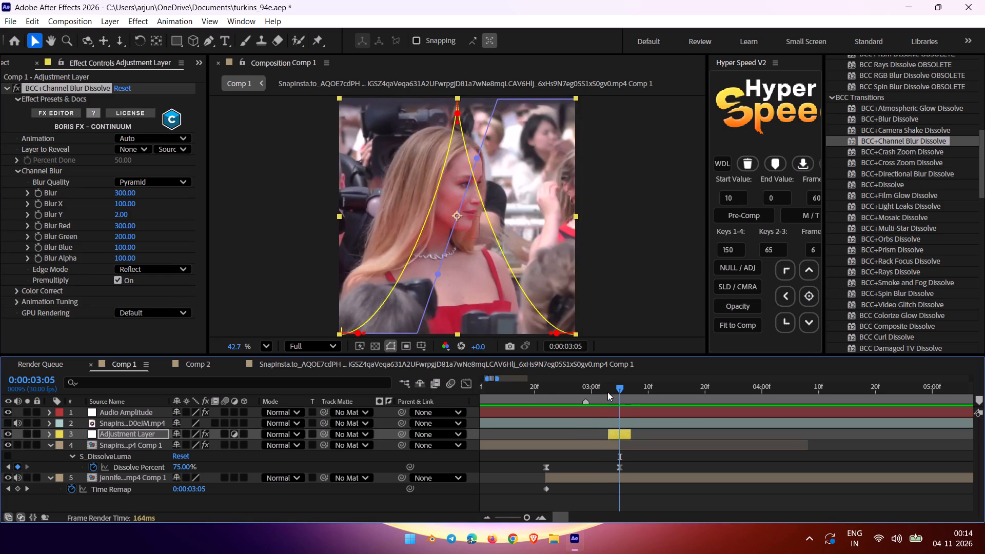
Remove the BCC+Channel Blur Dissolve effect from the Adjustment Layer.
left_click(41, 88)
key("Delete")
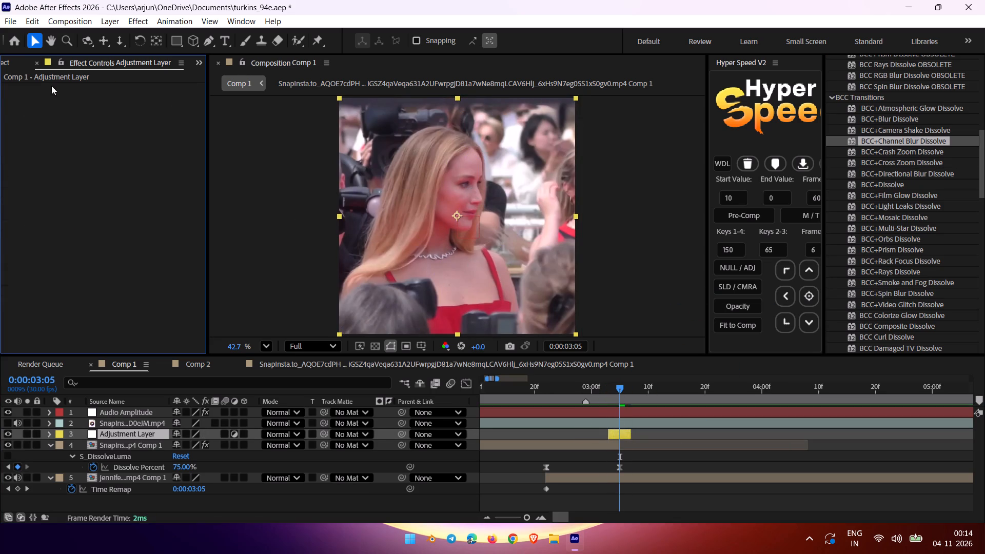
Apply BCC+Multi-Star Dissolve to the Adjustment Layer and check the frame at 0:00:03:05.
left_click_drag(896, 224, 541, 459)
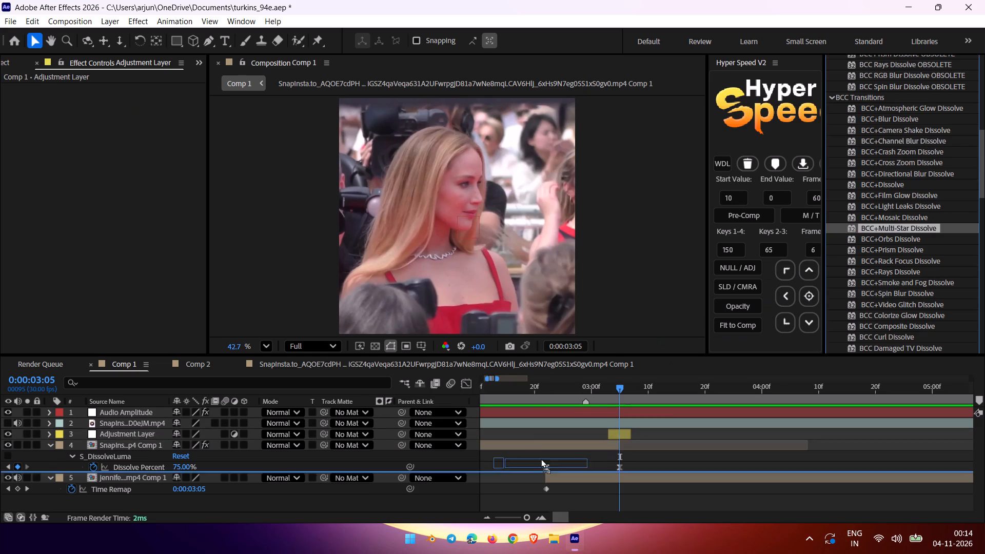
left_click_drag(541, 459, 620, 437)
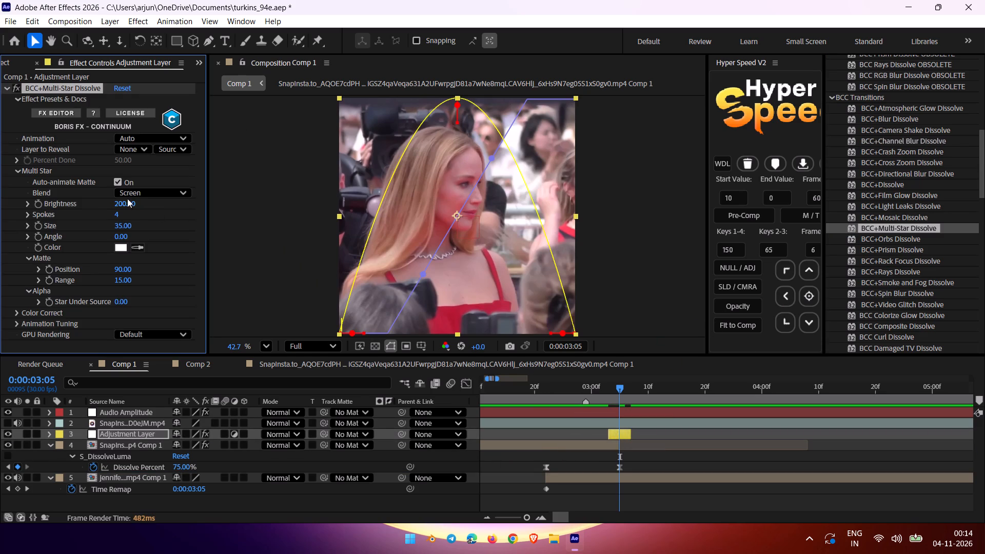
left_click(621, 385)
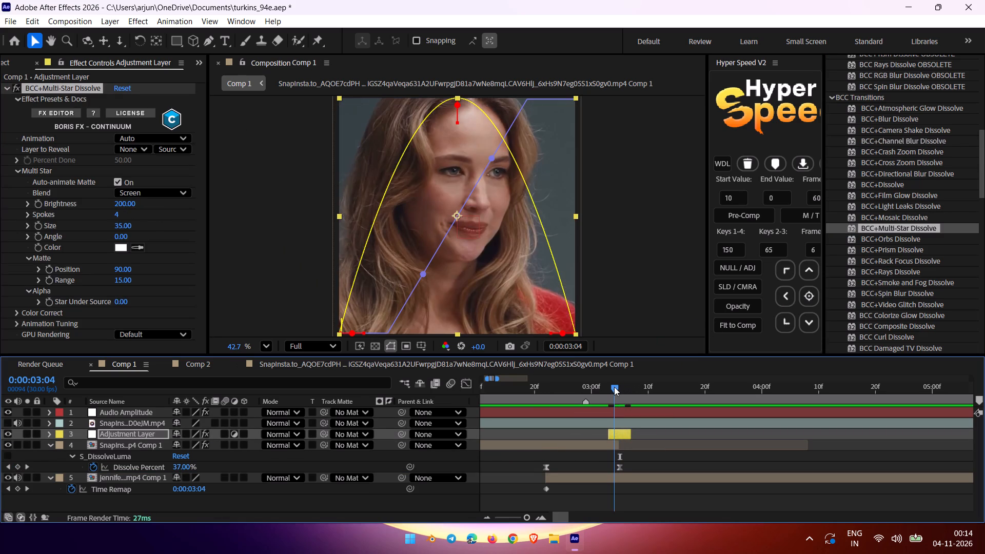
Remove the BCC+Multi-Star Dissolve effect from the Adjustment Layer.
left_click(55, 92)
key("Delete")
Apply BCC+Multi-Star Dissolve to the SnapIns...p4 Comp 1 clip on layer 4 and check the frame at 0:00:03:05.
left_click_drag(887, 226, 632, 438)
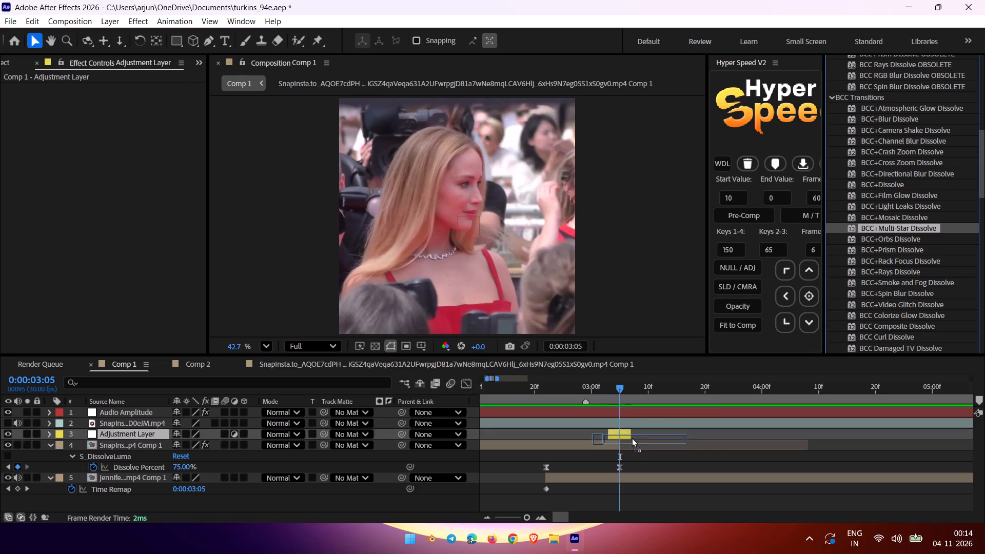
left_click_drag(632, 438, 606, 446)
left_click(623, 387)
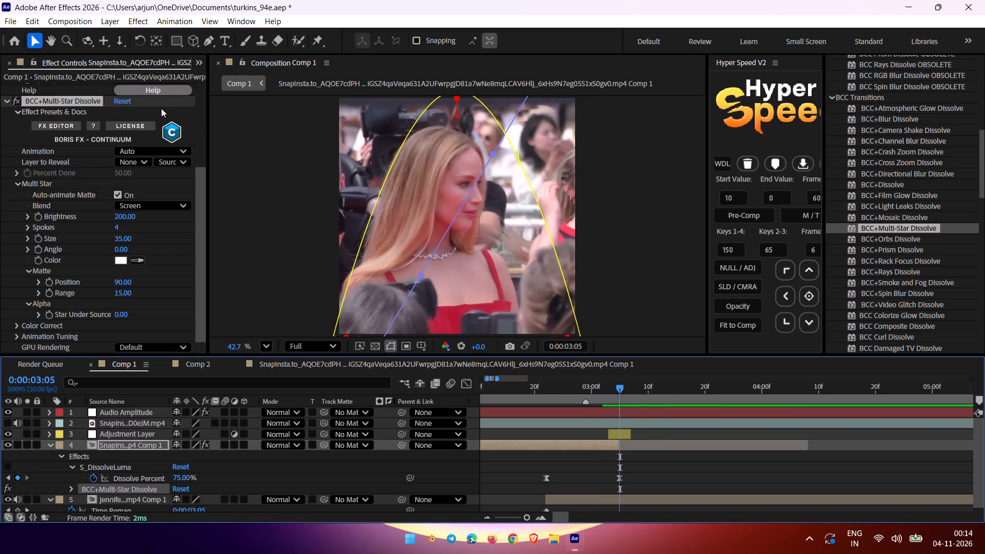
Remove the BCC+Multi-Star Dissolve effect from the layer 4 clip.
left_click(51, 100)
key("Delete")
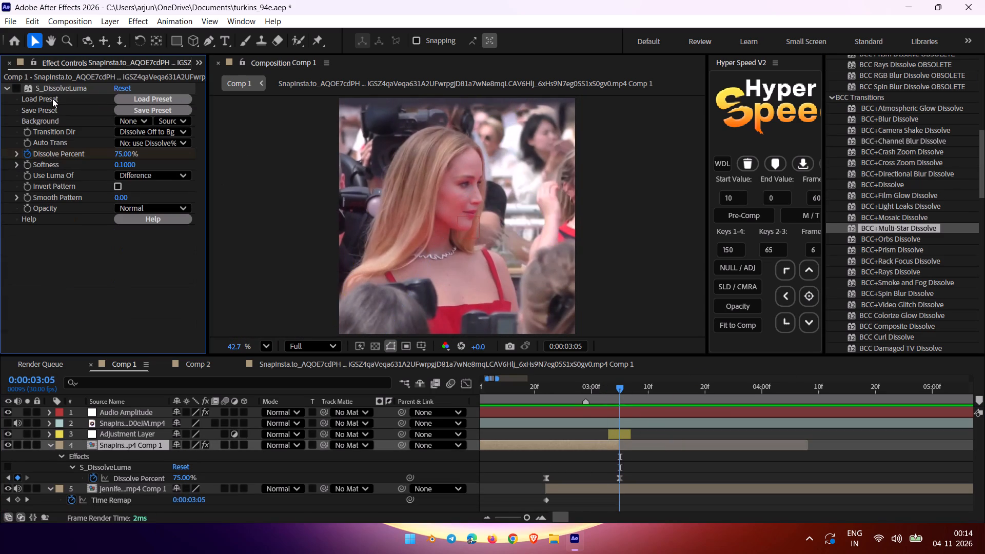
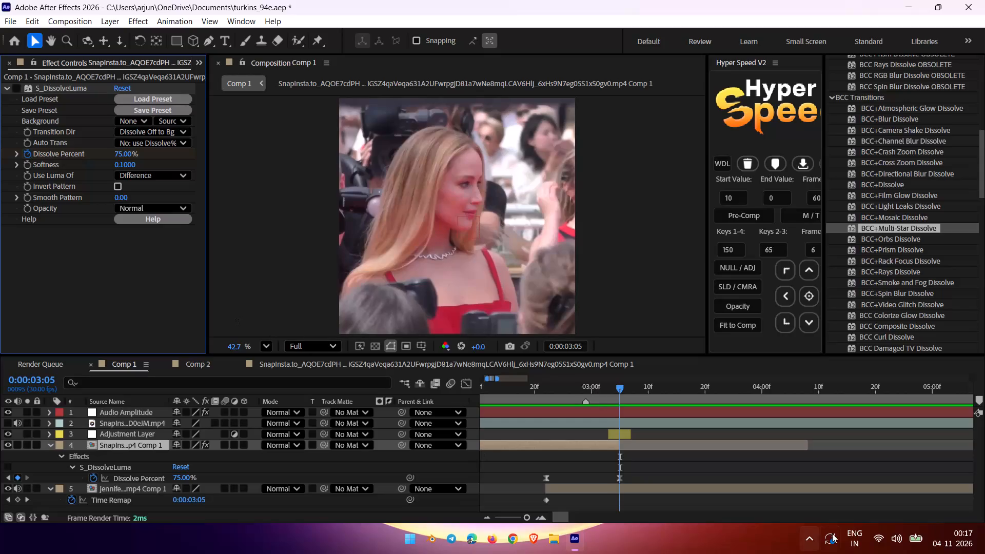
Check the Bluetooth device list in the Windows quick settings, and return to the After Effects project.
left_click(914, 540)
left_click(873, 308)
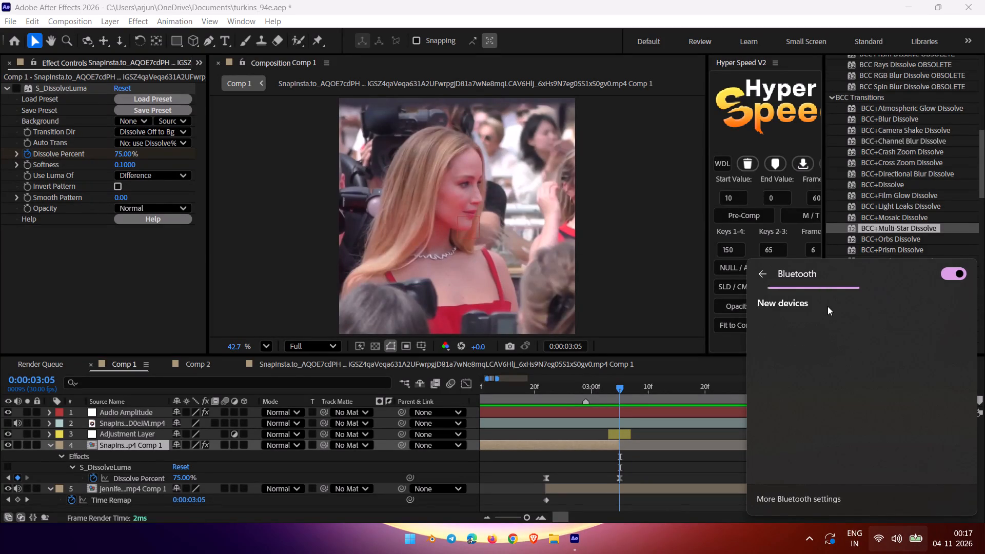
left_click(794, 401)
left_click(764, 543)
left_click(880, 546)
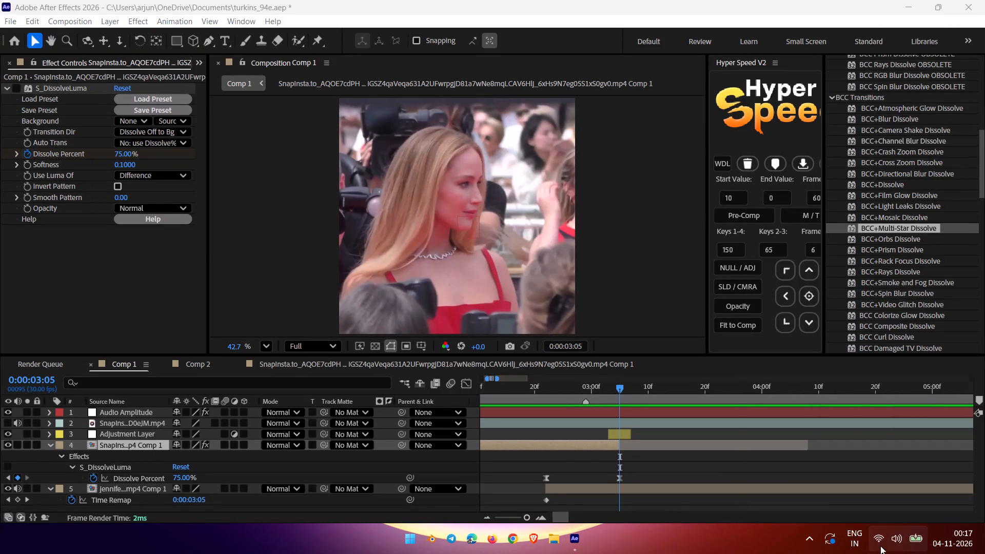
left_click(692, 553)
Move the Comp 1 playhead back to the start at 0:00:00:00.
scroll(984, 264, "down", 3)
scroll(942, 233, "down", 5)
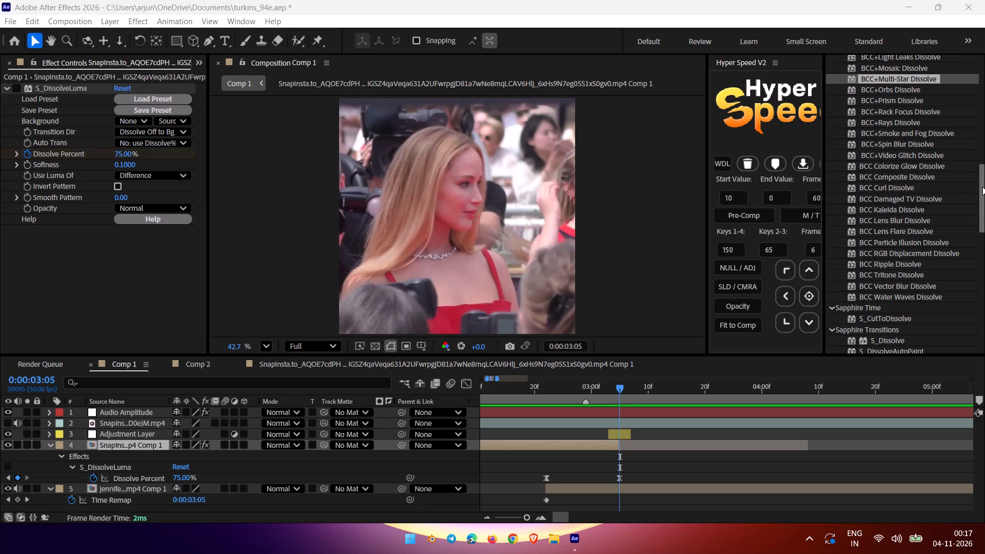
left_click_drag(622, 393, 387, 440)
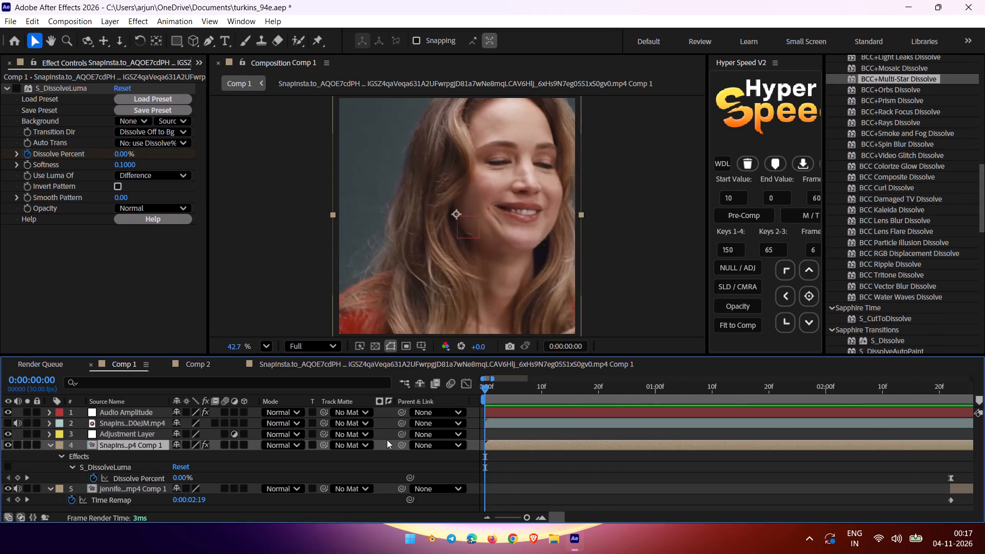
Play back Comp 1 repeatedly from the opening seconds to review the cut between the layer 4 and layer 5 clips.
type("-")
key("space")
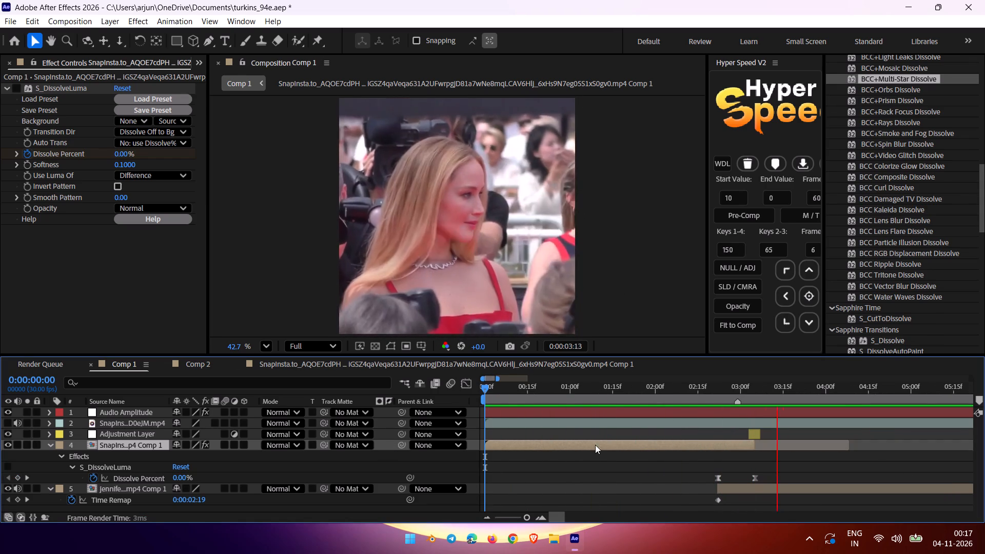
left_click_drag(547, 385, 401, 414)
key("space")
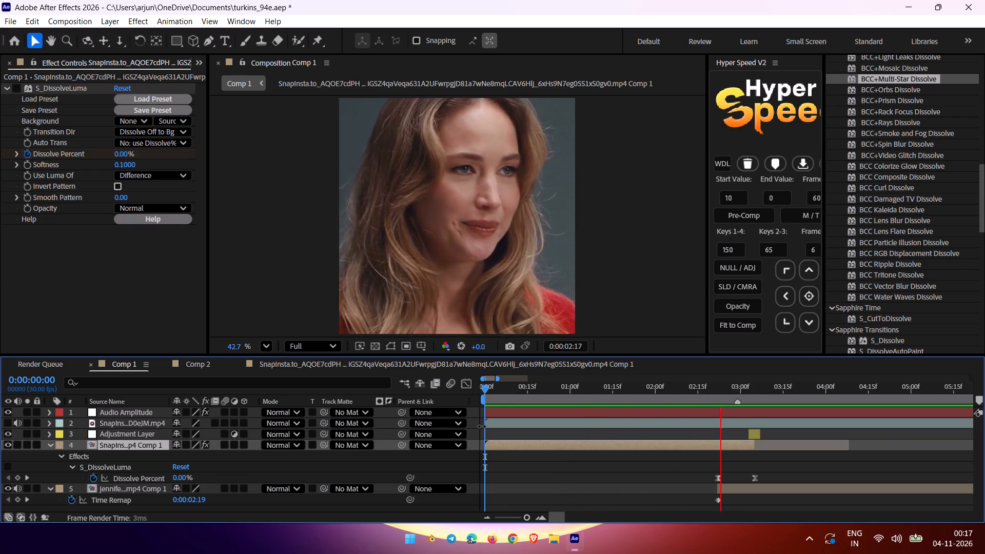
key("minus")
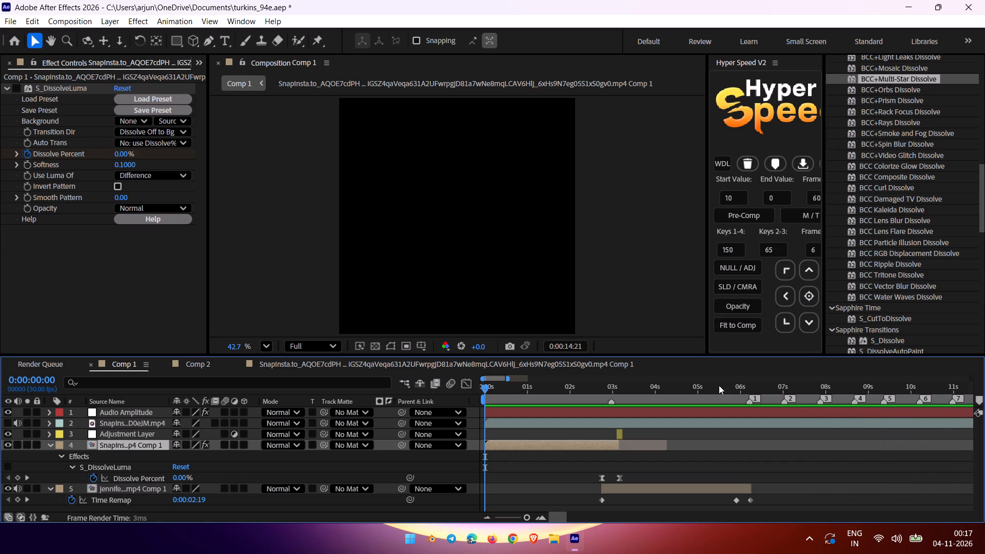
left_click_drag(509, 386, 436, 399)
key("space")
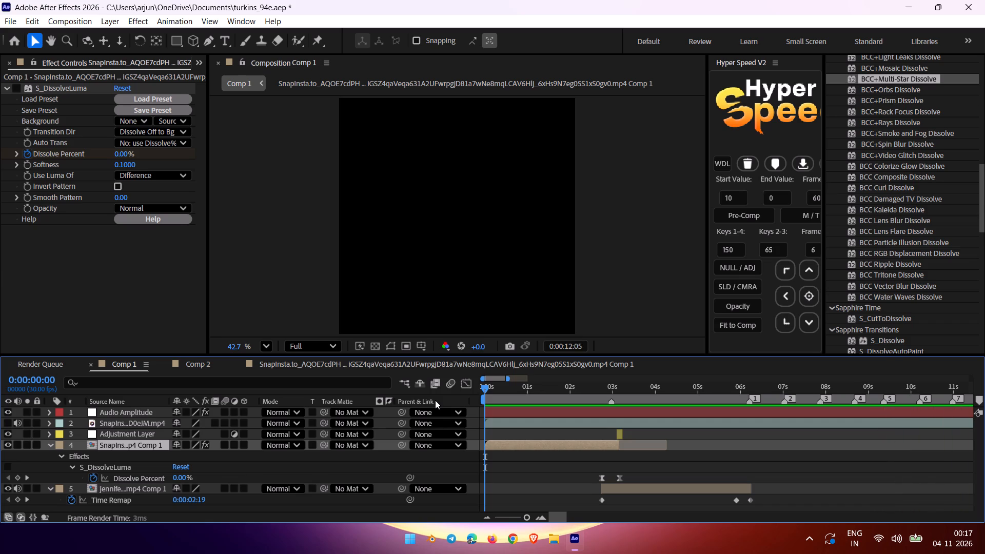
key("space")
left_click_drag(647, 386, 0, 488)
key("space")
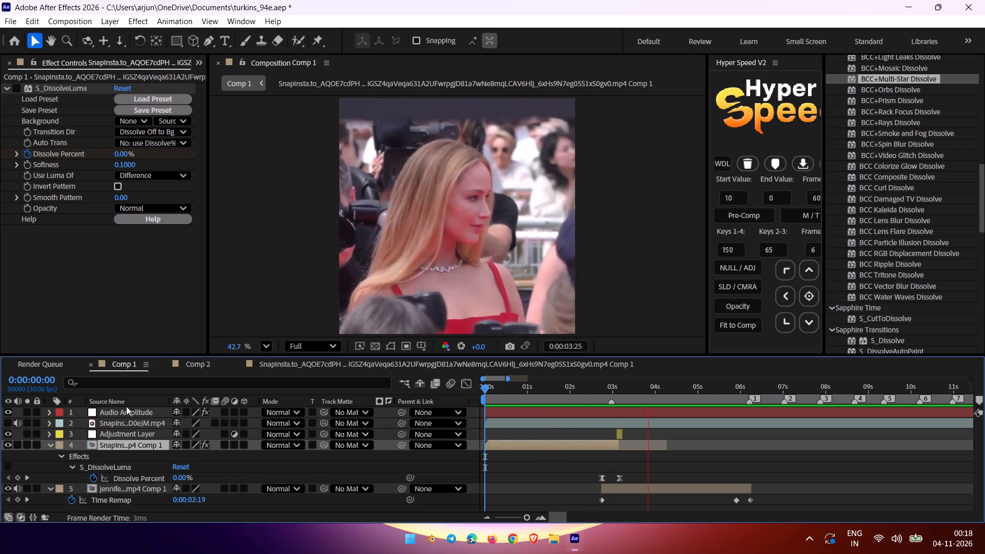
left_click_drag(594, 393, 553, 403)
key("space")
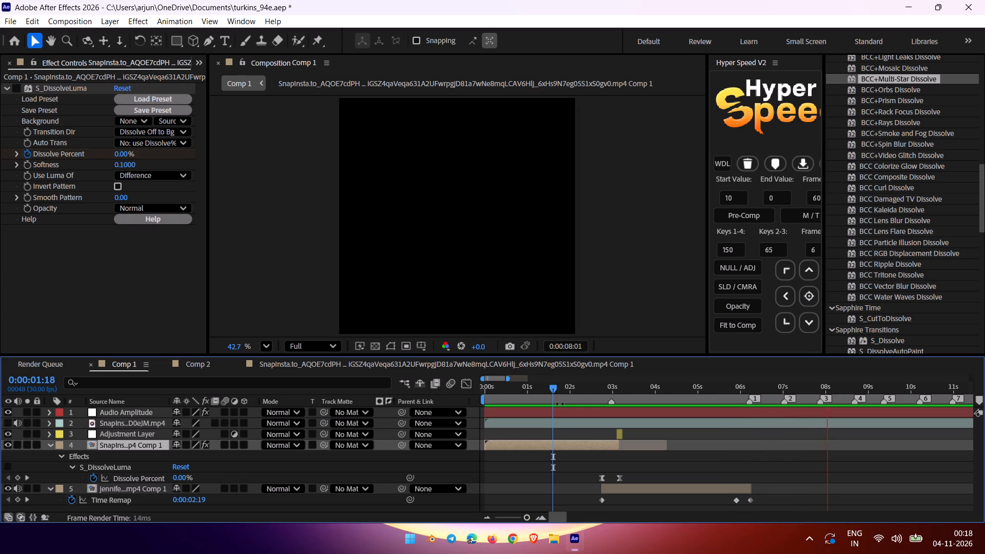
left_click_drag(591, 385, 564, 391)
key("space")
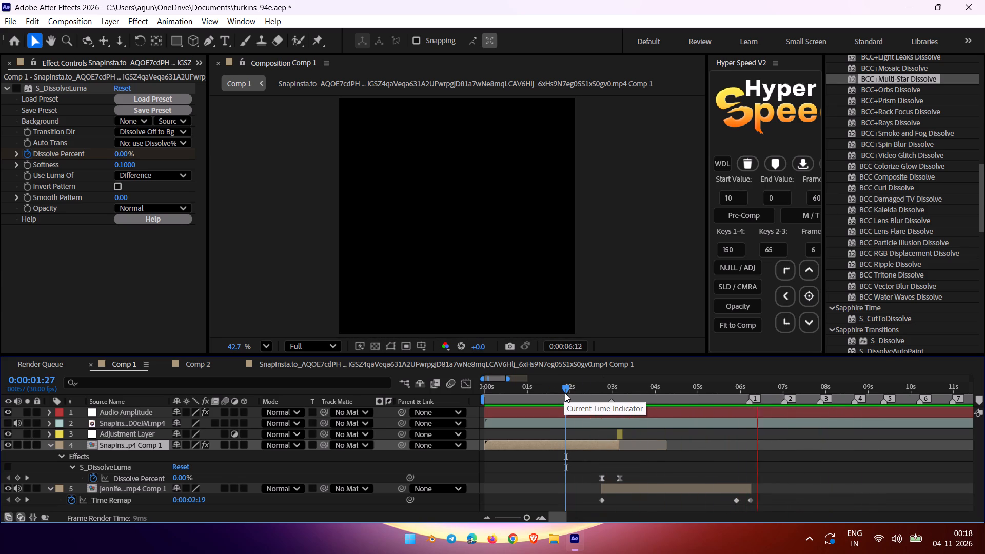
left_click_drag(588, 387, 472, 398)
key("space")
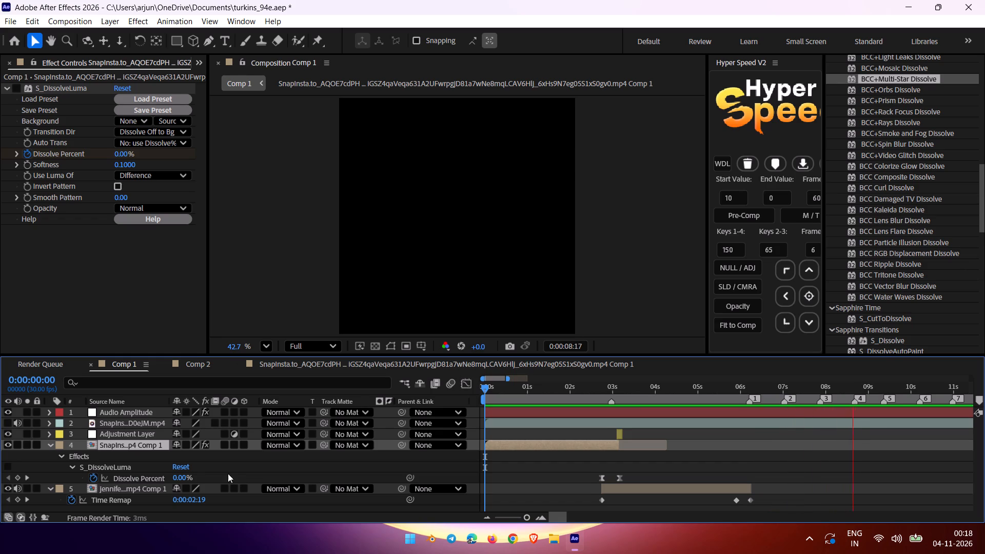
Collapse the revealed effect and Time Remap properties of the layer 4 and layer 5 clips in the timeline.
left_click(258, 469)
key("u")
key("u")
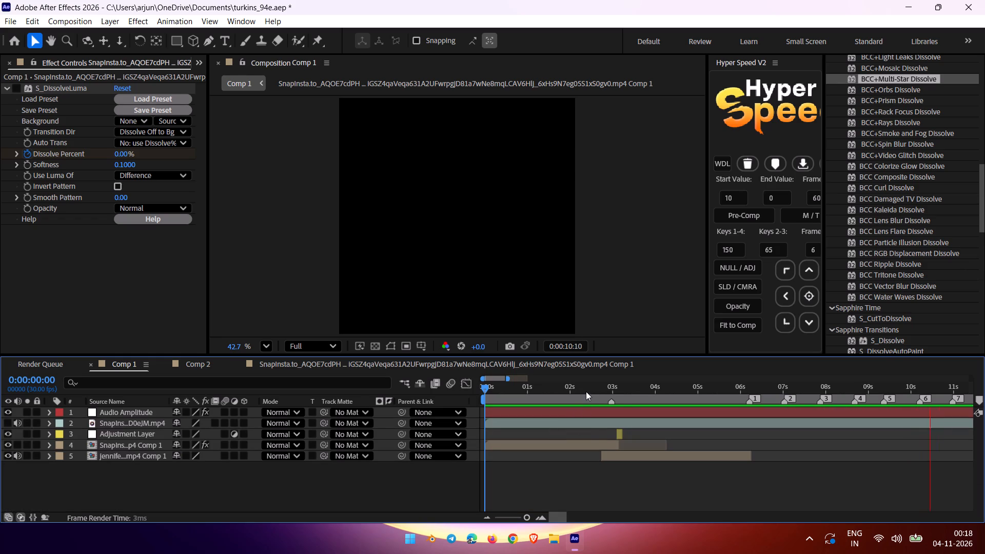
Review the frames leading into the cut, from about 0:00:02:24 onward.
left_click_drag(586, 391, 609, 397)
key("equal")
key("equal")
key("space")
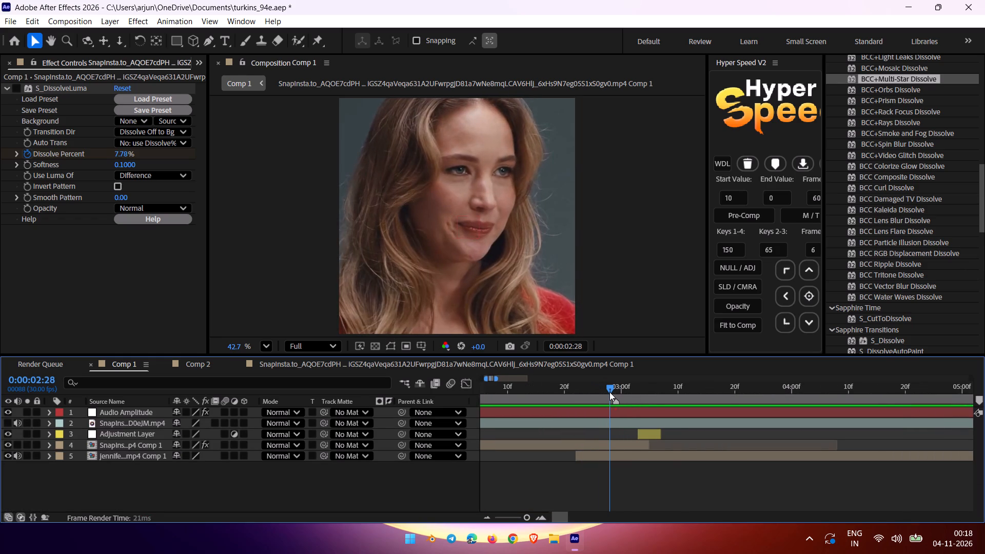
left_click_drag(607, 387, 582, 392)
key("minus")
key("minus")
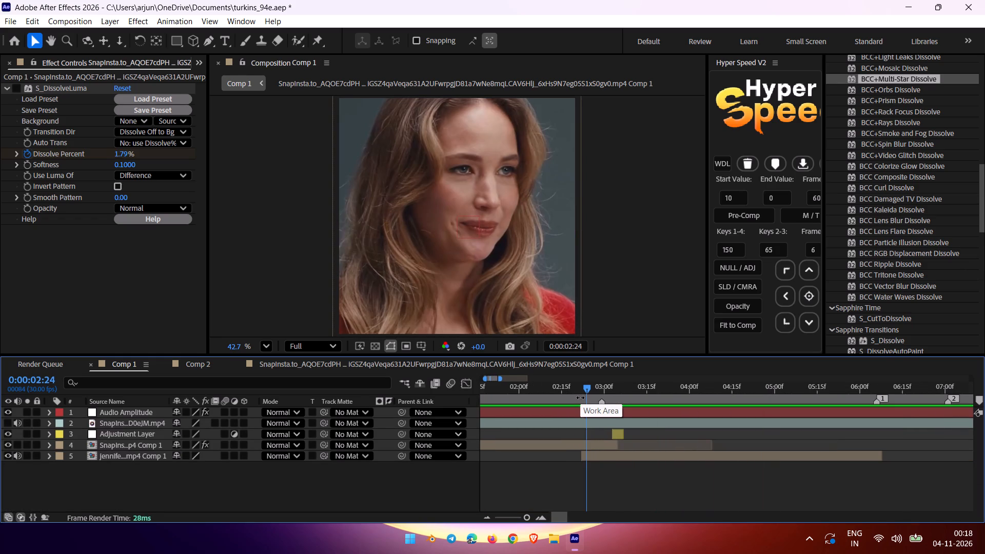
key("space")
Apply the Sapphire S_Dissolve transition to the Adjustment Layer with the playhead at 0:00:03:05.
left_click_drag(588, 388, 618, 398)
key("equal")
left_click(616, 432)
scroll(912, 220, "down", 4)
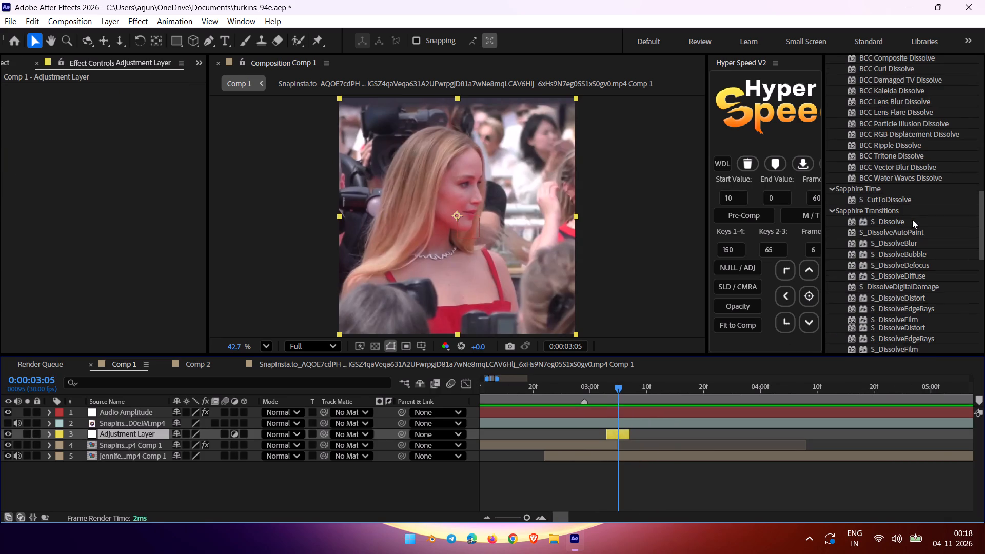
scroll(912, 220, "down", 1)
left_click_drag(882, 194, 665, 428)
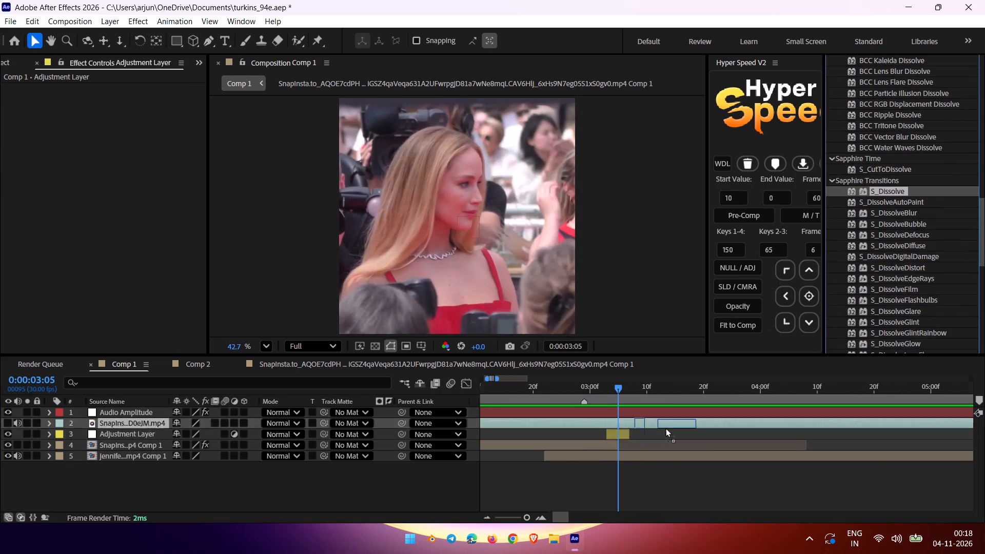
left_click_drag(665, 428, 617, 439)
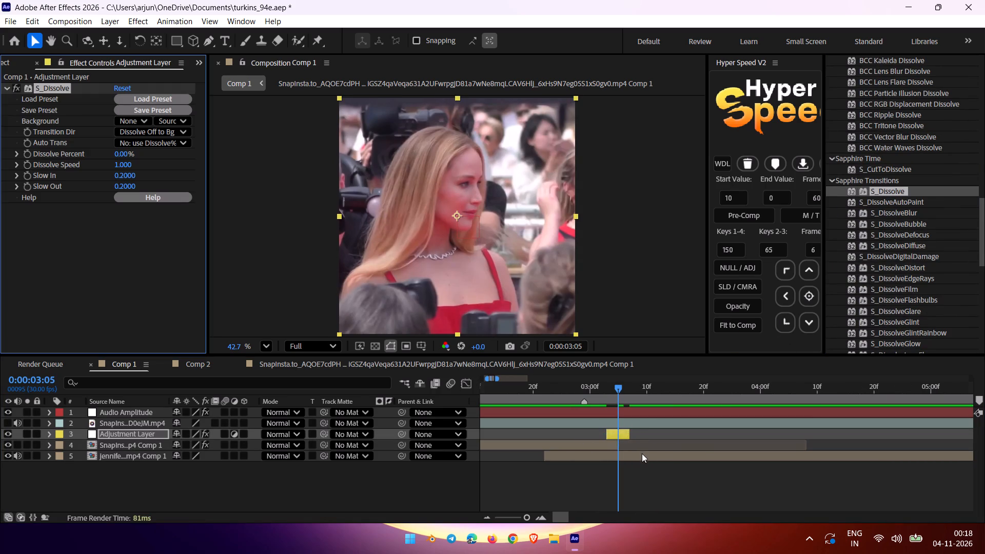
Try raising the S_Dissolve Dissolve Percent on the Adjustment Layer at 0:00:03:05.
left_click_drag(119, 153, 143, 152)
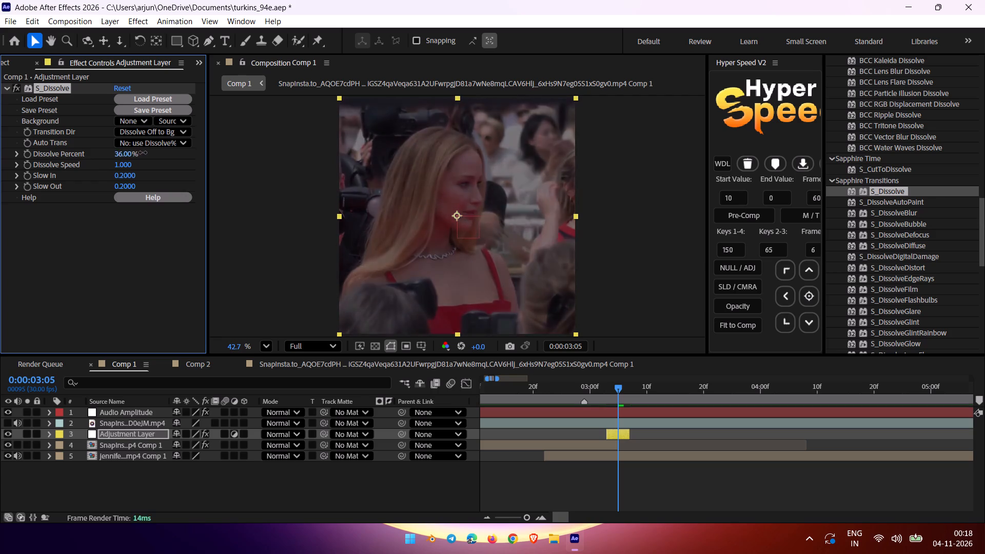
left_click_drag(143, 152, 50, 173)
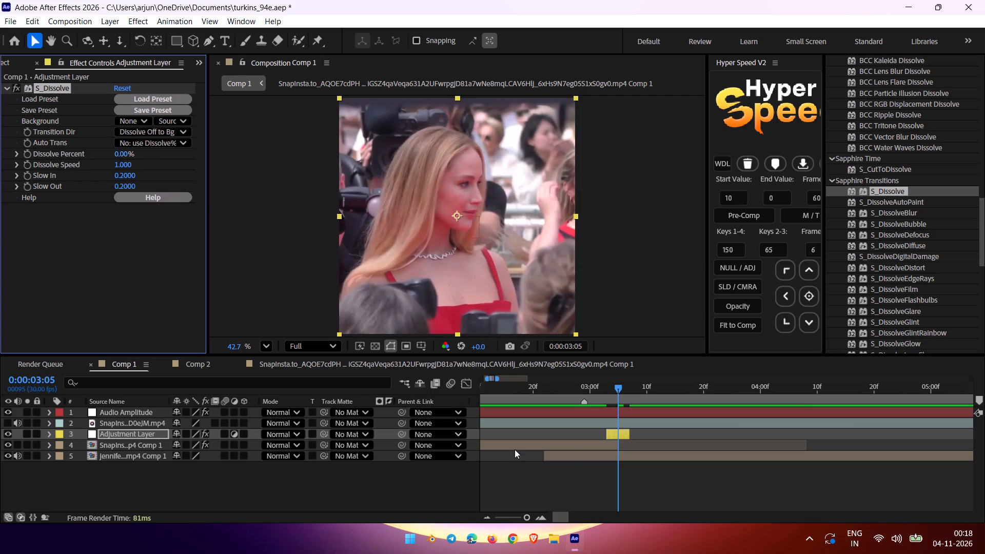
Keyframe S_Dissolve's Dissolve Percent at 0% on 0:00:03:03, 59% on 0:00:03:05 and 0% on 0:00:03:07.
left_click_drag(617, 381, 607, 383)
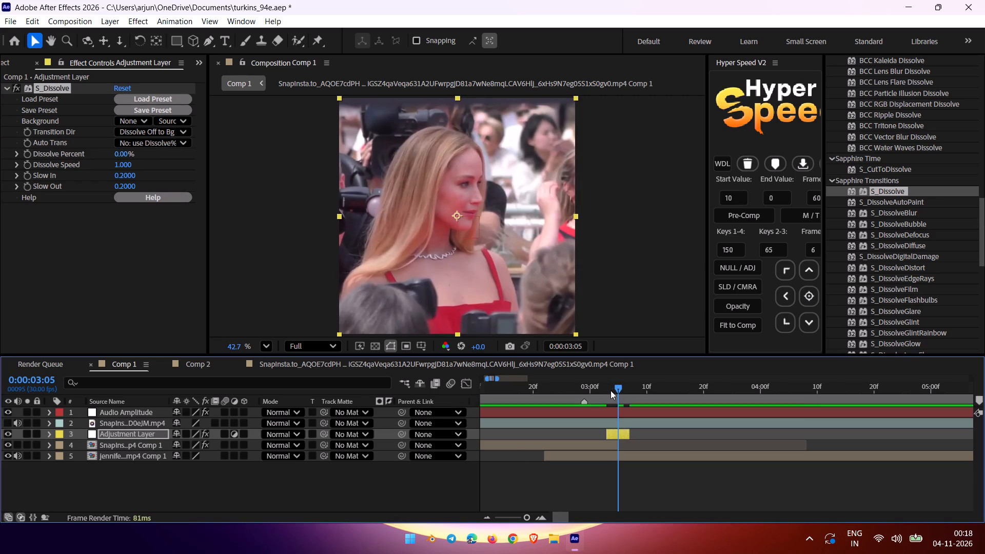
left_click_drag(617, 386, 608, 387)
left_click(27, 150)
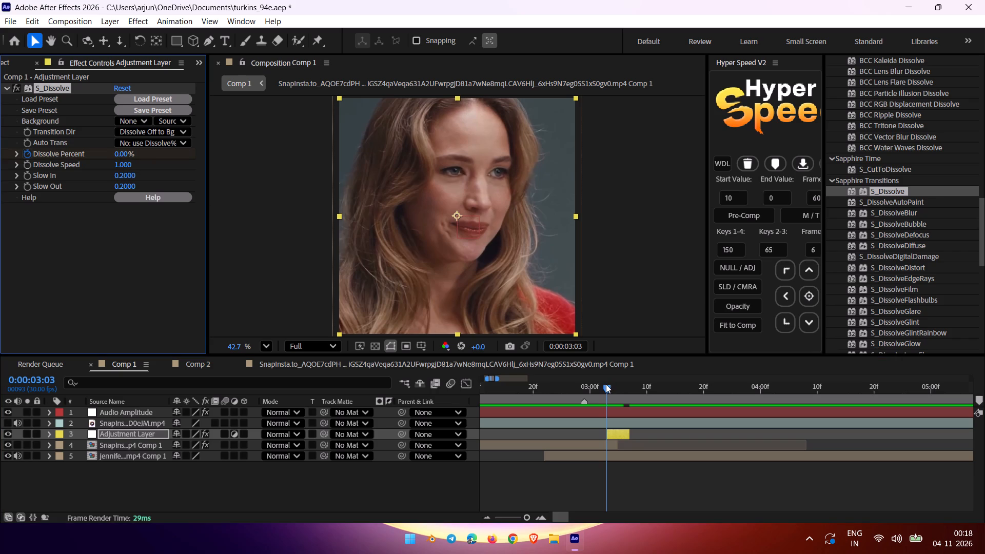
left_click_drag(607, 385, 616, 385)
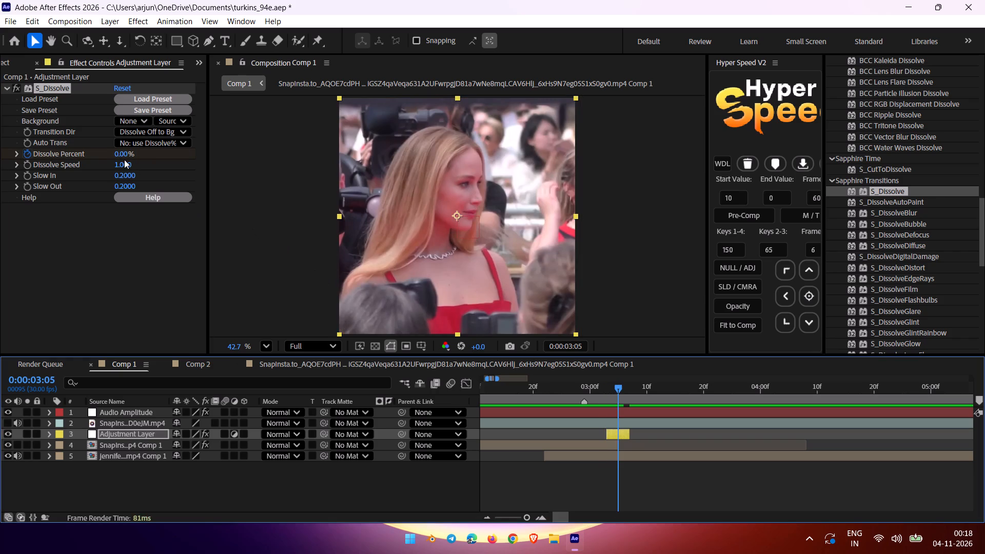
left_click_drag(123, 156, 130, 163)
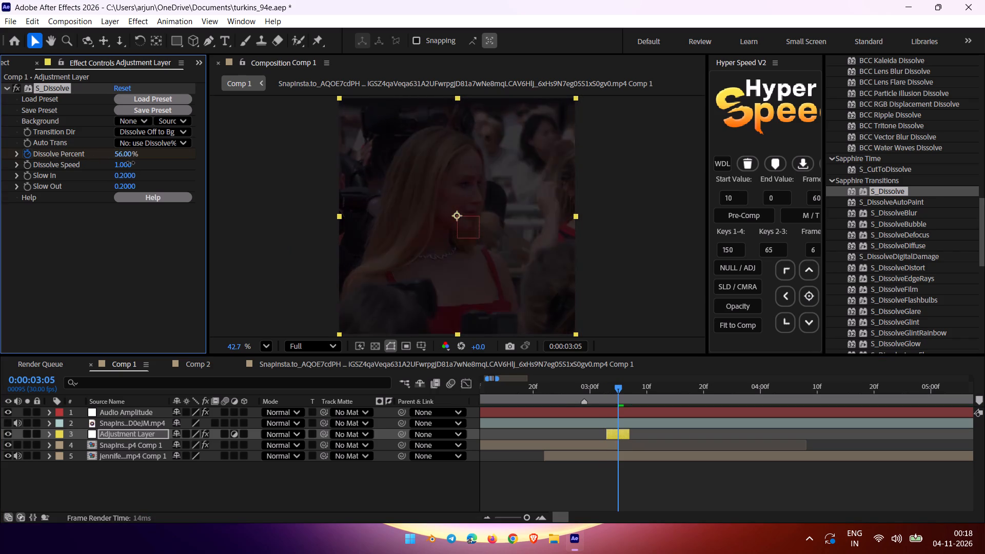
left_click_drag(130, 163, 132, 163)
left_click_drag(620, 388, 626, 388)
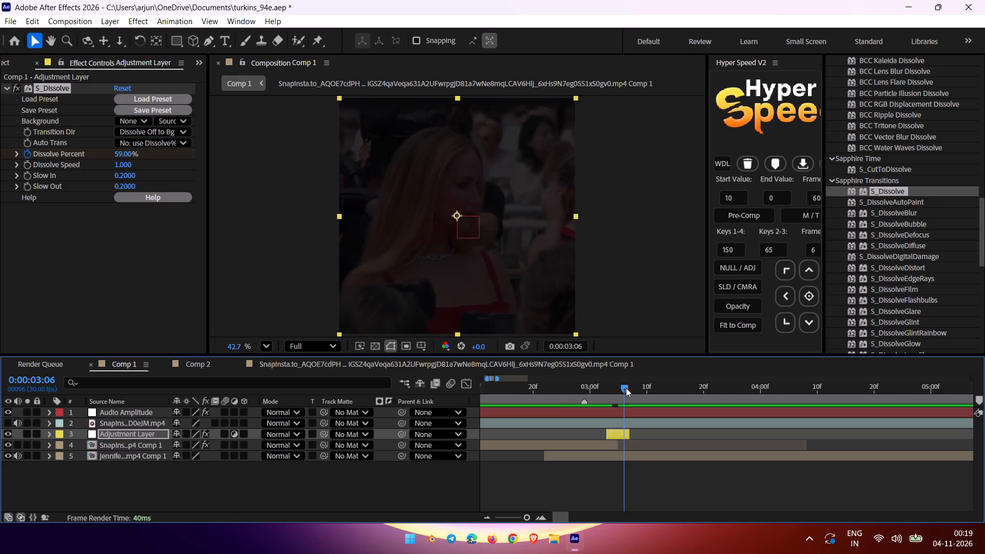
left_click_drag(626, 388, 632, 387)
left_click_drag(114, 157, 83, 155)
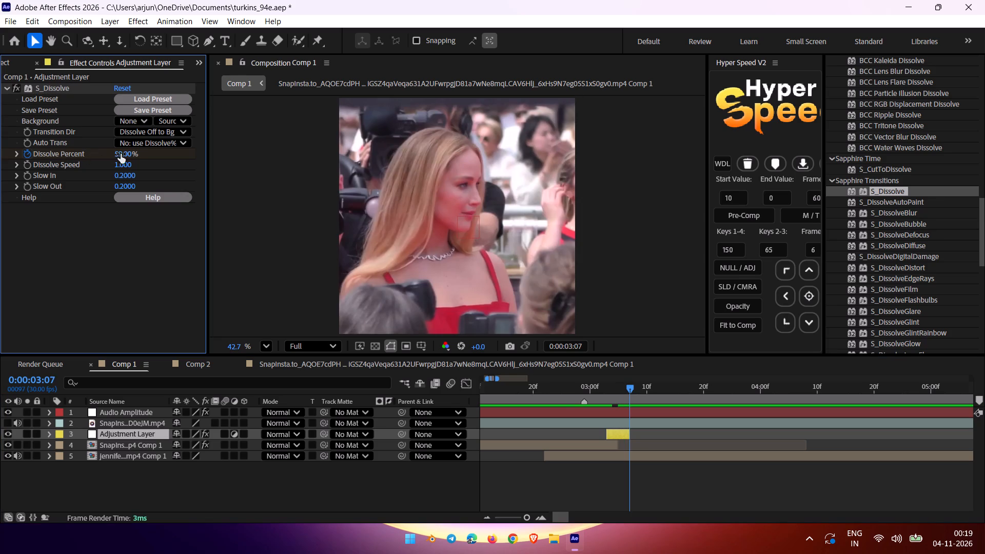
left_click_drag(121, 154, 0, 153)
Play back the section from about 0:00:02:01 through the cut to check the keyframed dissolve.
left_click_drag(627, 382, 523, 410)
key("space")
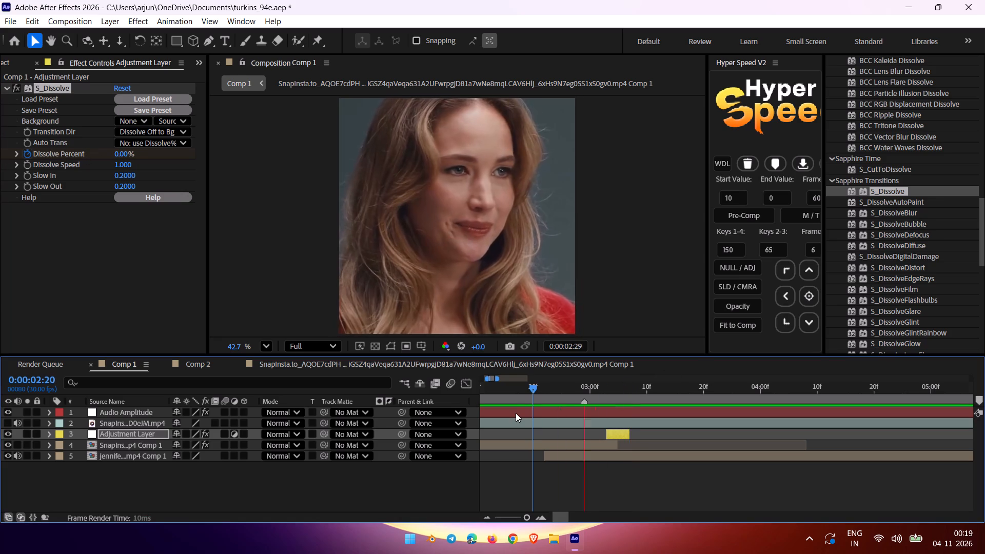
key("equal")
key("space")
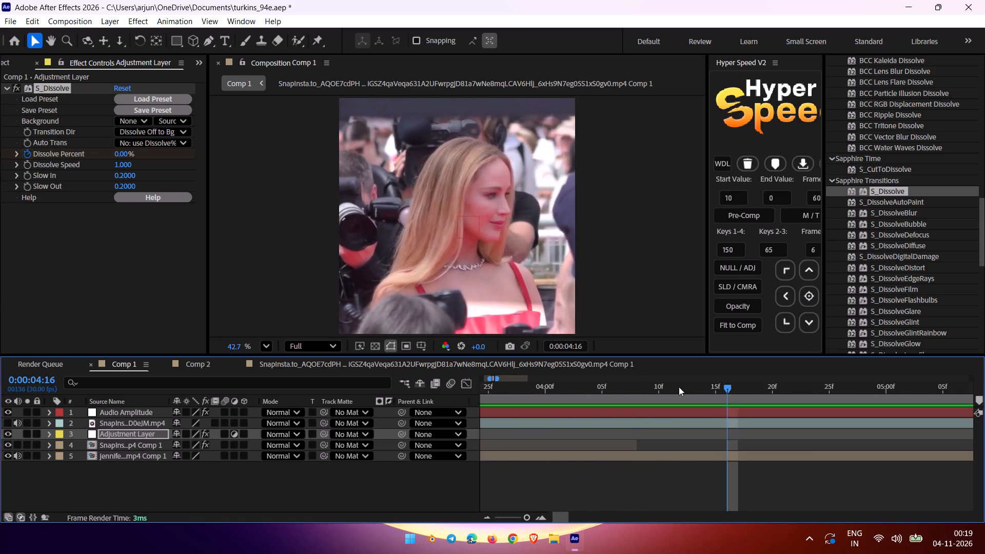
left_click_drag(675, 387, 633, 405)
key("space")
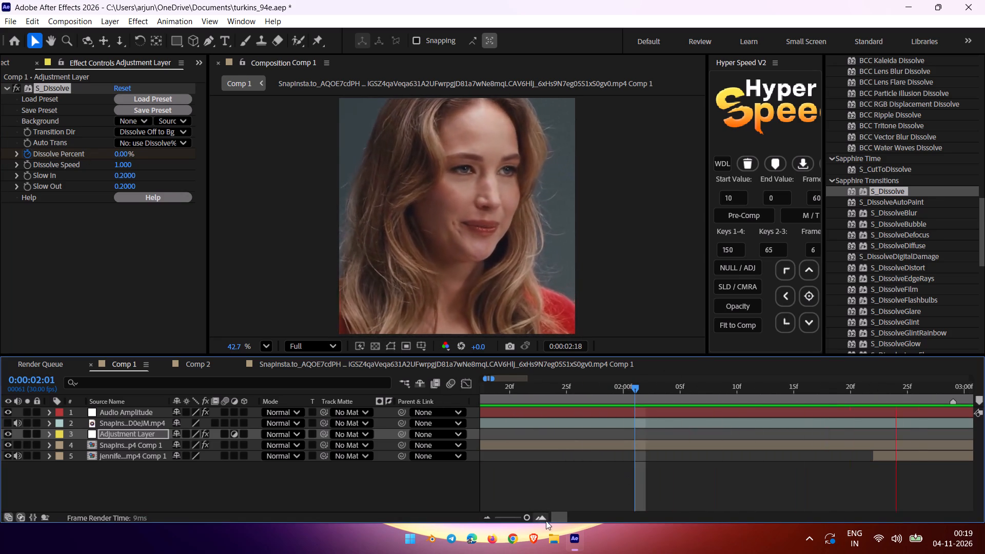
left_click(563, 519)
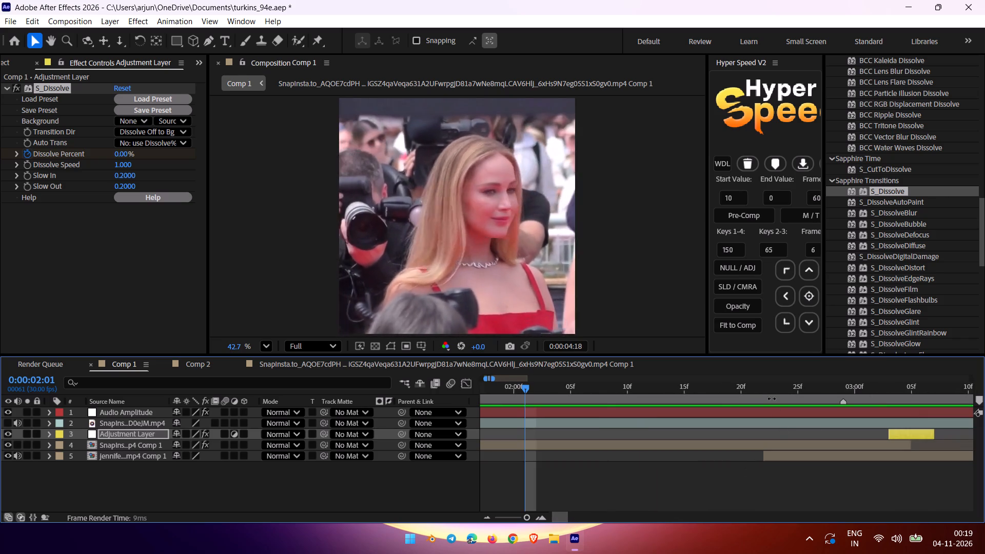
Extend both ends of the Adjustment Layer around 0:00:03:05 so it spans about 0:00:03:01 to 0:00:03:09.
left_click_drag(769, 387, 574, 423)
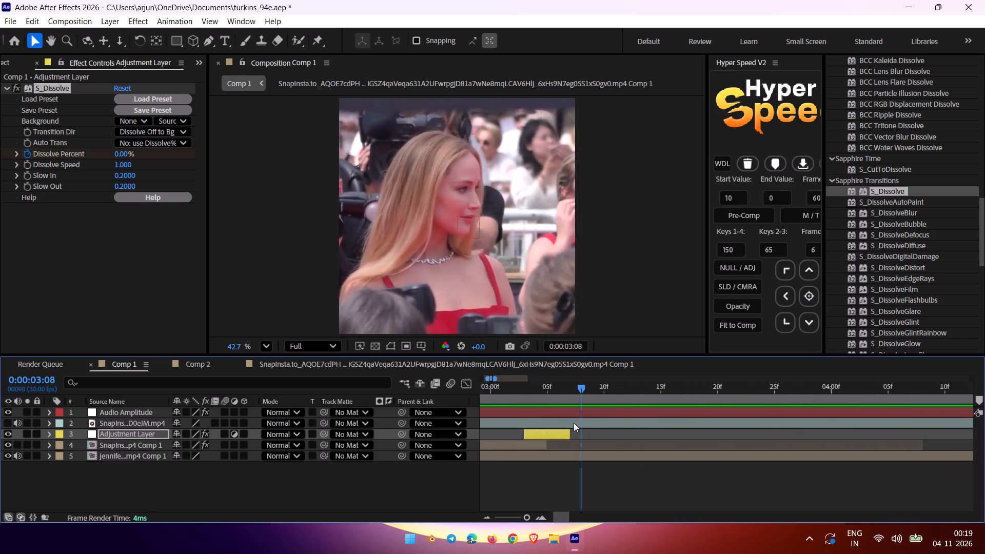
left_click_drag(574, 423, 546, 427)
left_click_drag(527, 433, 506, 435)
left_click_drag(573, 435, 595, 432)
Reveal the Adjustment Layer's Dissolve Percent keyframes and move the first to 0:00:03:01 and the last to 0:00:03:09.
key("u")
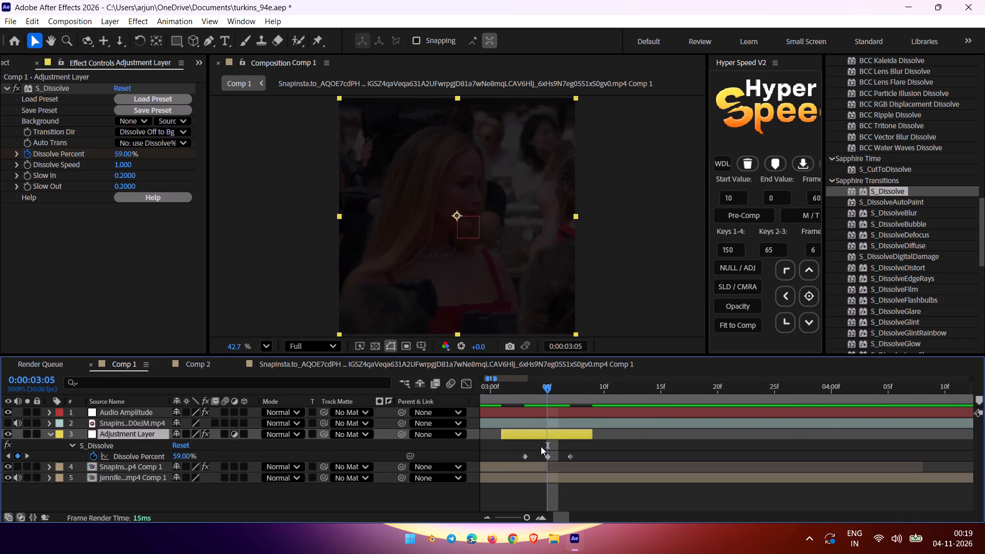
left_click(528, 457)
left_click_drag(524, 458, 500, 463)
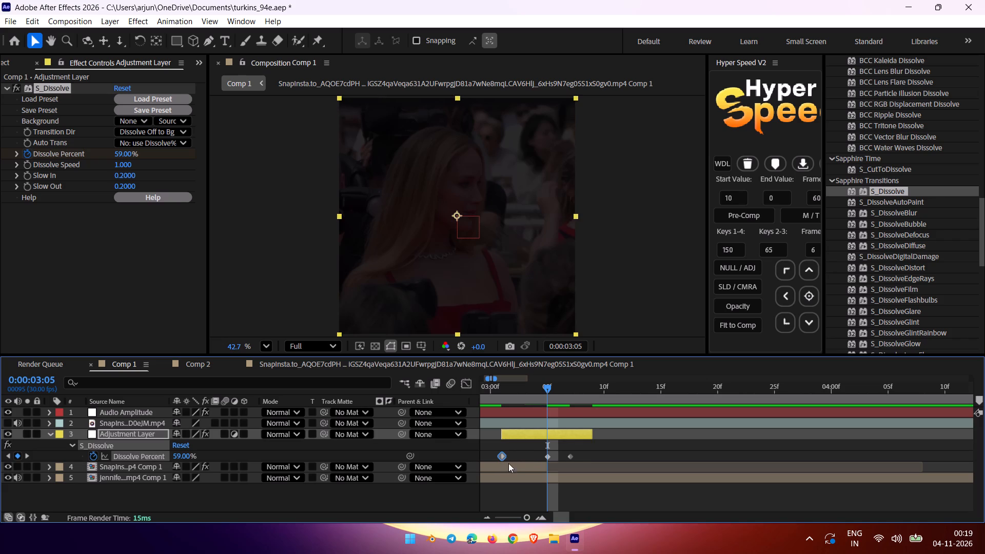
left_click_drag(573, 459, 584, 458)
left_click_drag(569, 457, 586, 455)
left_click_drag(581, 456, 590, 455)
Play back from before the cut, starting around 0:00:02:11 and 0:00:02:21, to check the lengthened dissolve.
left_click_drag(543, 390, 501, 399)
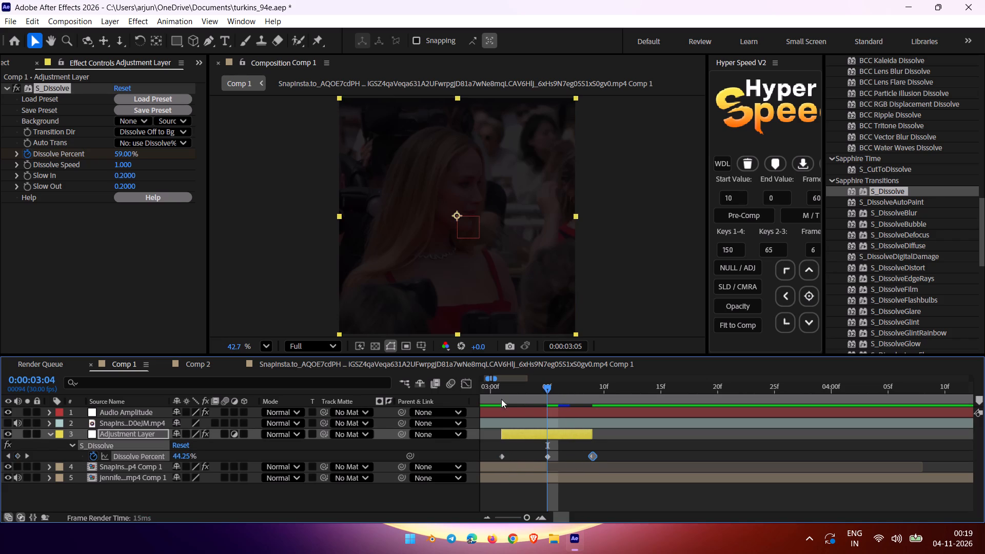
left_click_drag(501, 399, 485, 402)
key("space")
left_click_drag(506, 388, 449, 399)
key("minus")
key("space")
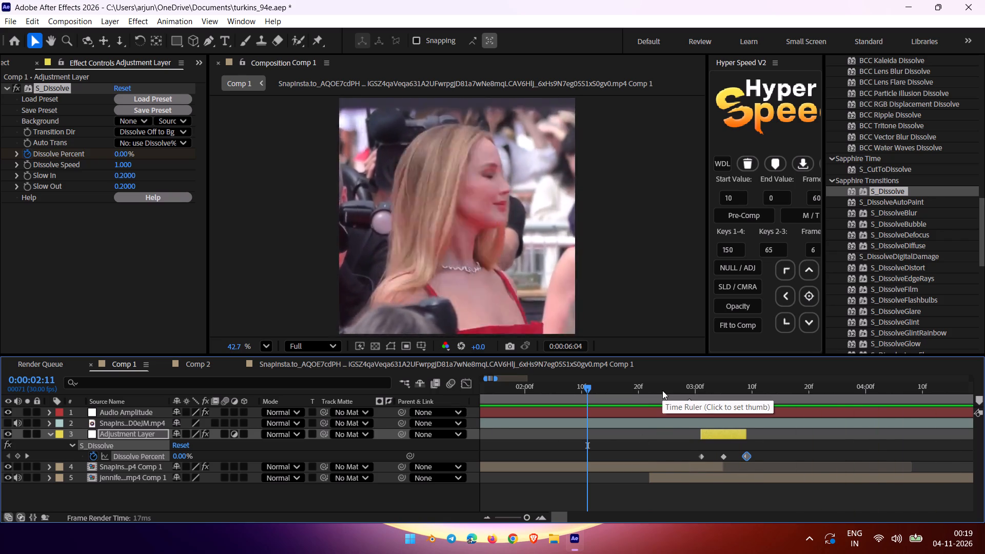
left_click_drag(662, 390, 637, 429)
key("space")
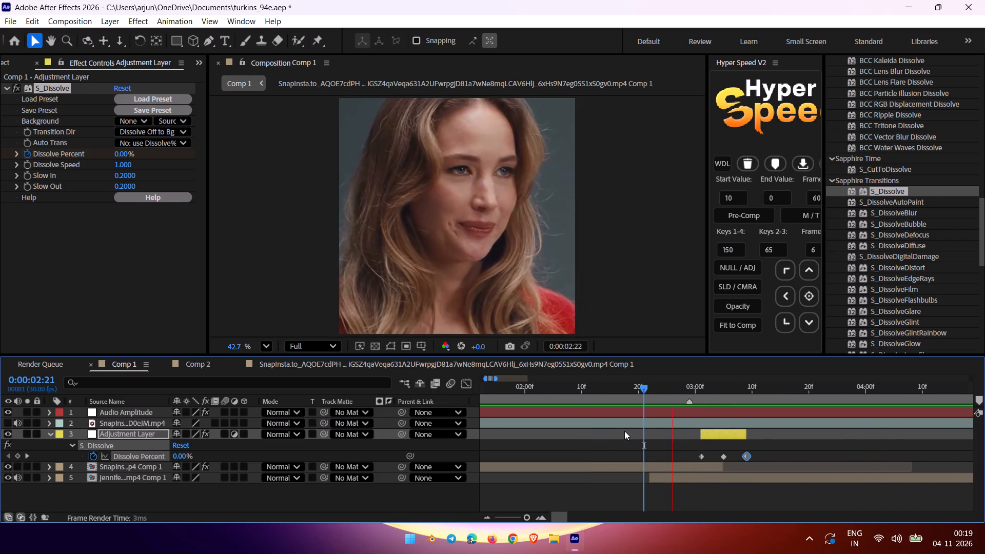
key("minus")
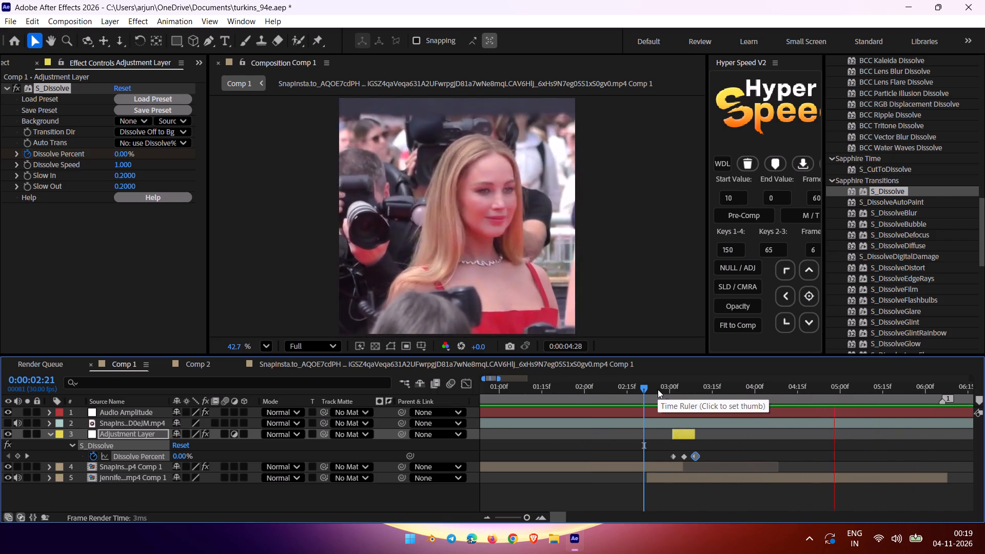
Save the project.
key("ctrl+s")
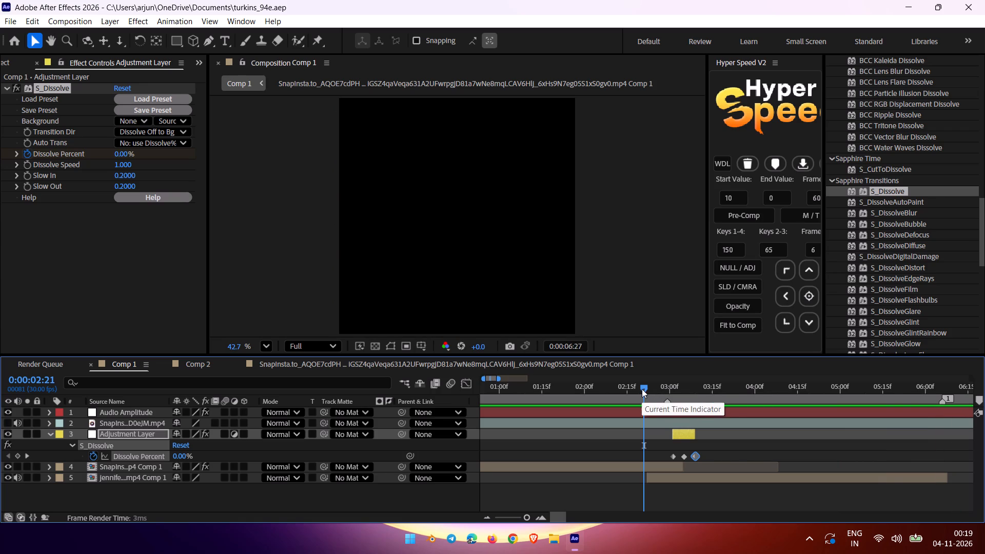
Play back Comp 1 repeatedly from 0:00:00:00 to review the lengthened dissolve in context.
left_click_drag(642, 389, 366, 476)
key("space")
key("minus")
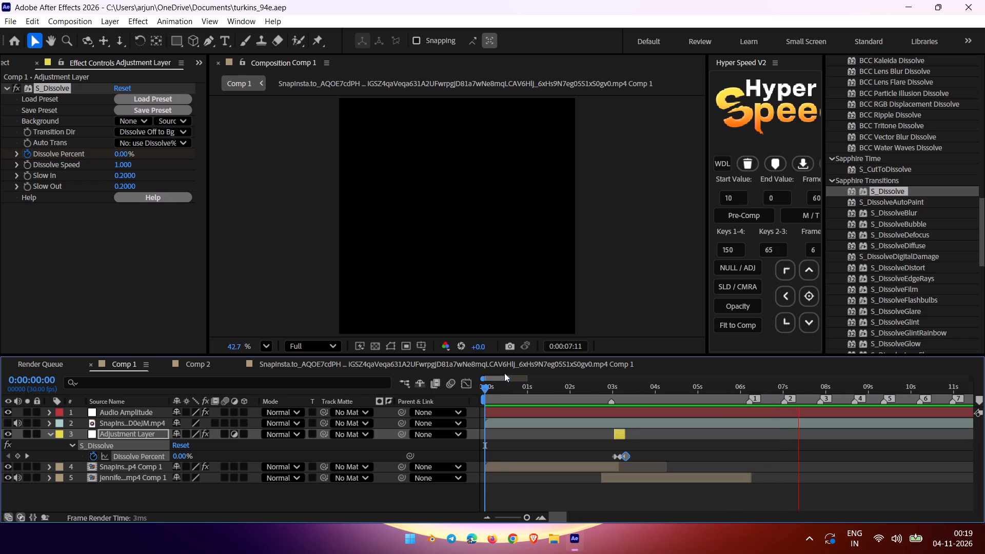
left_click_drag(491, 386, 444, 395)
key("space")
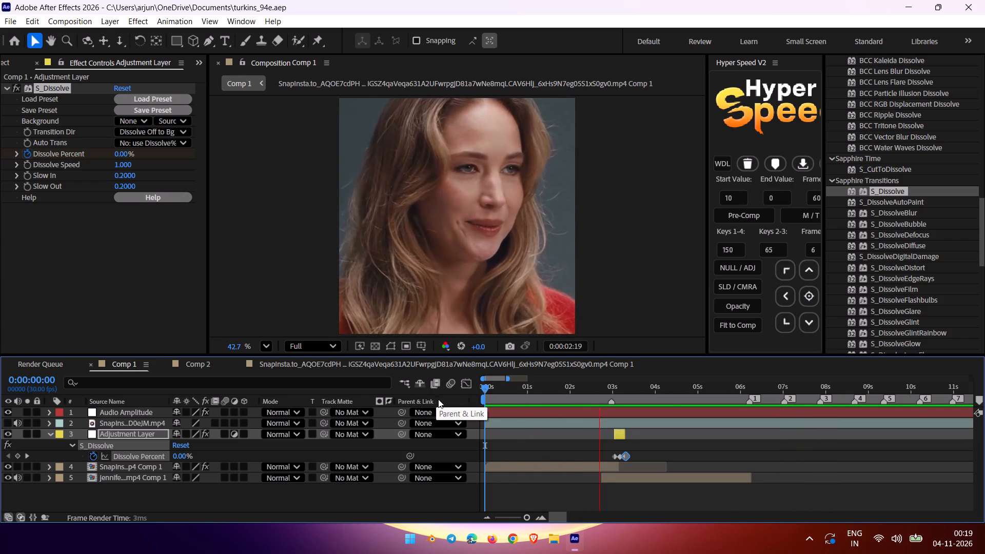
left_click_drag(498, 390, 452, 399)
key("space")
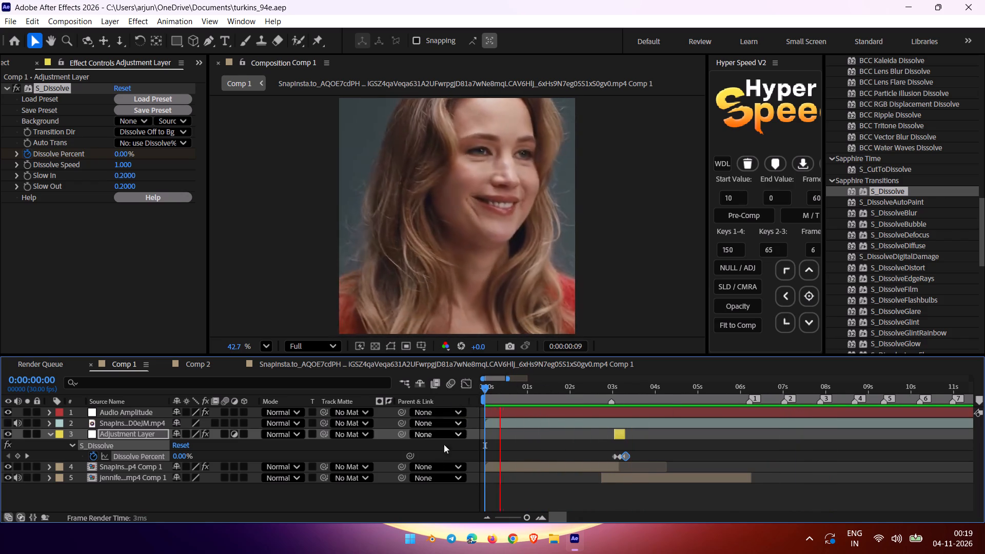
Collapse the Adjustment Layer's keyframed properties and save the project.
key("u")
key("ctrl+s")
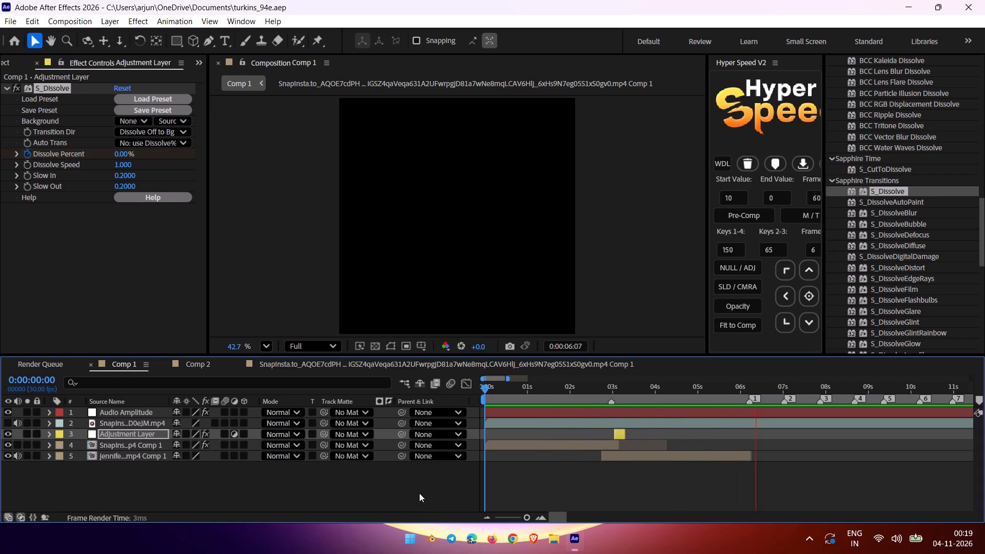
Replay Comp 1 from 0:00:00:00 several times to examine both clips and the dissolve between them.
left_click_drag(497, 387, 461, 393)
key("space")
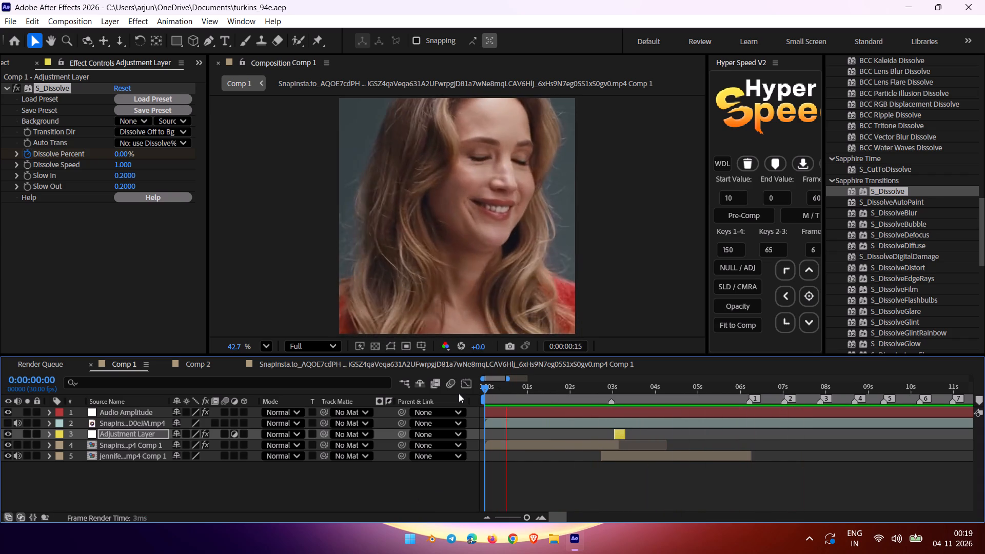
left_click_drag(505, 389, 448, 398)
key("space")
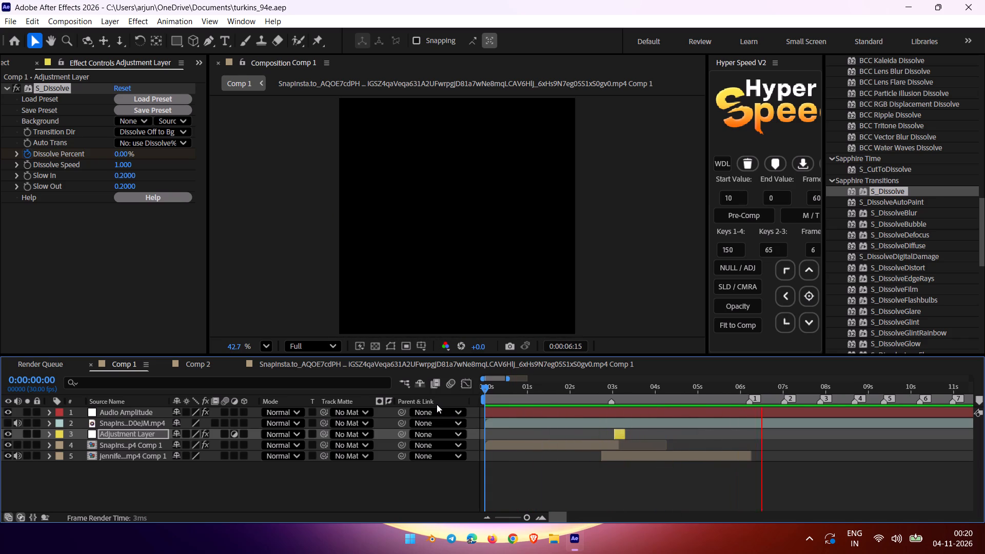
left_click_drag(502, 386, 420, 402)
key("space")
left_click_drag(504, 388, 442, 402)
key("space")
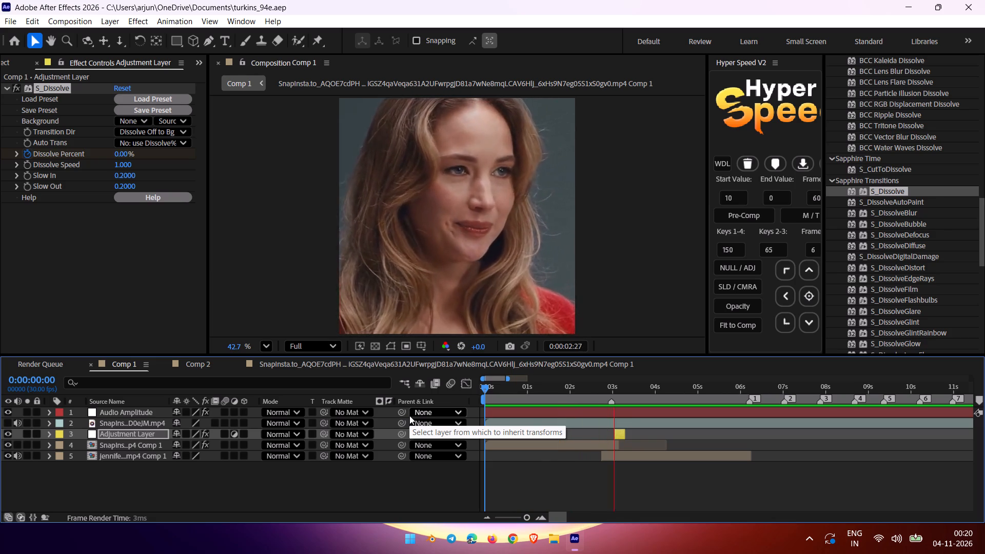
left_click_drag(498, 390, 438, 401)
key("space")
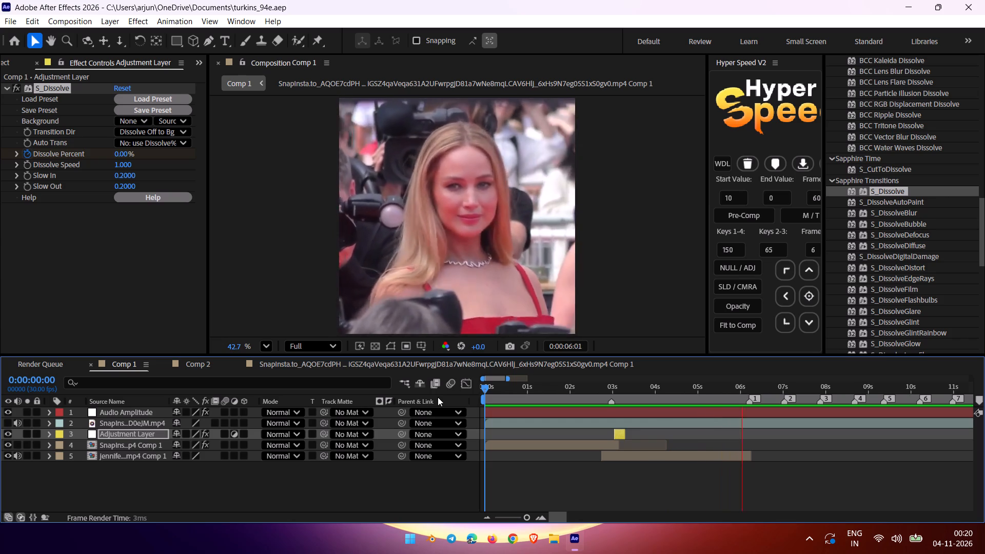
left_click_drag(504, 388, 450, 400)
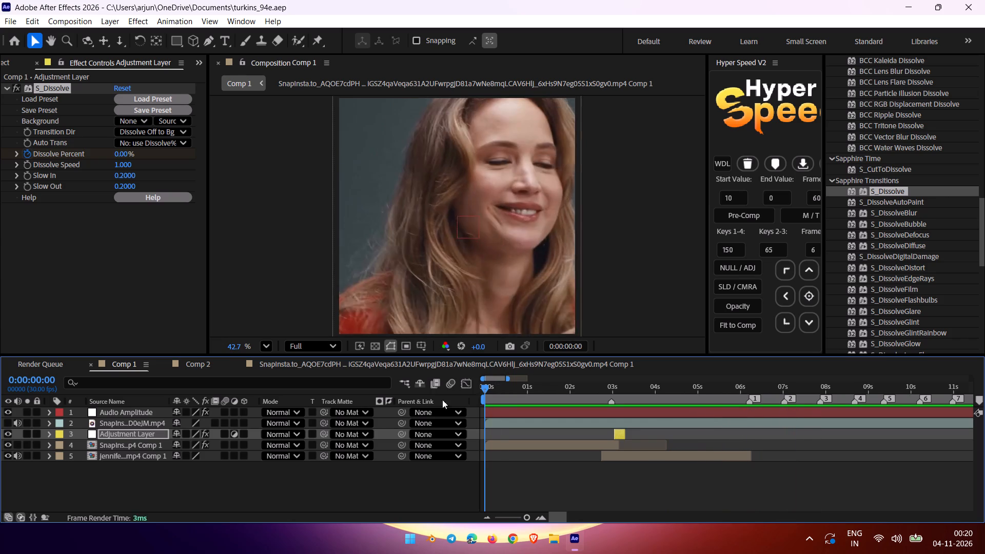
key("space")
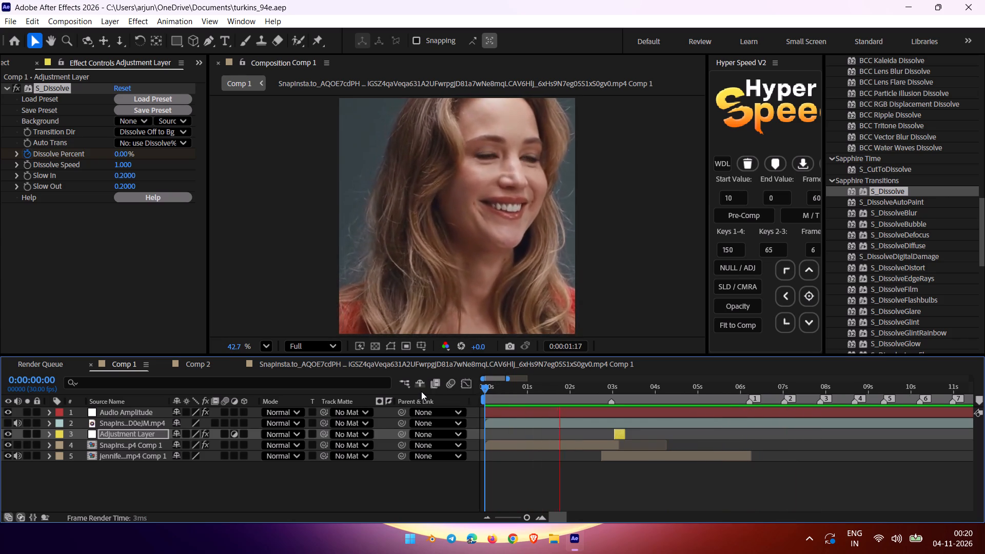
key("space")
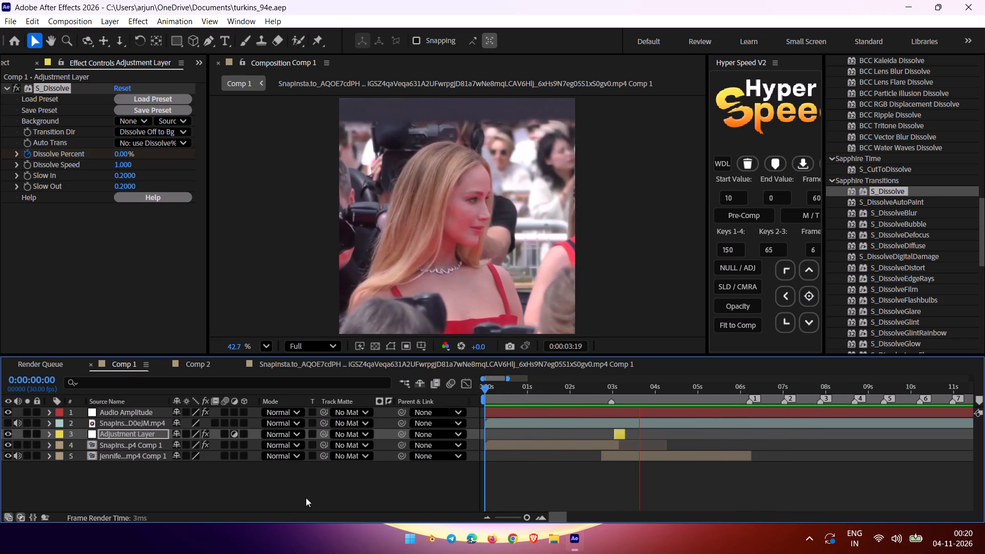
key("space")
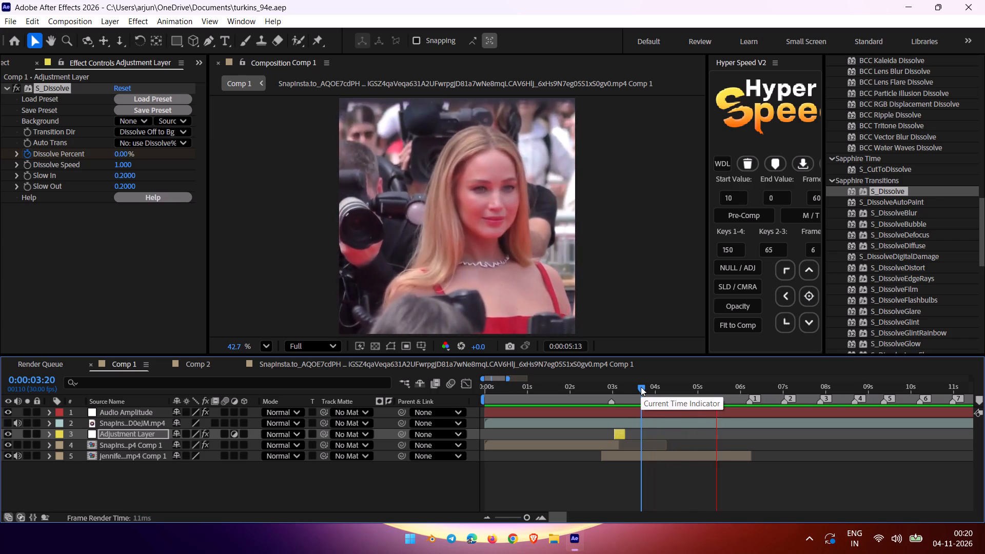
Create another Adjustment Layer, extend it from the comp's start to 0:00:06:07, and place it above the dissolve's Adjustment Layer.
left_click_drag(712, 388, 746, 392)
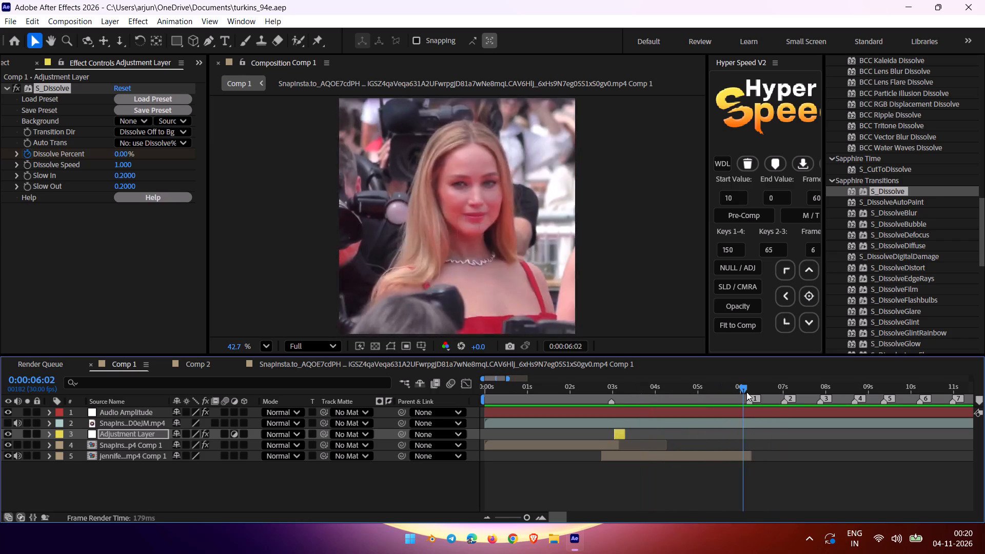
left_click_drag(746, 392, 751, 392)
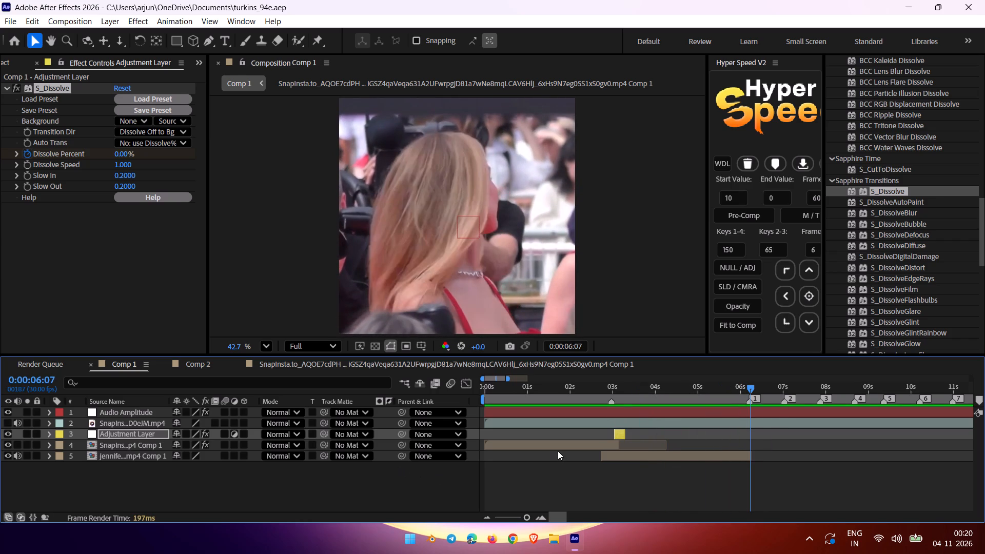
left_click(558, 448)
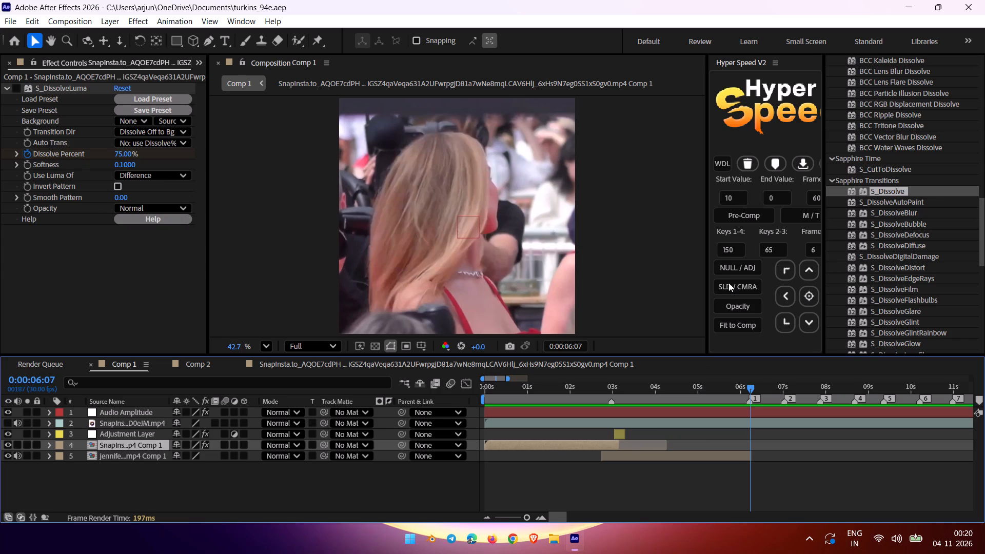
left_click(730, 271, "shift")
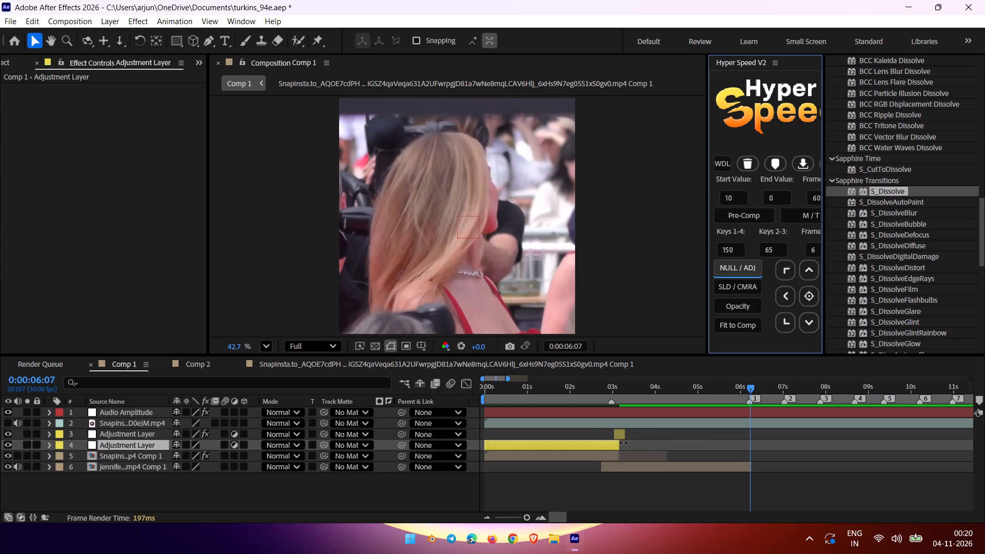
left_click_drag(621, 443, 752, 444)
left_click_drag(140, 443, 139, 426)
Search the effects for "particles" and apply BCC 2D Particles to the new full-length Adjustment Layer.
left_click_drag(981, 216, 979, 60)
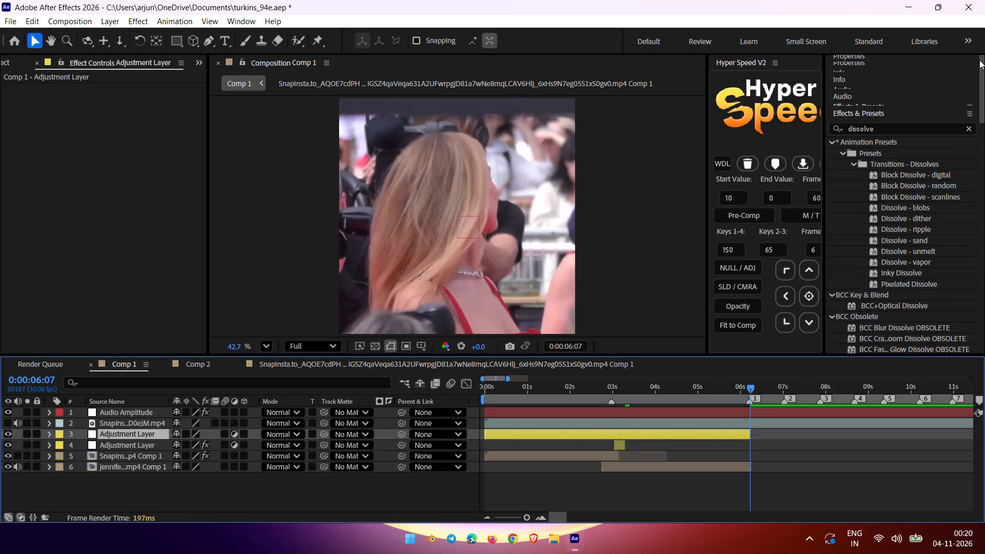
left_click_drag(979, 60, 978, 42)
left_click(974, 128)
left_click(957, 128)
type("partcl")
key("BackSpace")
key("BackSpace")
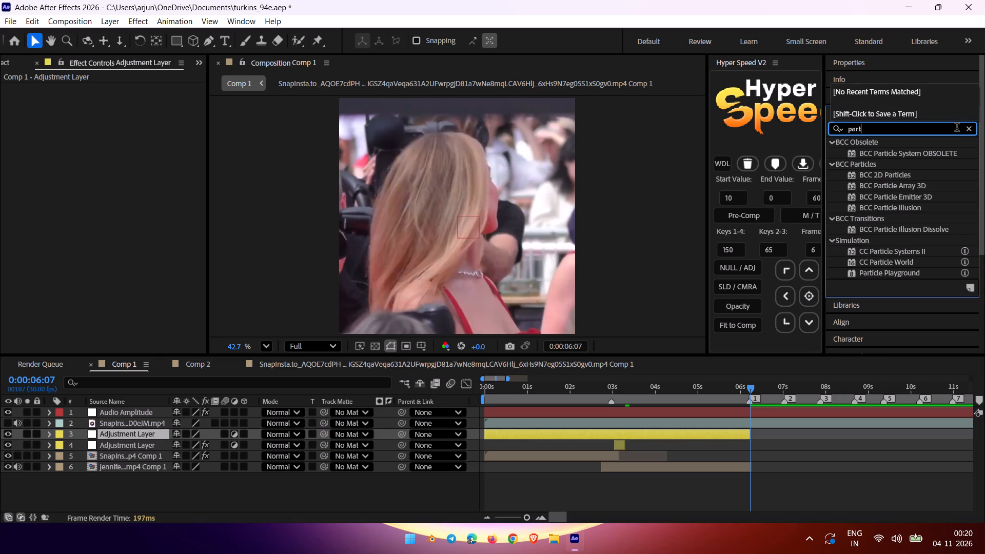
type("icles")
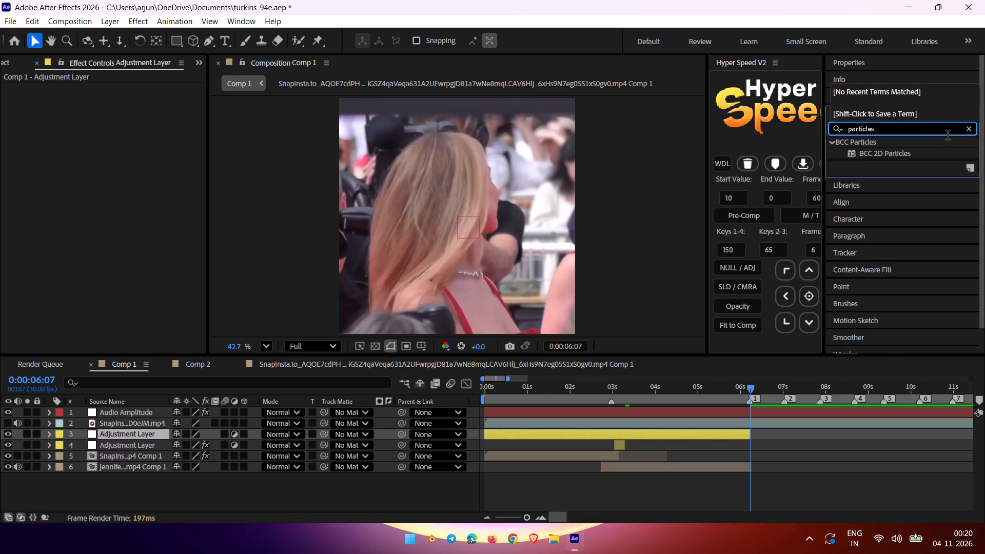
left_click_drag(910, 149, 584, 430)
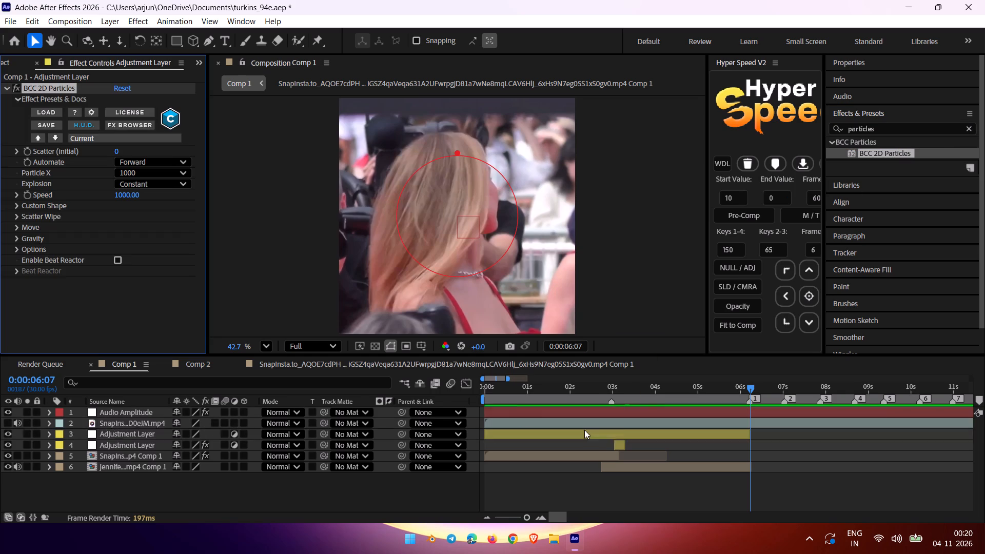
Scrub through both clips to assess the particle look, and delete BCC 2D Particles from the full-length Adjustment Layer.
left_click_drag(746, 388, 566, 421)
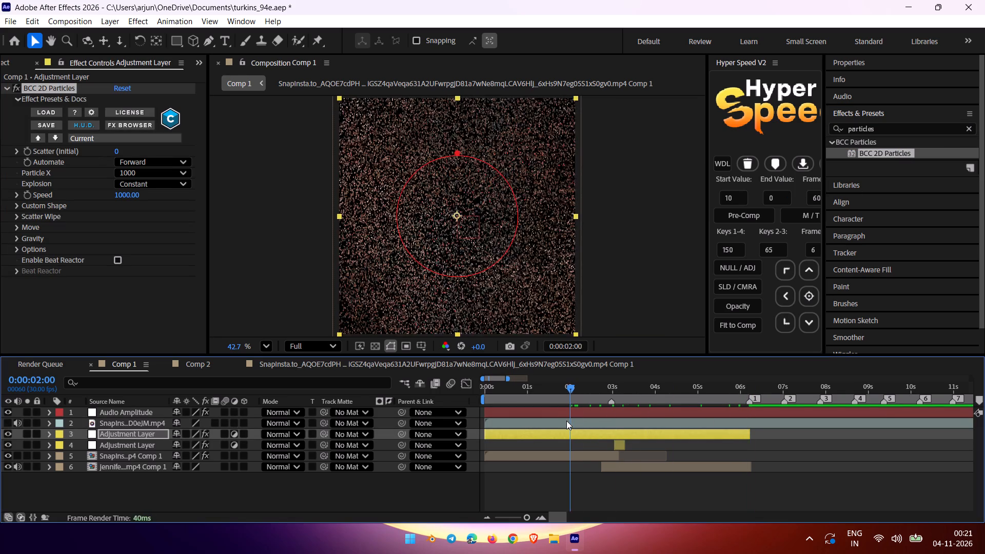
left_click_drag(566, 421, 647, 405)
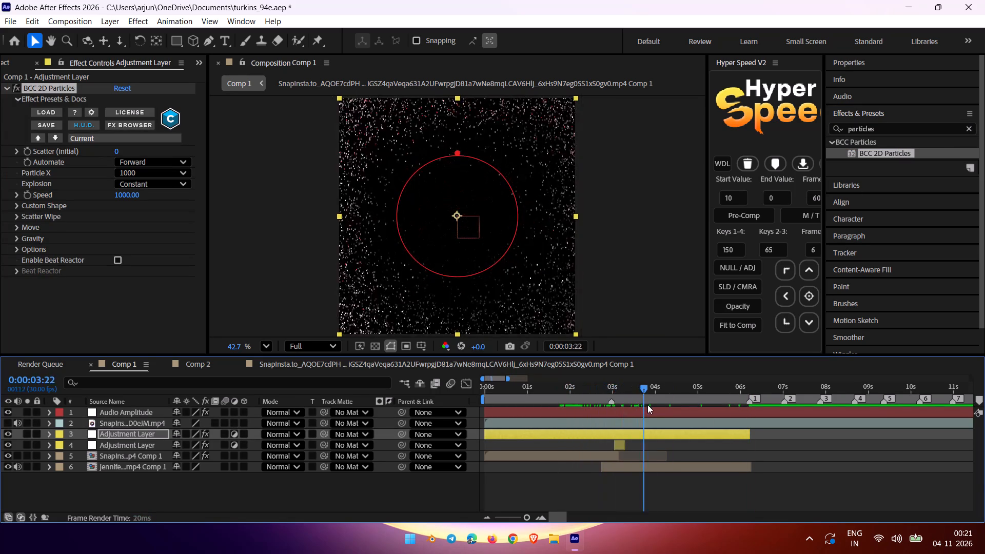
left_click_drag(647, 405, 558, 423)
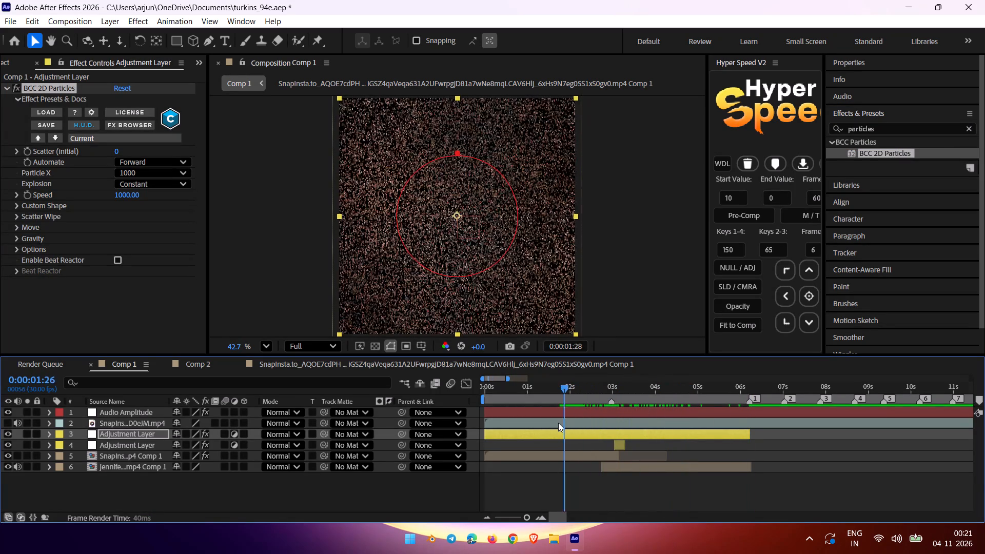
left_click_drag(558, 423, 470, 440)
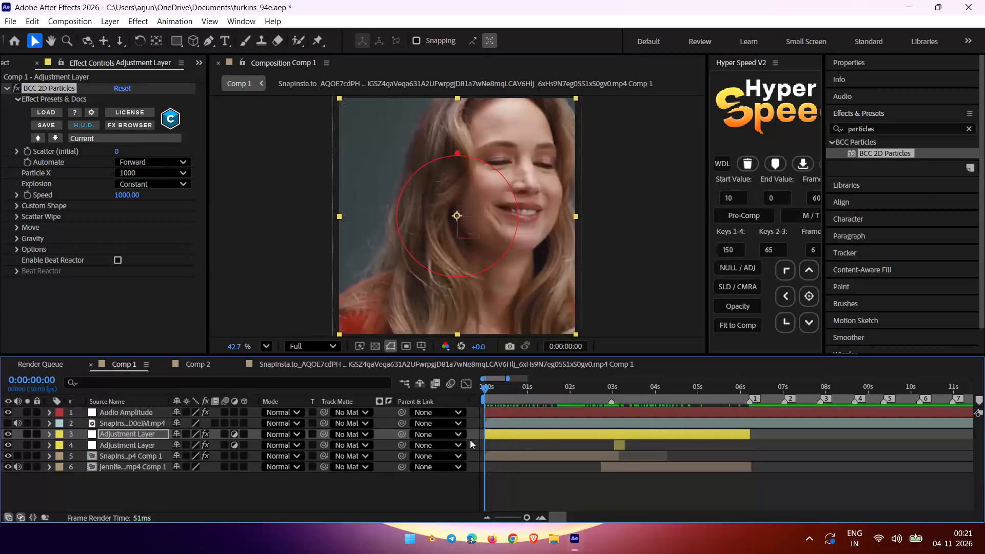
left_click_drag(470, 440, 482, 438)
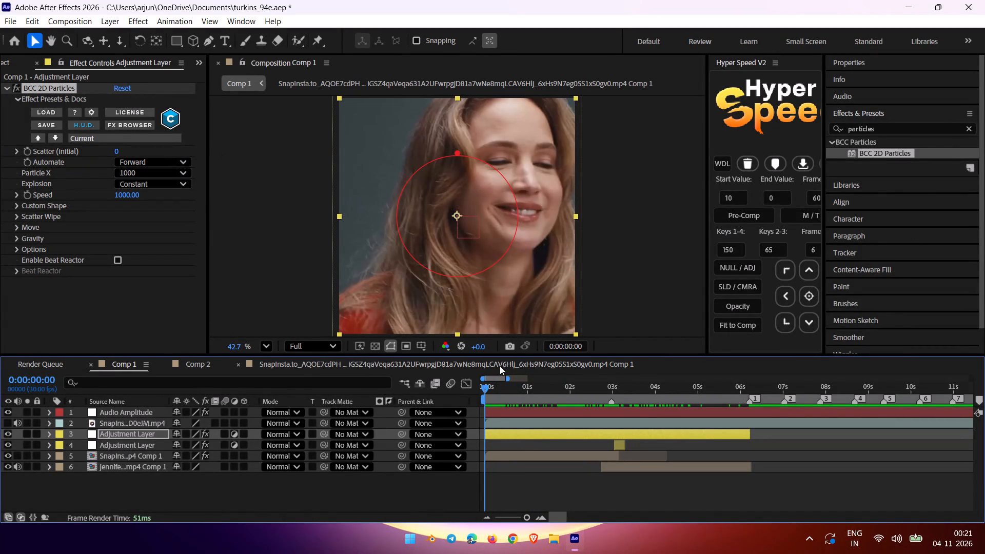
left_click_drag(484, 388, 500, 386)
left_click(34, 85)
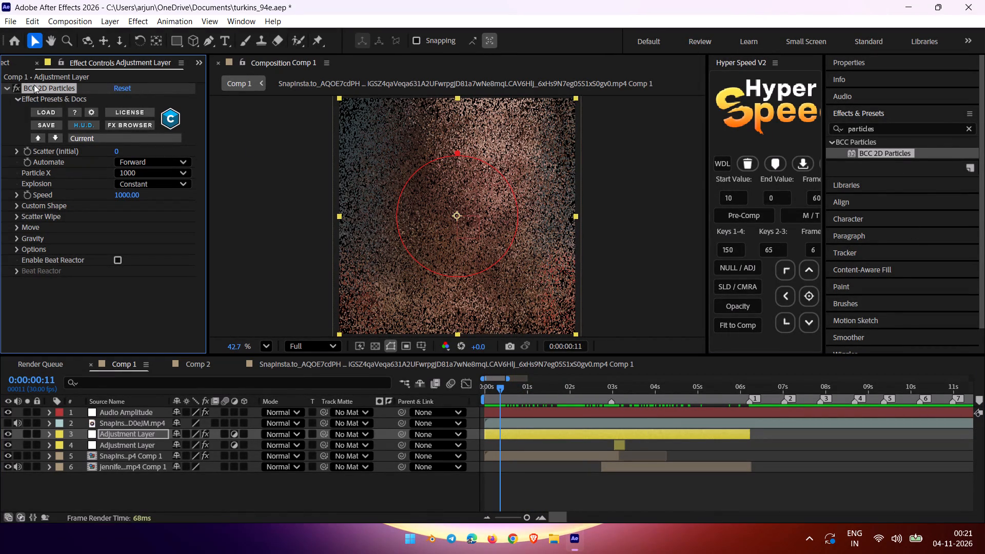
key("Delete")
Search the effects for "ball" and apply CC Ball Action to the full-length Adjustment Layer.
left_click(969, 128)
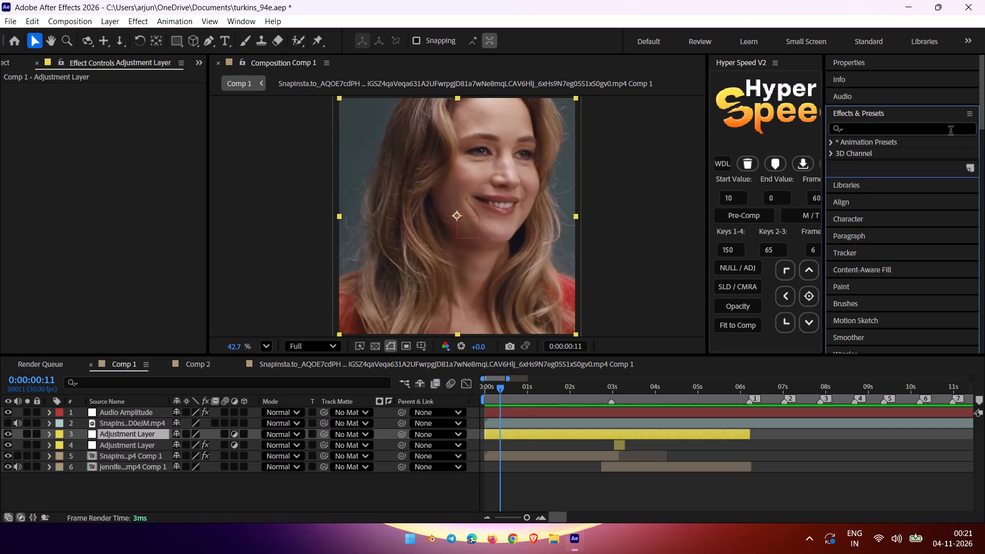
left_click(947, 132)
type("basll")
key("BackSpace")
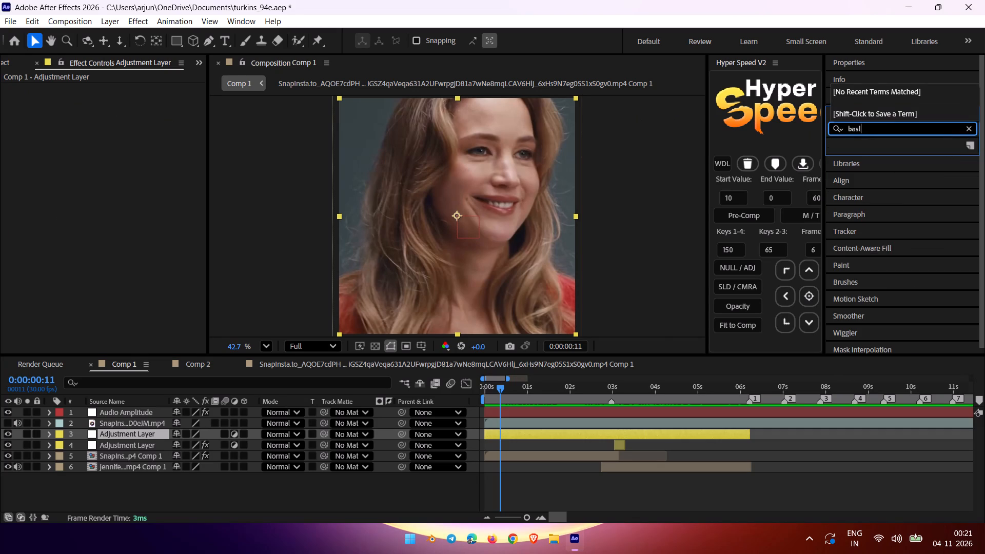
key("BackSpace")
key("BackSpace")
key("BackSpace")
type("all")
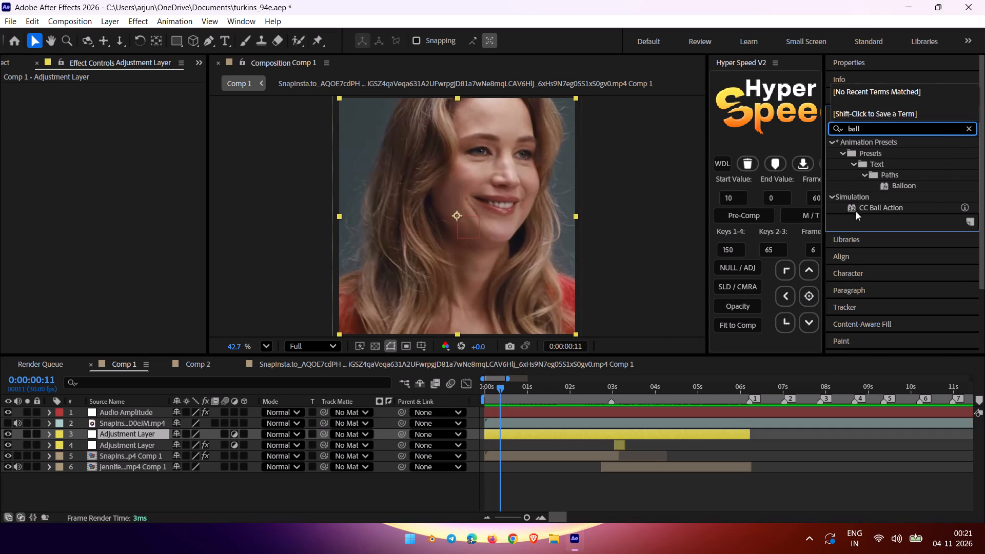
left_click_drag(869, 210, 605, 435)
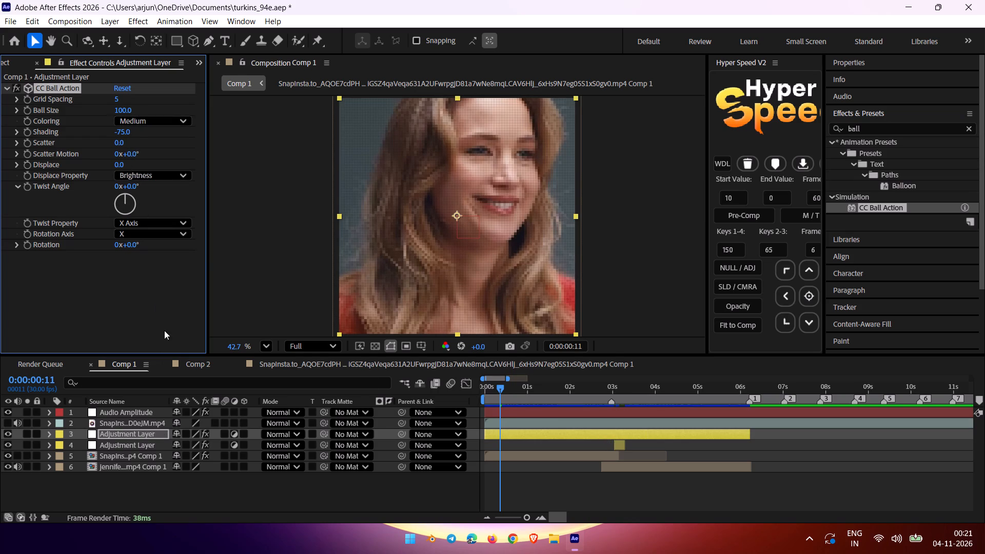
Set the blending mode of the Adjustment Layer carrying CC Ball Action to Overlay.
left_click(301, 434)
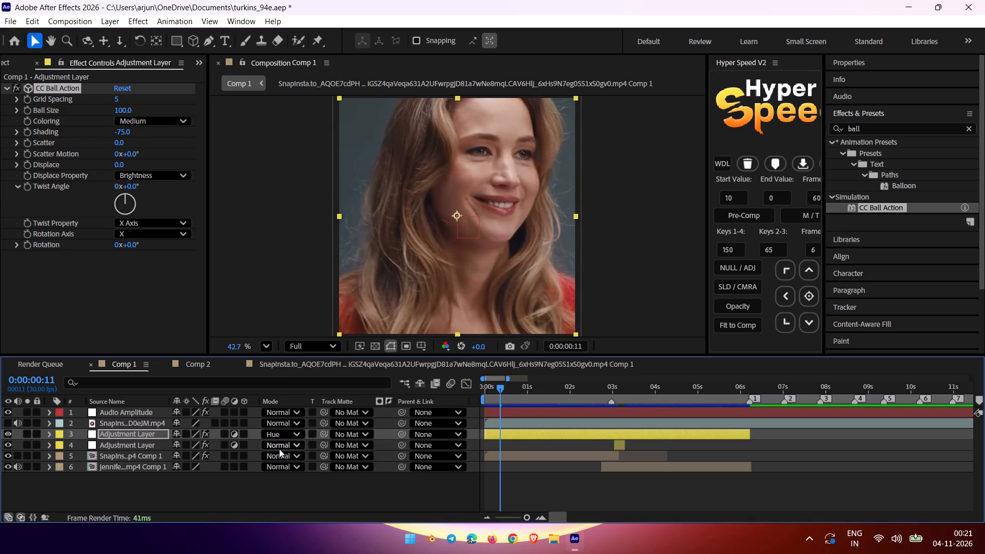
left_click(281, 439)
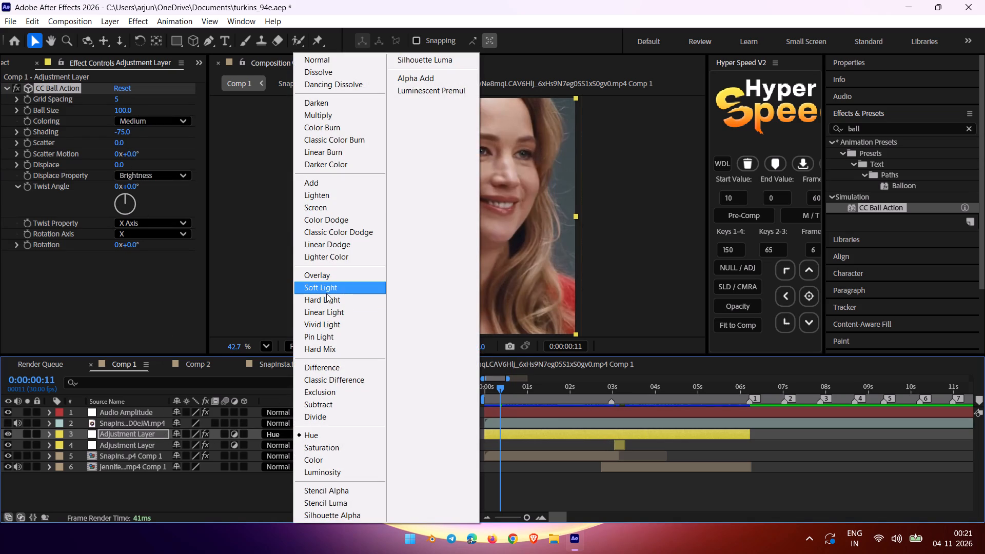
left_click(319, 280)
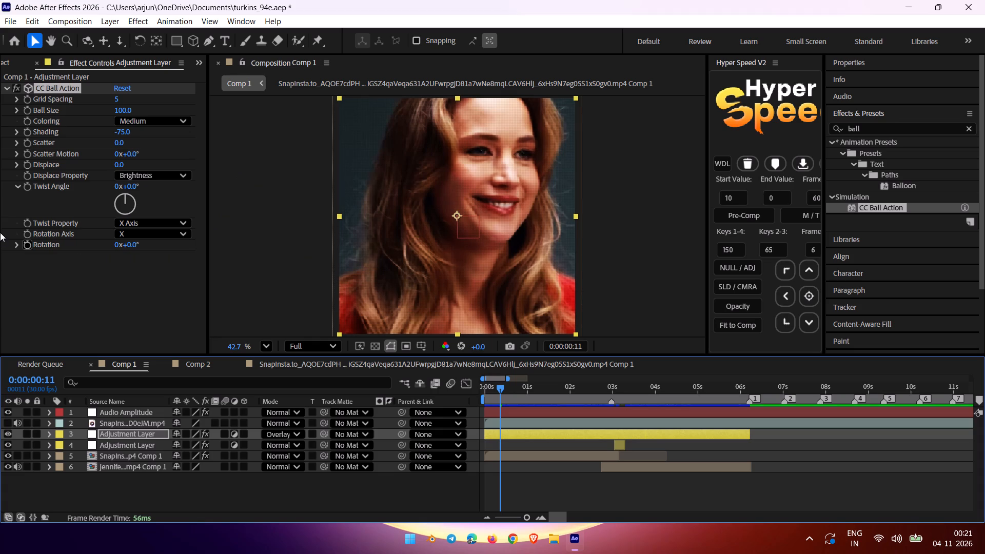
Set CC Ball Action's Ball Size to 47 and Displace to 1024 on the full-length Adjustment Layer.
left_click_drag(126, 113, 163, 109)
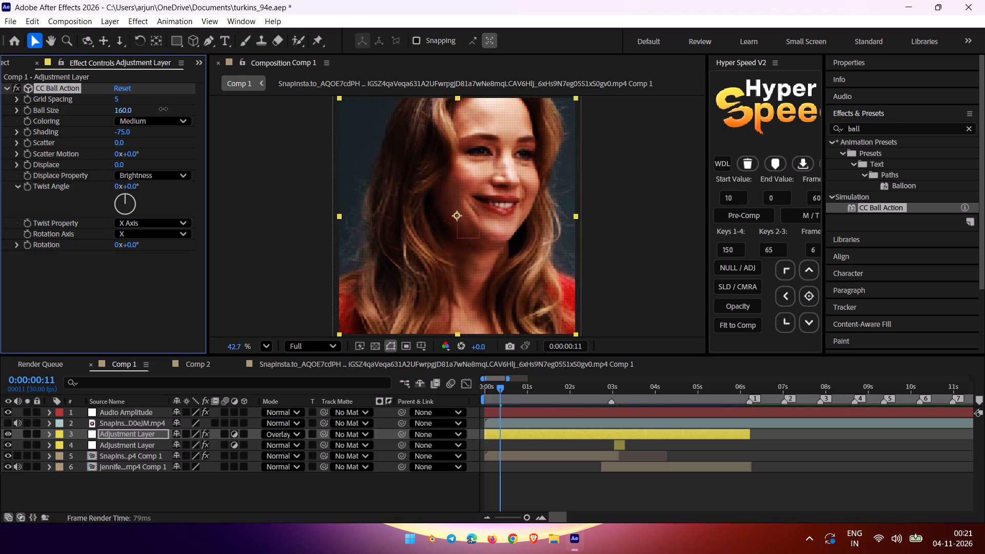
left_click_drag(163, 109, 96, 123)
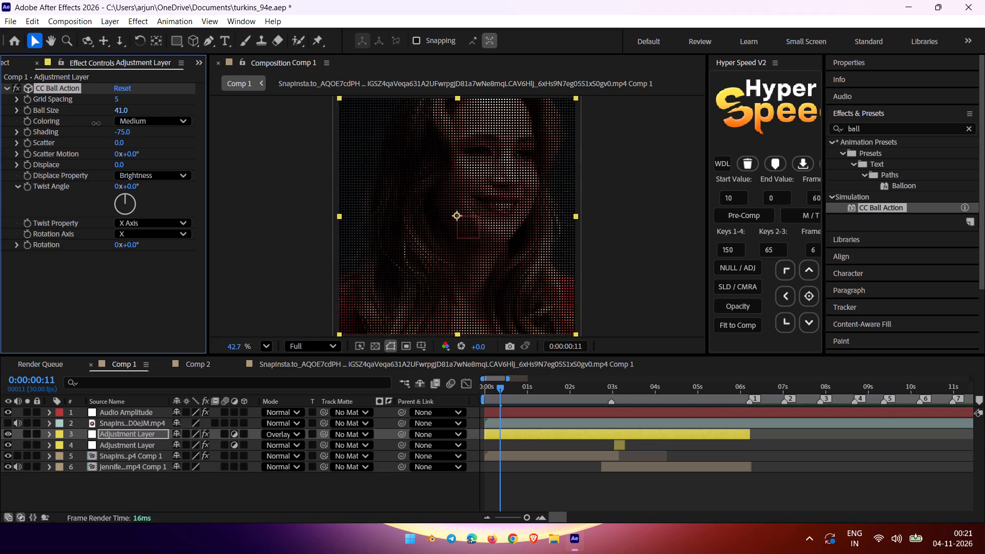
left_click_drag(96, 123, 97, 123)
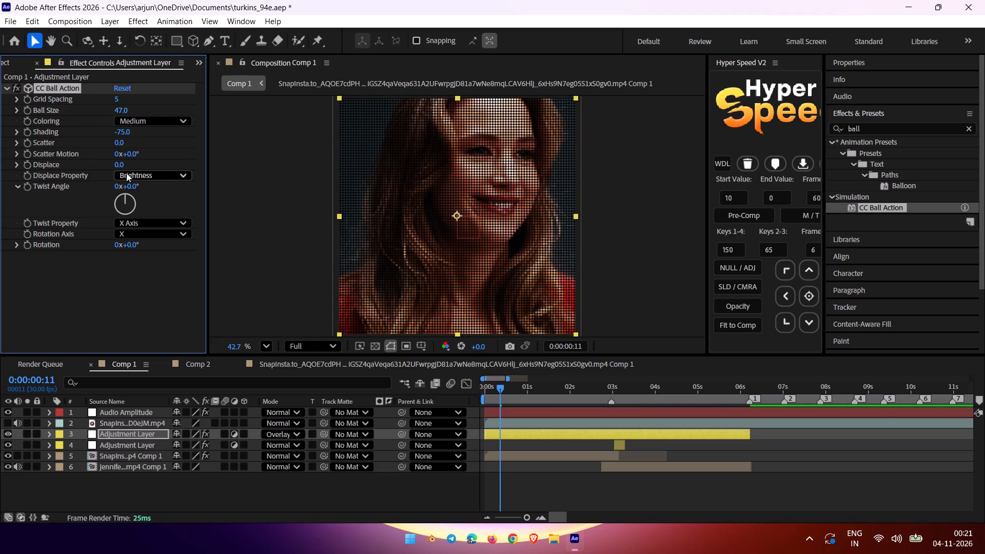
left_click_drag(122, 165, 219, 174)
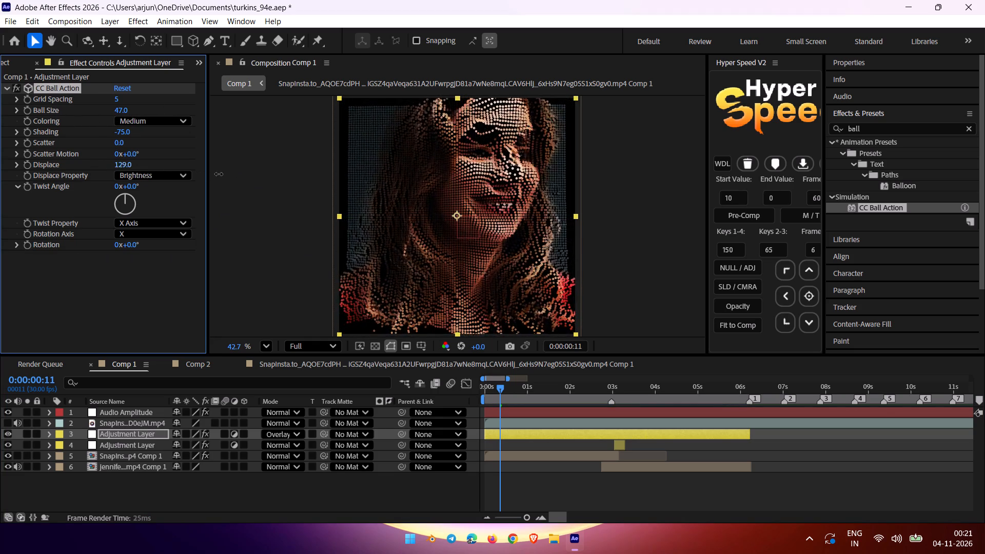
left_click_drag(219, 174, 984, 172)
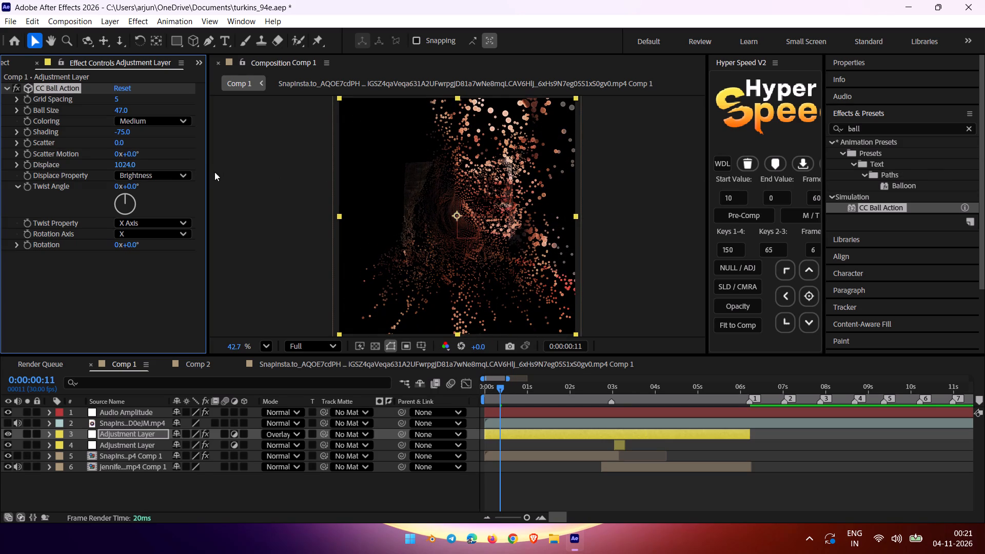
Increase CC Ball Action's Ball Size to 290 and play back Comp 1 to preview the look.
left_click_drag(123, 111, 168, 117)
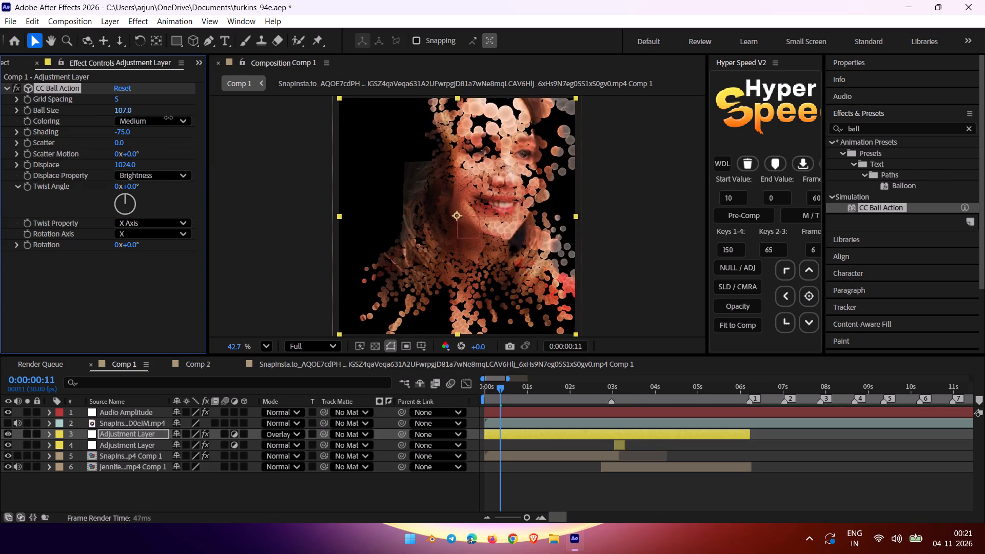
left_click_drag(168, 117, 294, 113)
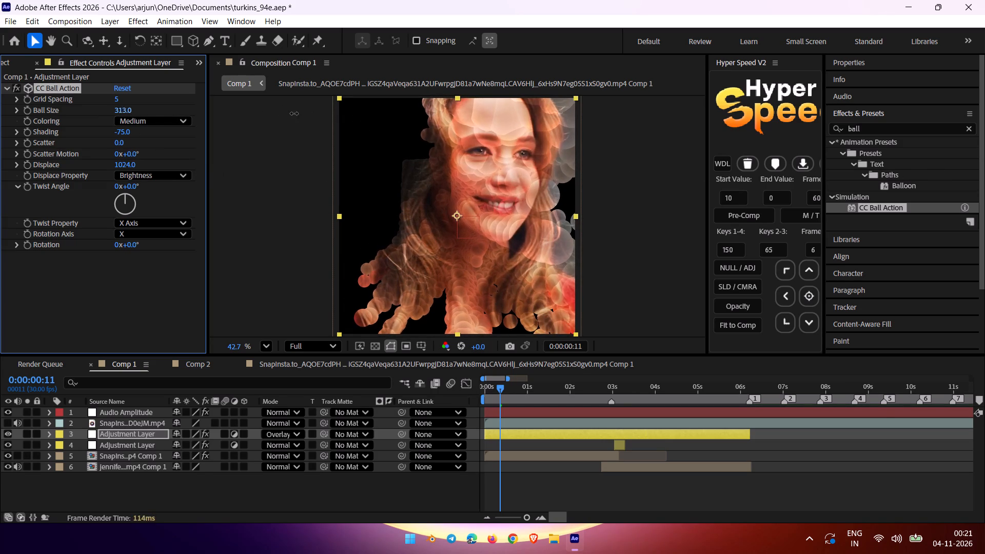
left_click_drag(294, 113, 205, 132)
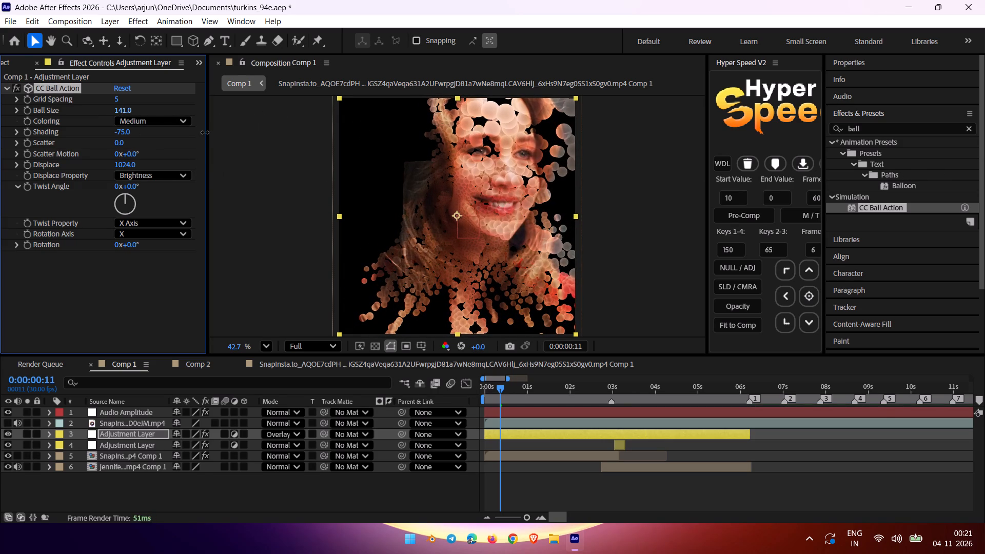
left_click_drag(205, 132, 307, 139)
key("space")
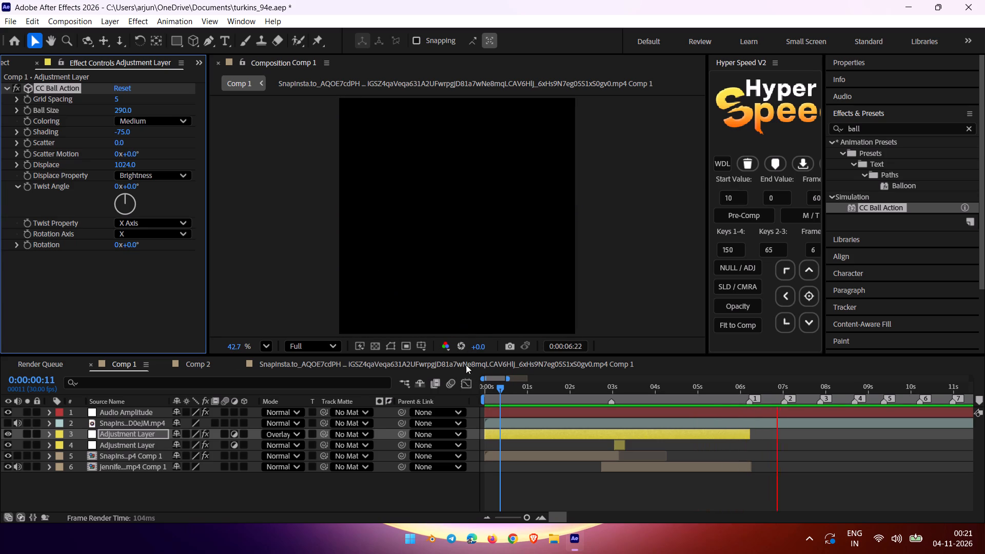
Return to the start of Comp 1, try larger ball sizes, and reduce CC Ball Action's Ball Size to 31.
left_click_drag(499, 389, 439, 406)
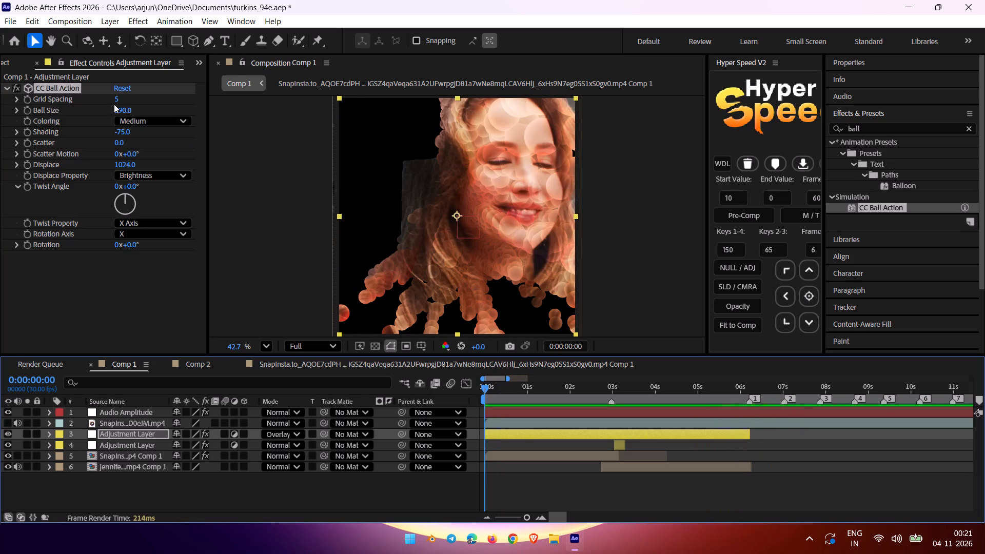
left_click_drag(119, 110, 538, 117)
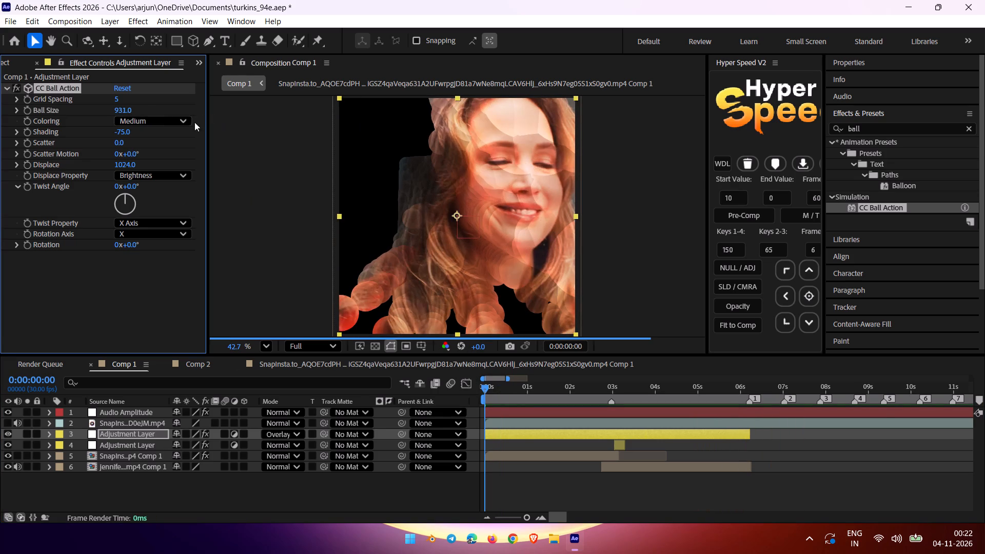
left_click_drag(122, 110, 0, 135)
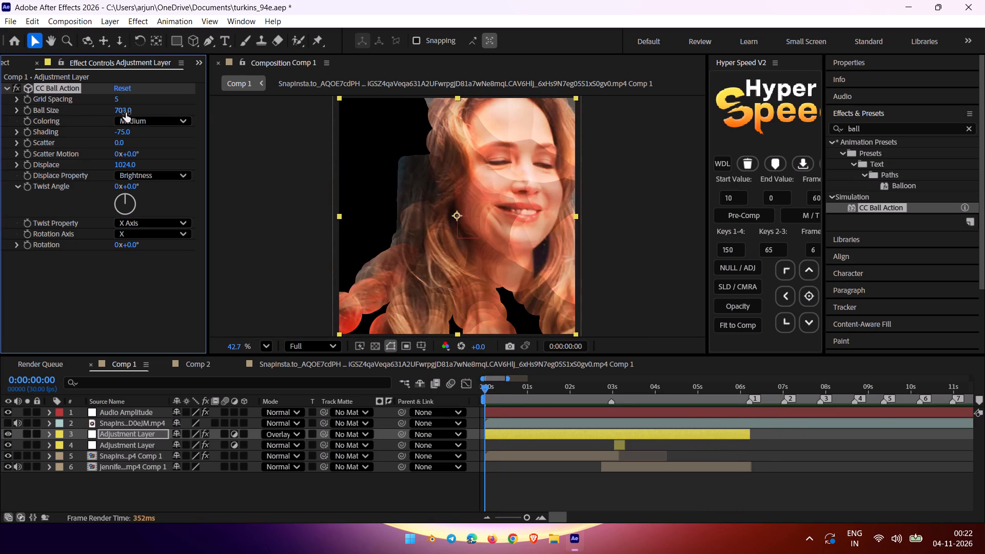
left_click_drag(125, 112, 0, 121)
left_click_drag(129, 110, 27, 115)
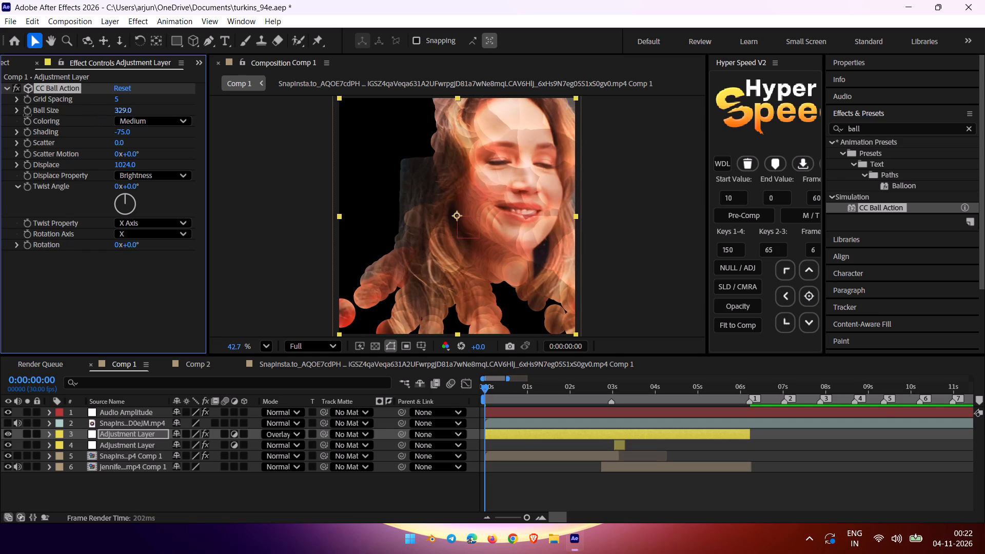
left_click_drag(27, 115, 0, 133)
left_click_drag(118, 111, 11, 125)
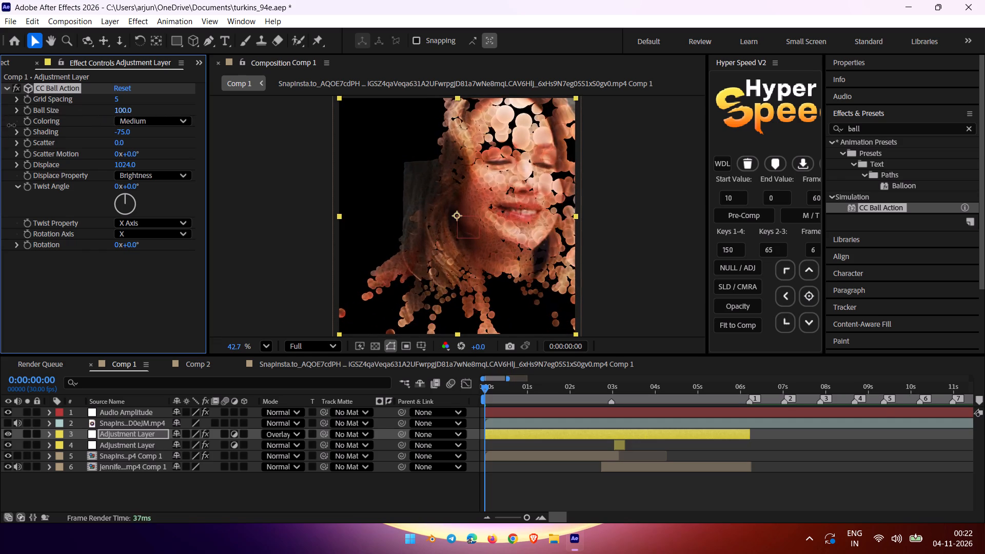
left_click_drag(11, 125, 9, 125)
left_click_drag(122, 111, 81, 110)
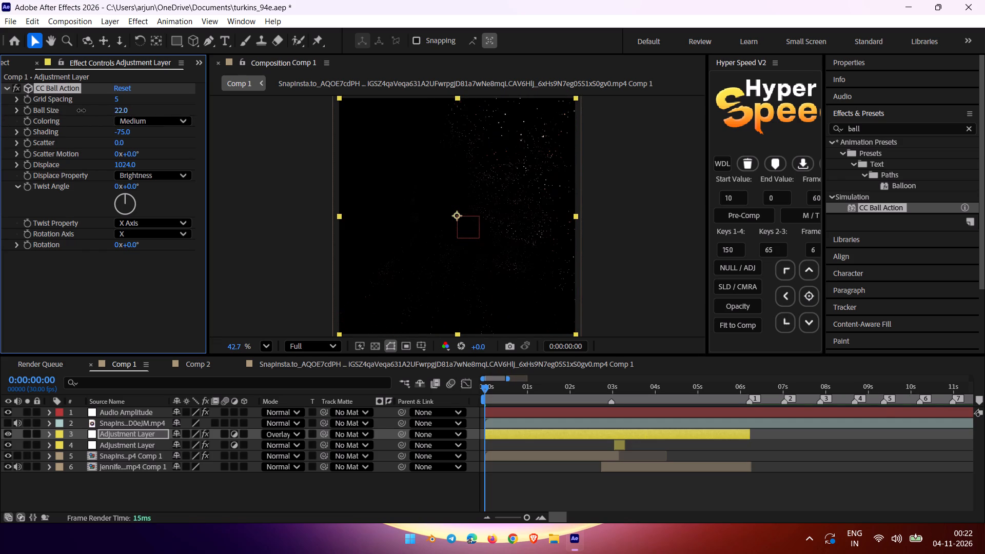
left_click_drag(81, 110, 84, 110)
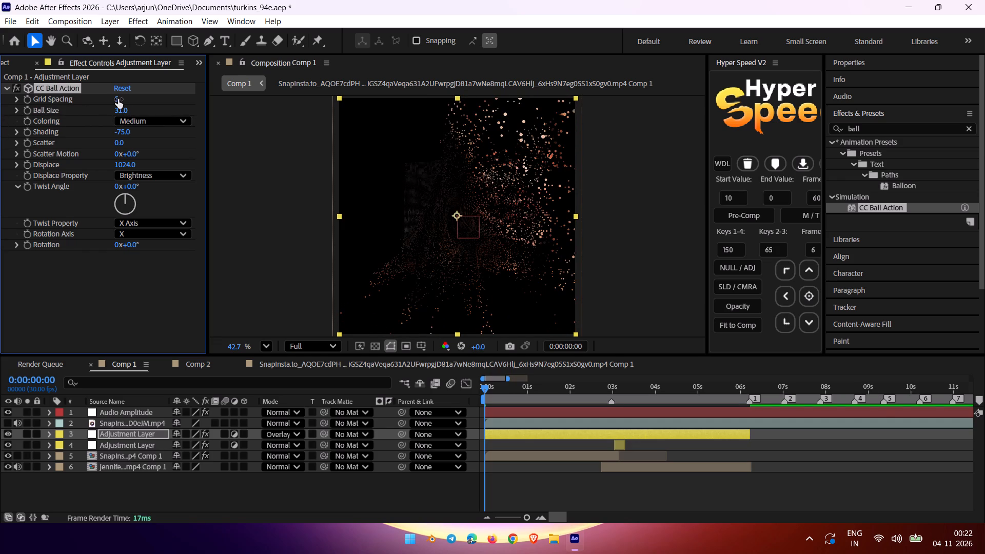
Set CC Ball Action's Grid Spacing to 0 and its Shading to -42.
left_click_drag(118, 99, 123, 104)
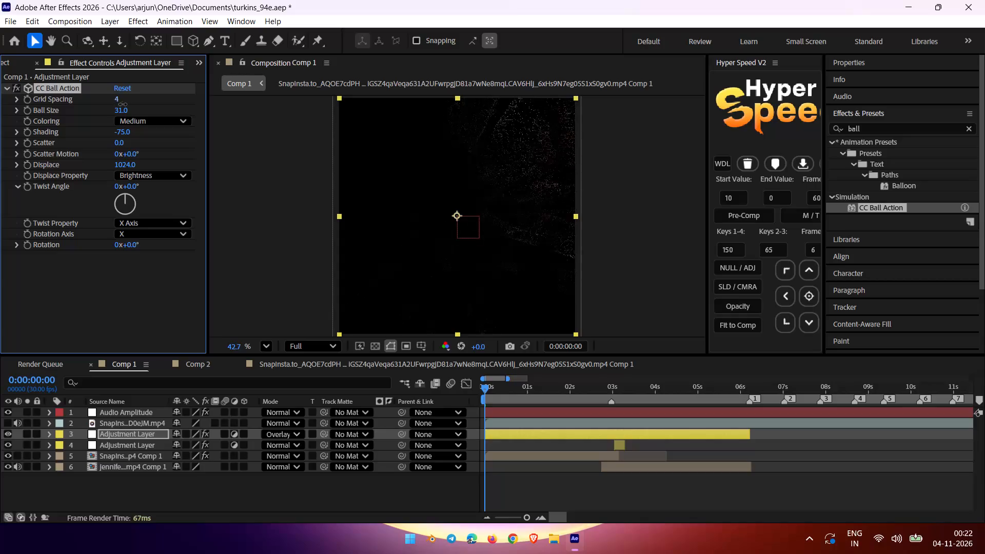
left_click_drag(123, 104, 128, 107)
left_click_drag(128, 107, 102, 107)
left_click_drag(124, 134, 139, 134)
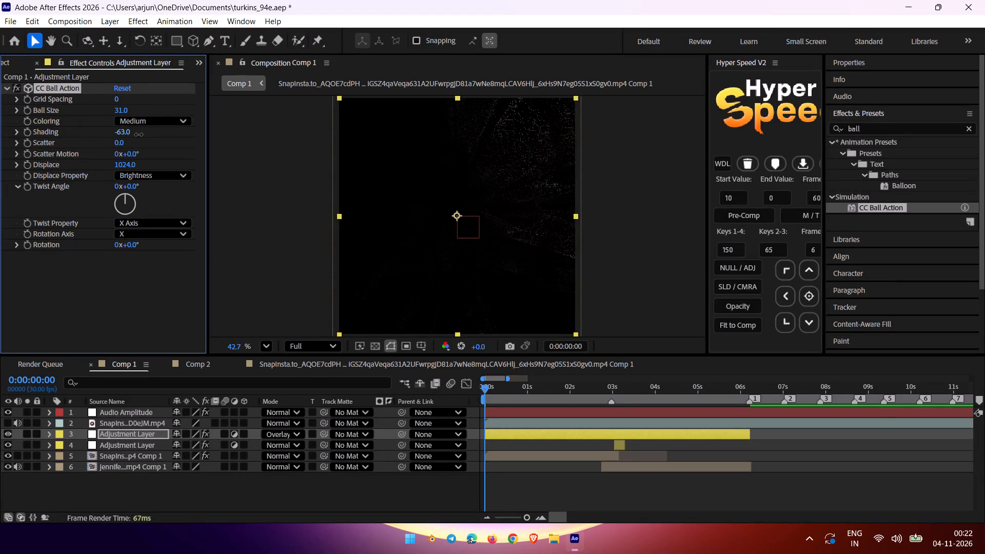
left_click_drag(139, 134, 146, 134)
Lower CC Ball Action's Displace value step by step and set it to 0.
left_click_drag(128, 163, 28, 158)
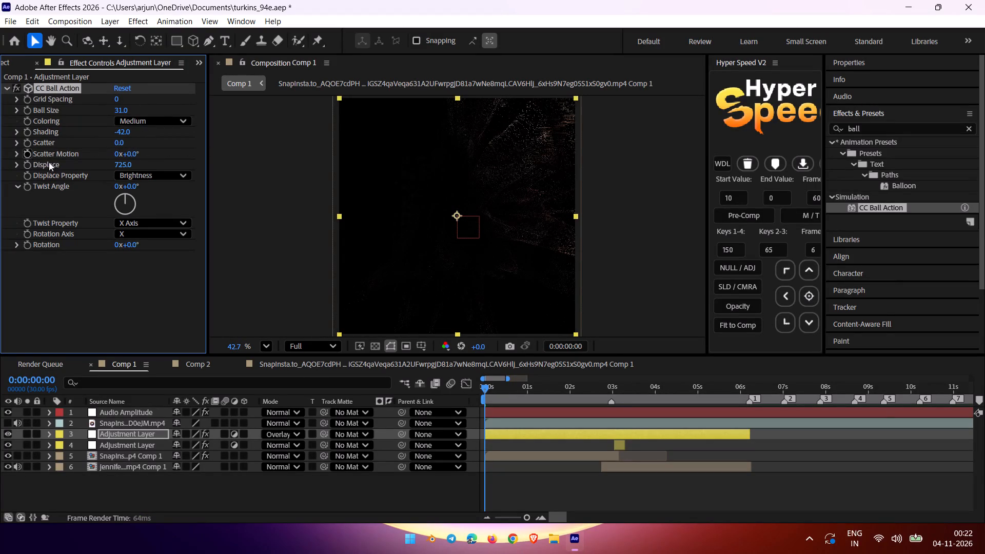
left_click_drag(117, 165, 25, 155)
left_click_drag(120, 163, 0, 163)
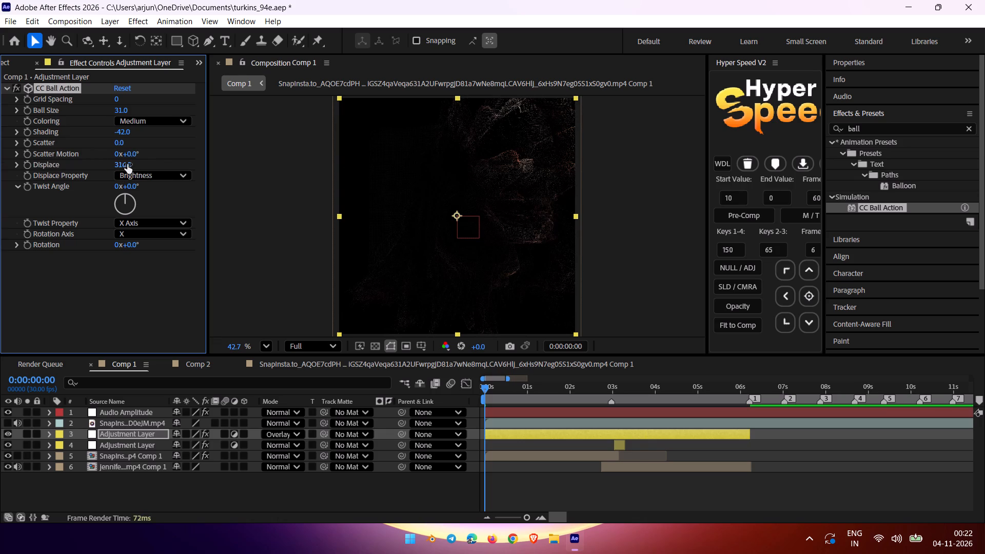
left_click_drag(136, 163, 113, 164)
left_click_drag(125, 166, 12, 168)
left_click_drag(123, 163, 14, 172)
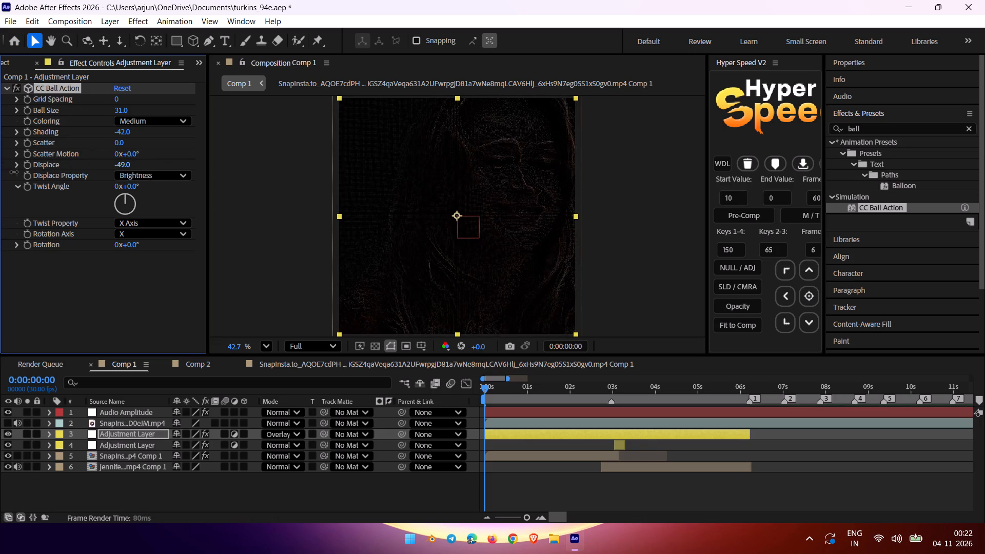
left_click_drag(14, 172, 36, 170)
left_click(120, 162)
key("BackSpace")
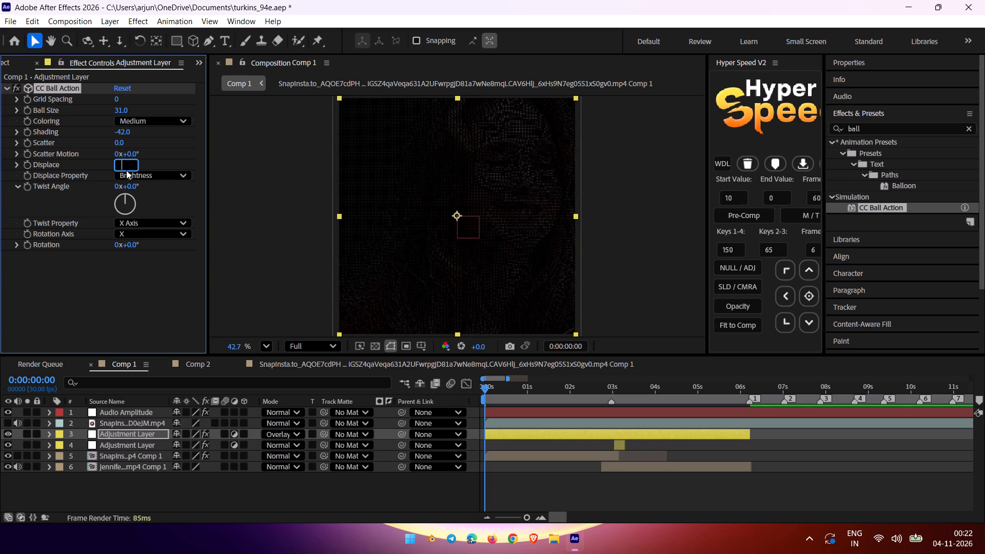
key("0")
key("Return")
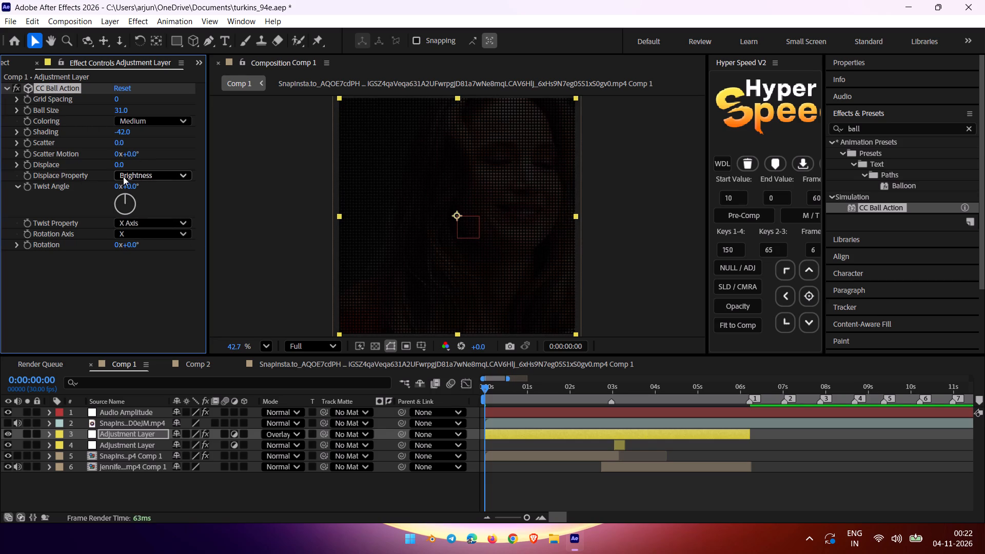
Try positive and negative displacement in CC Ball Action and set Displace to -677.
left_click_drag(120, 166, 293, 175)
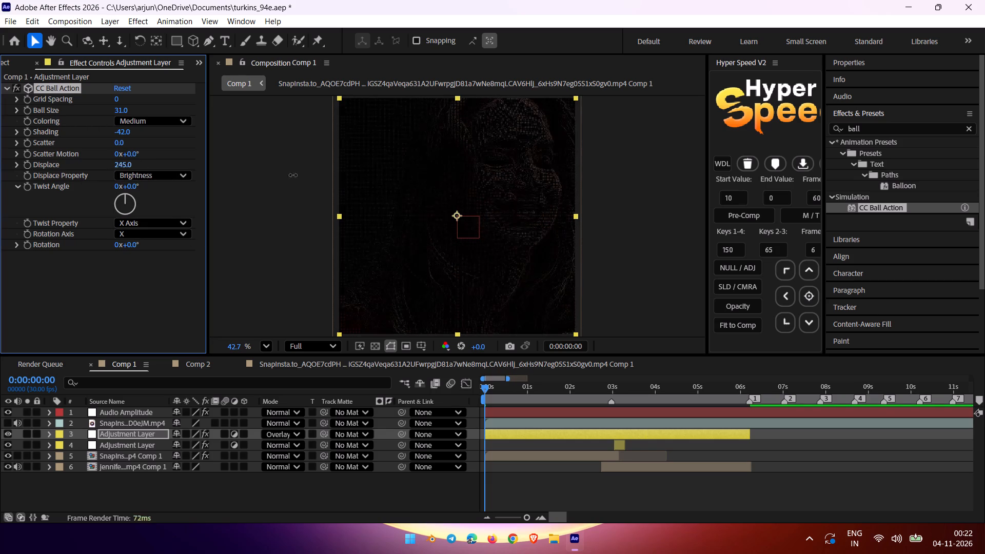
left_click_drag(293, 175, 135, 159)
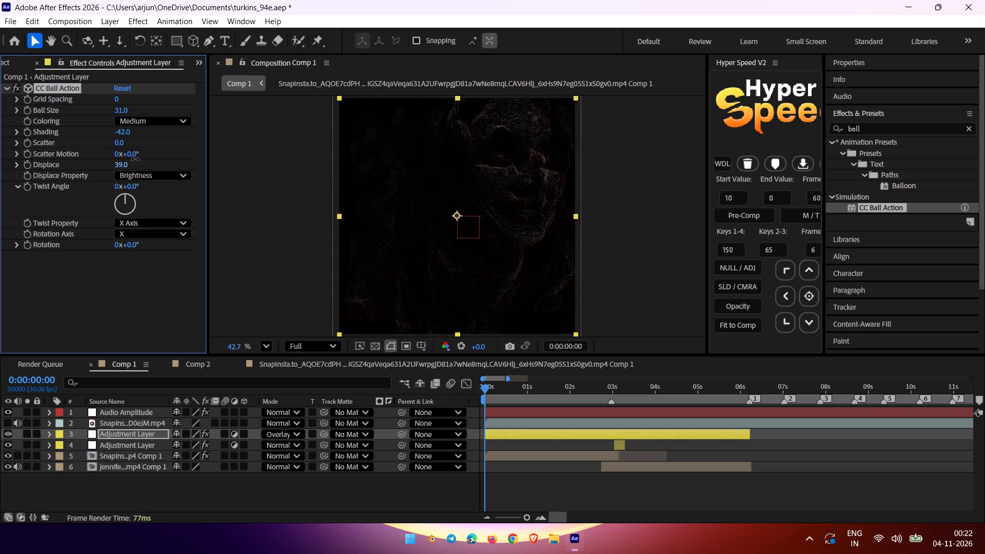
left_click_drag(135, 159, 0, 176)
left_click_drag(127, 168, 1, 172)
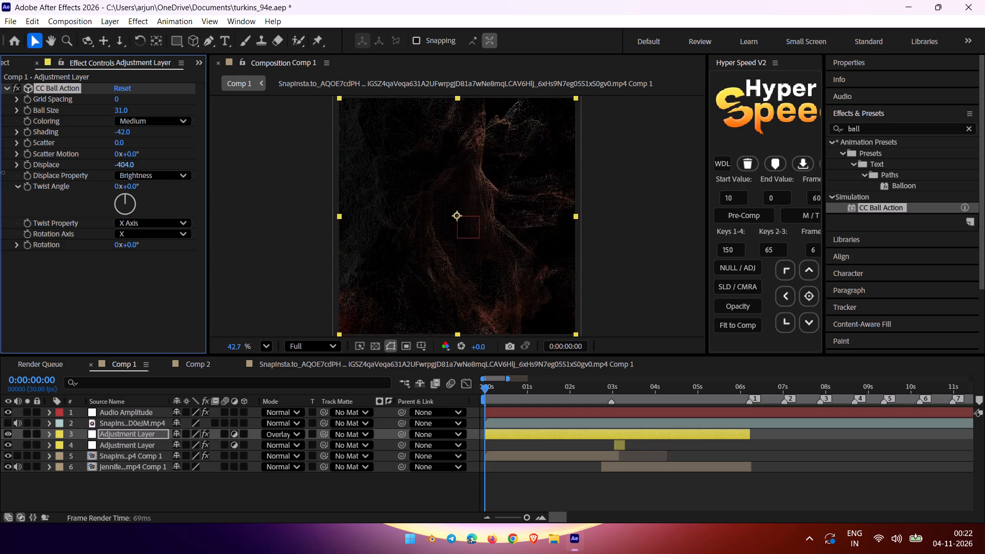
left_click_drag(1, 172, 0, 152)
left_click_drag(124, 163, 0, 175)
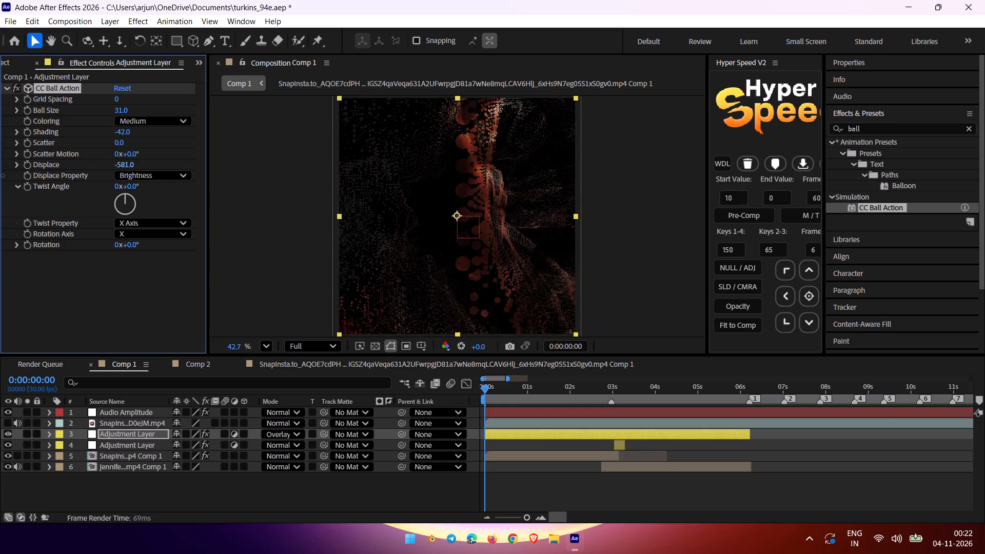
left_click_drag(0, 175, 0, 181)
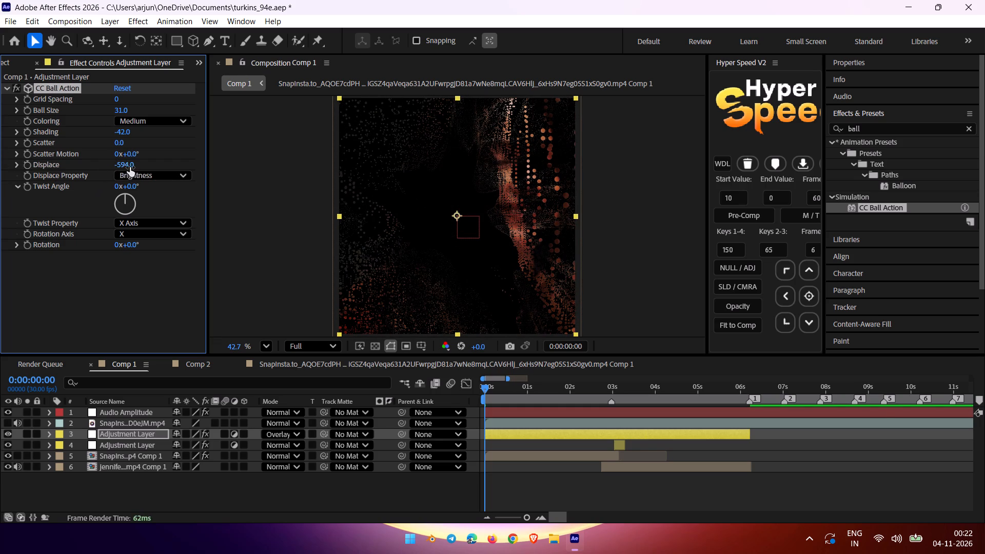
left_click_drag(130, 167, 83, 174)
Step the full-length Adjustment Layer through the blending modes after Overlay and set it to Luminescent Premul.
left_click(281, 431)
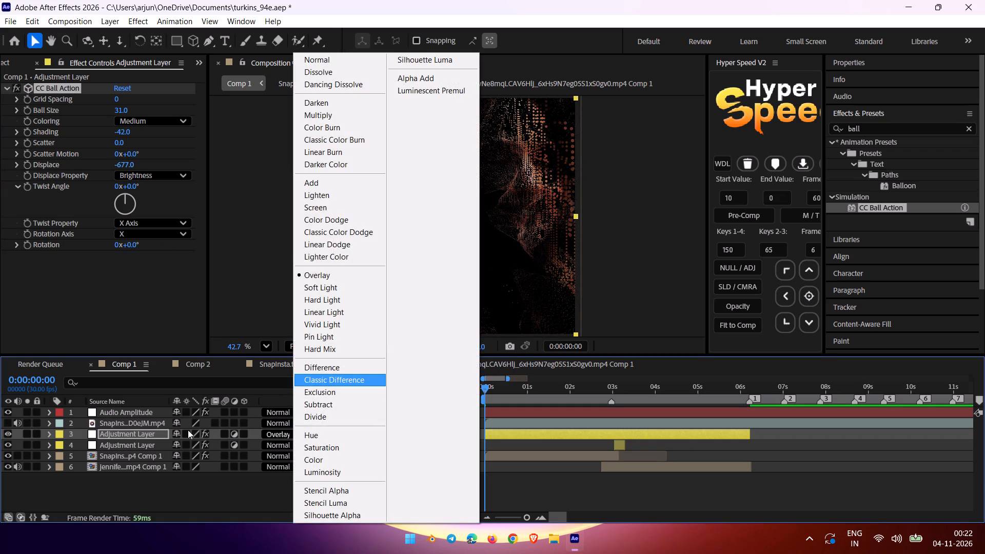
left_click(149, 430)
left_click(145, 434)
type("++++++++++++++++")
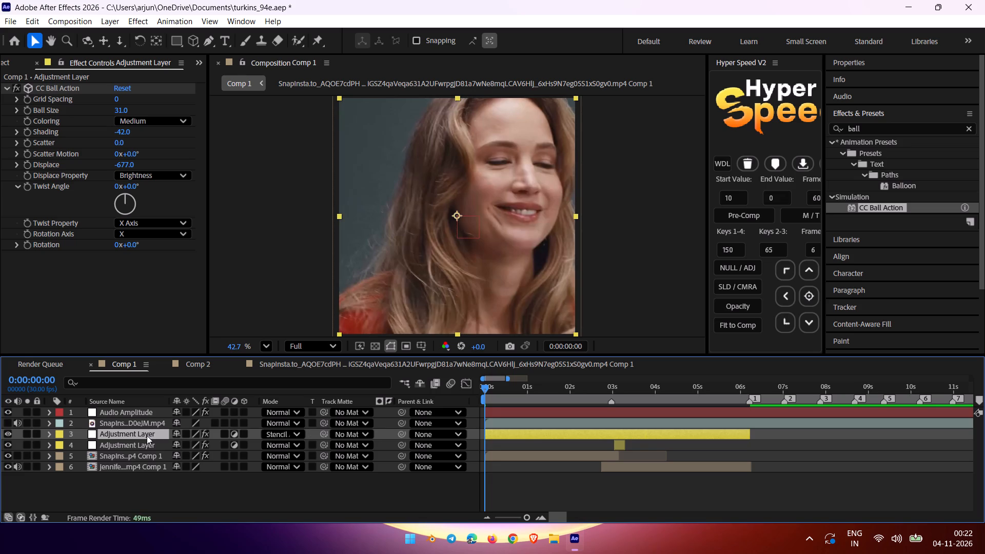
key("shift+plus")
key("shift+plus")
type("+++")
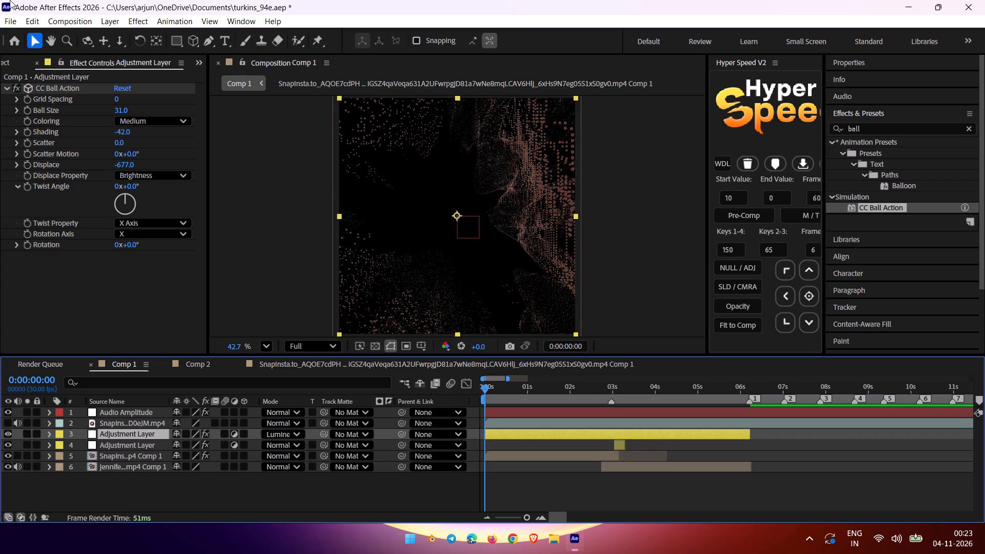
Delete CC Ball Action from the full-length Adjustment Layer.
left_click(54, 93)
left_click(49, 86)
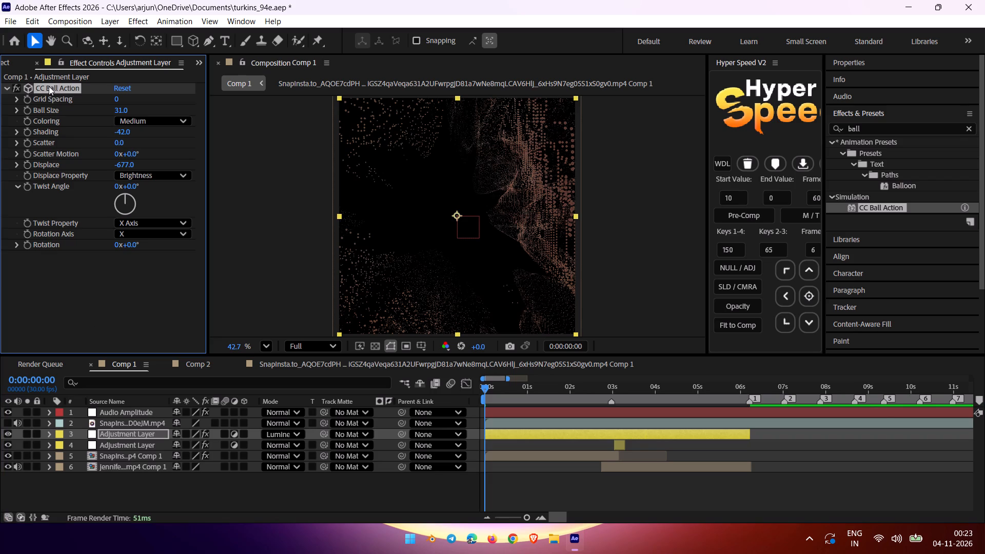
key("Delete")
Search the effects list for "part" and "tra", and clear the search so all effect categories are listed.
left_click(964, 128)
left_click(952, 128)
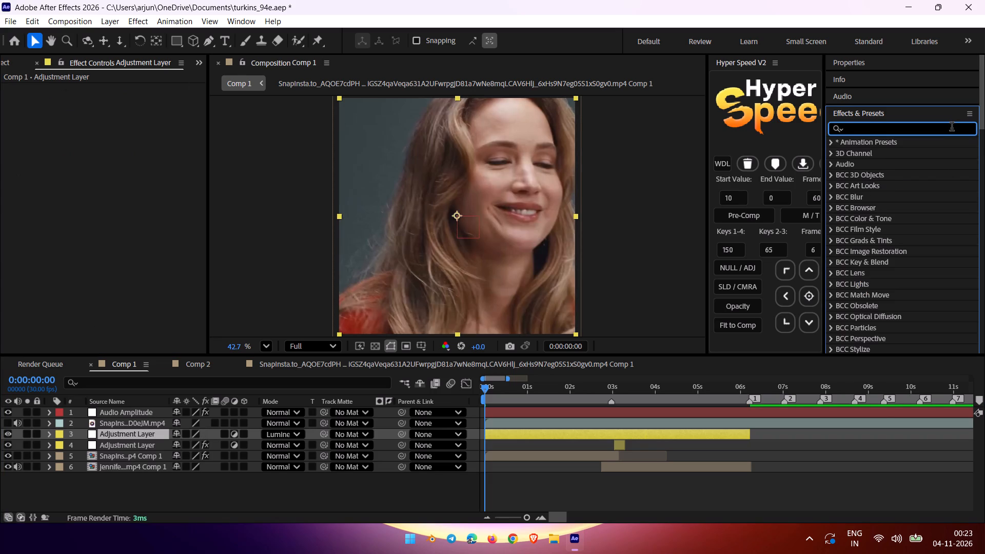
type("pa")
type("rt")
key("BackSpace")
key("BackSpace")
key("BackSpace")
key("BackSpace")
key("BackSpace")
type("tra")
key("p")
key("BackSpace")
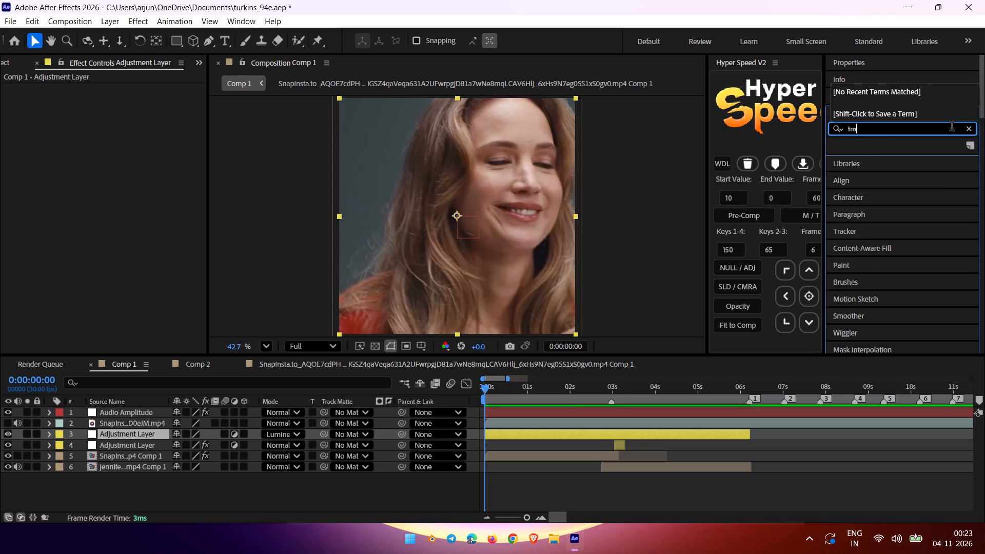
key("BackSpace")
key("BackSpace")
key("BackSpace")
key("BackSpace")
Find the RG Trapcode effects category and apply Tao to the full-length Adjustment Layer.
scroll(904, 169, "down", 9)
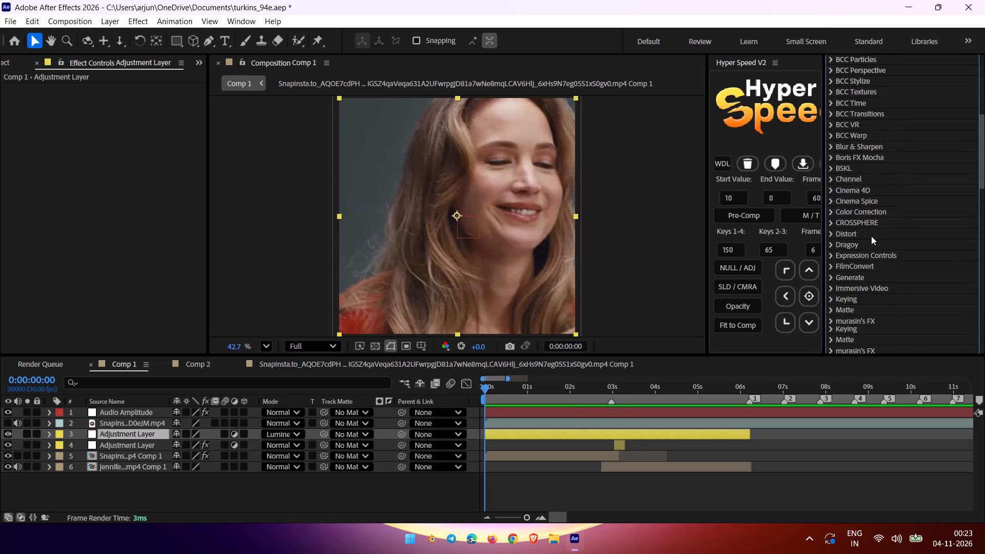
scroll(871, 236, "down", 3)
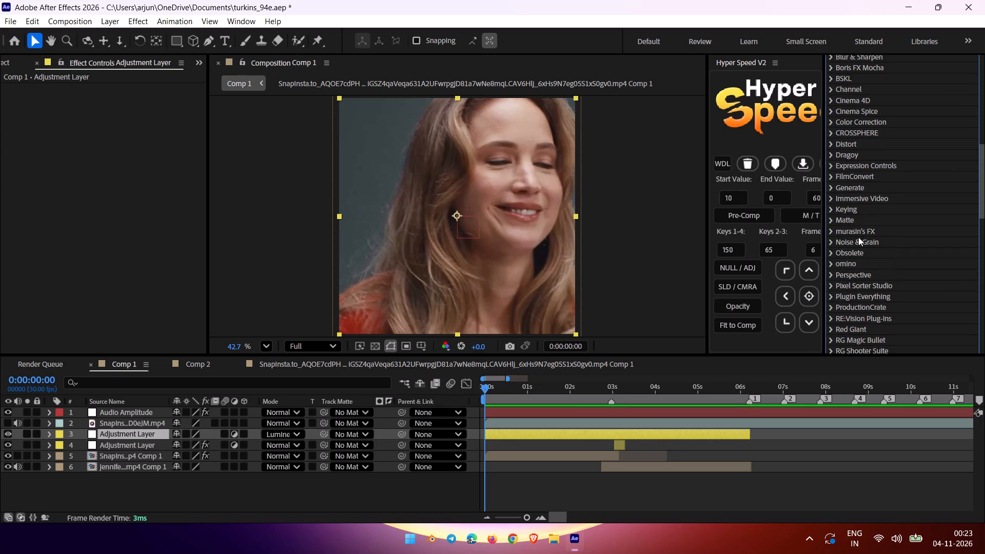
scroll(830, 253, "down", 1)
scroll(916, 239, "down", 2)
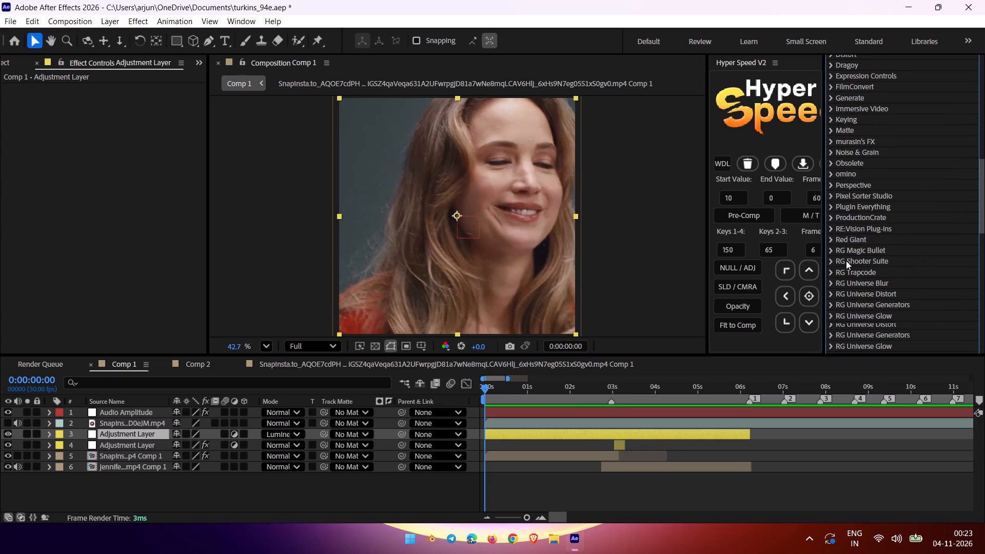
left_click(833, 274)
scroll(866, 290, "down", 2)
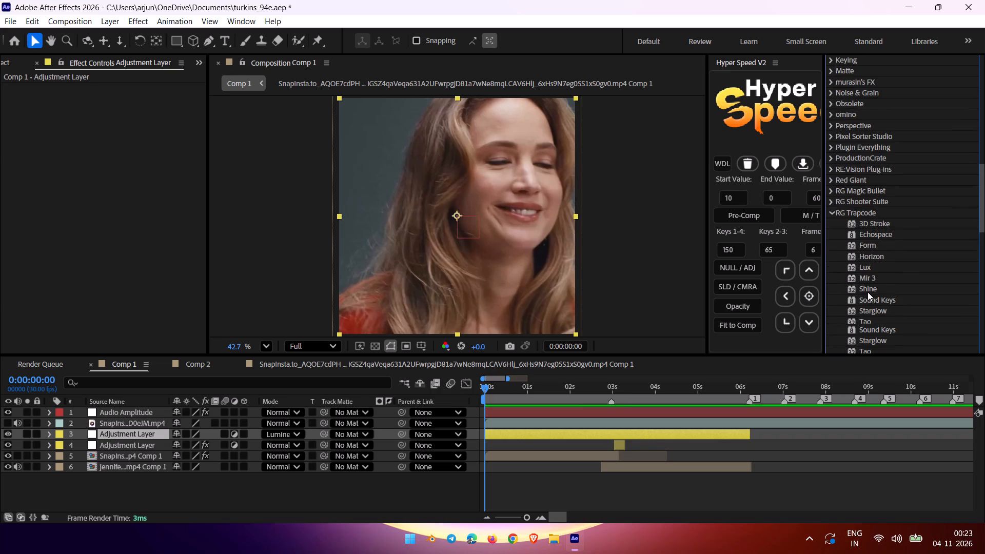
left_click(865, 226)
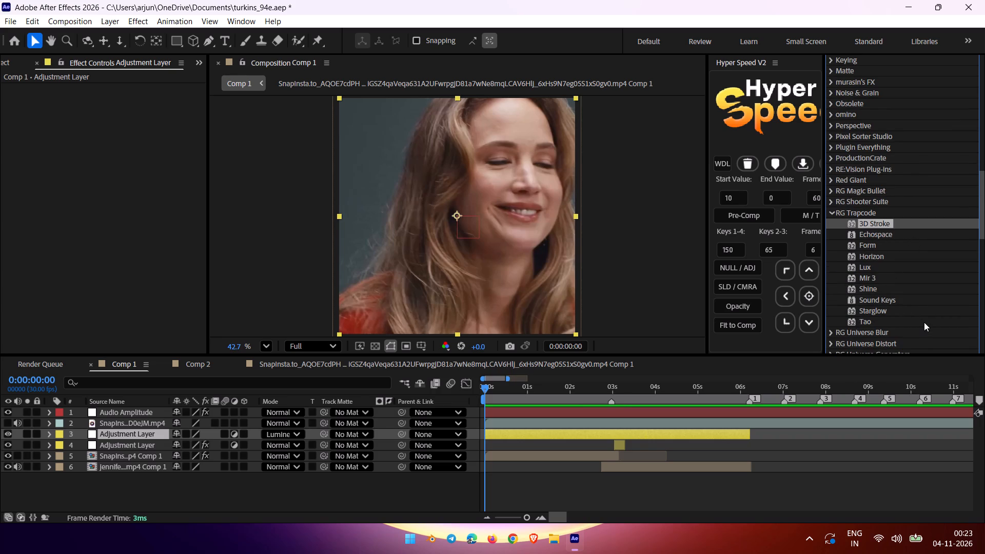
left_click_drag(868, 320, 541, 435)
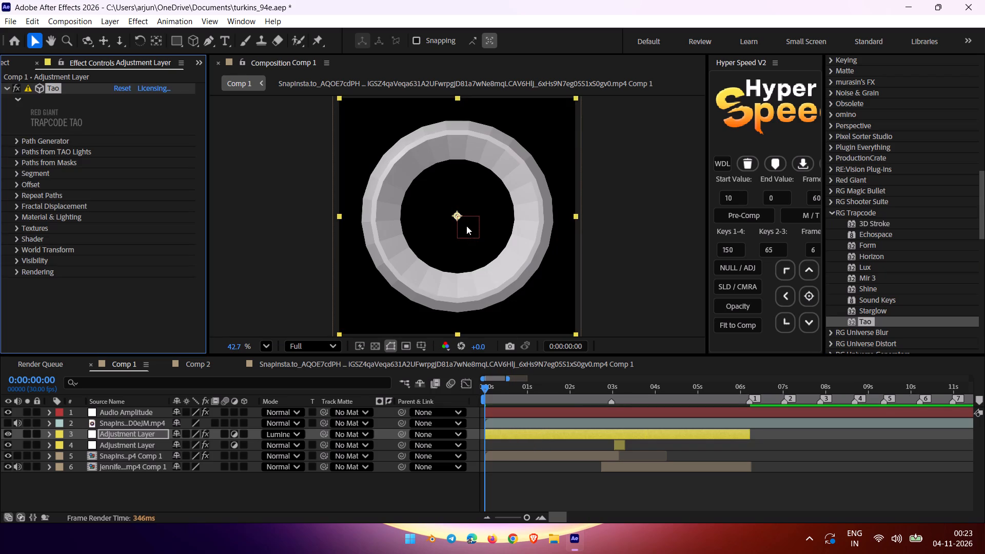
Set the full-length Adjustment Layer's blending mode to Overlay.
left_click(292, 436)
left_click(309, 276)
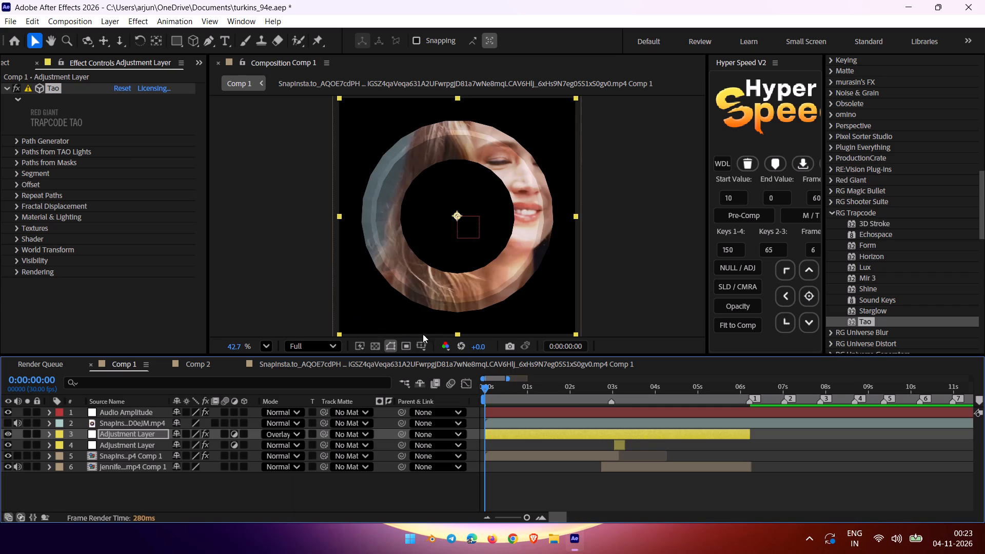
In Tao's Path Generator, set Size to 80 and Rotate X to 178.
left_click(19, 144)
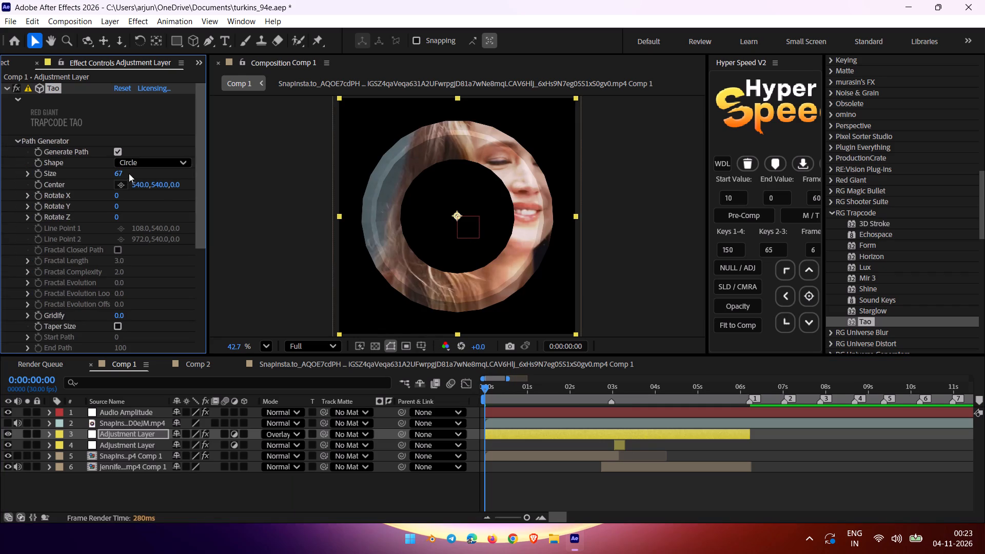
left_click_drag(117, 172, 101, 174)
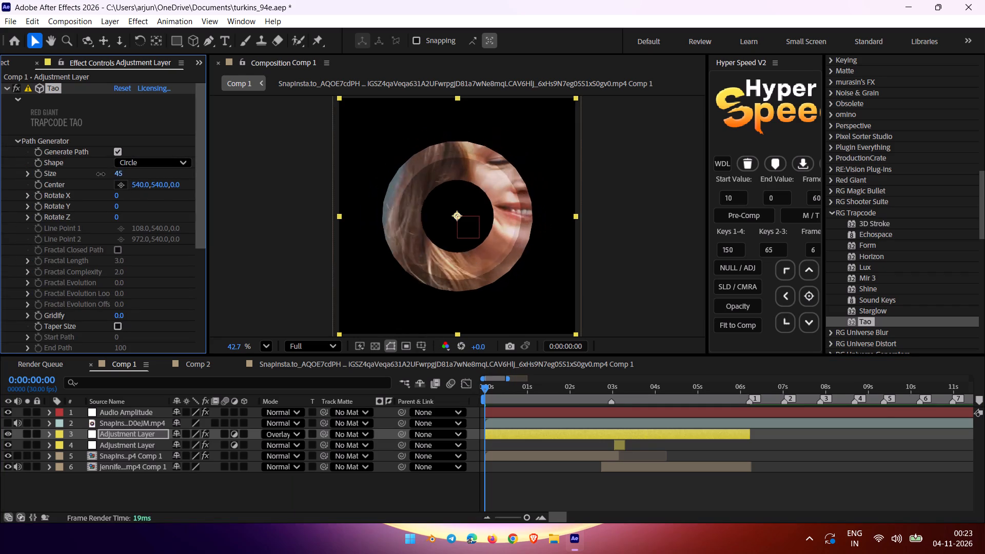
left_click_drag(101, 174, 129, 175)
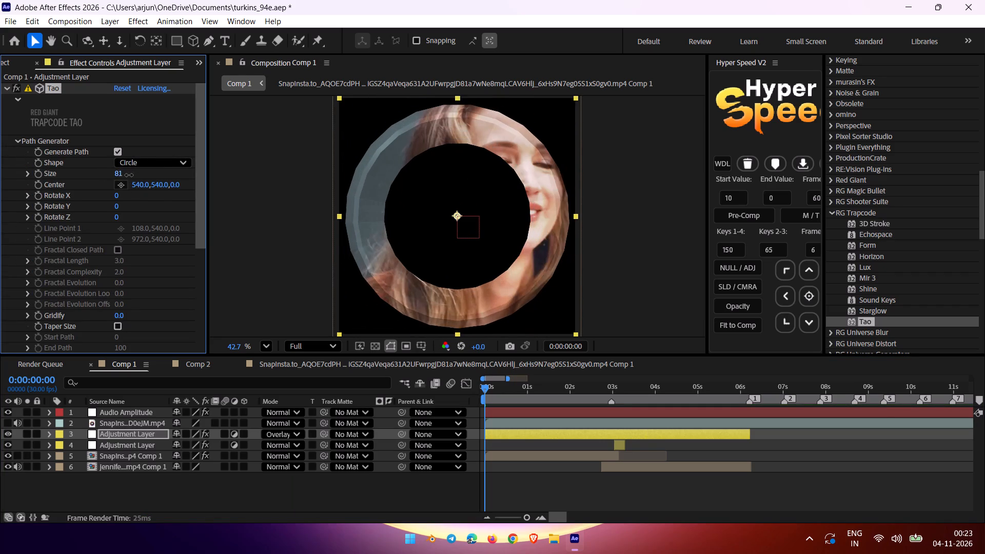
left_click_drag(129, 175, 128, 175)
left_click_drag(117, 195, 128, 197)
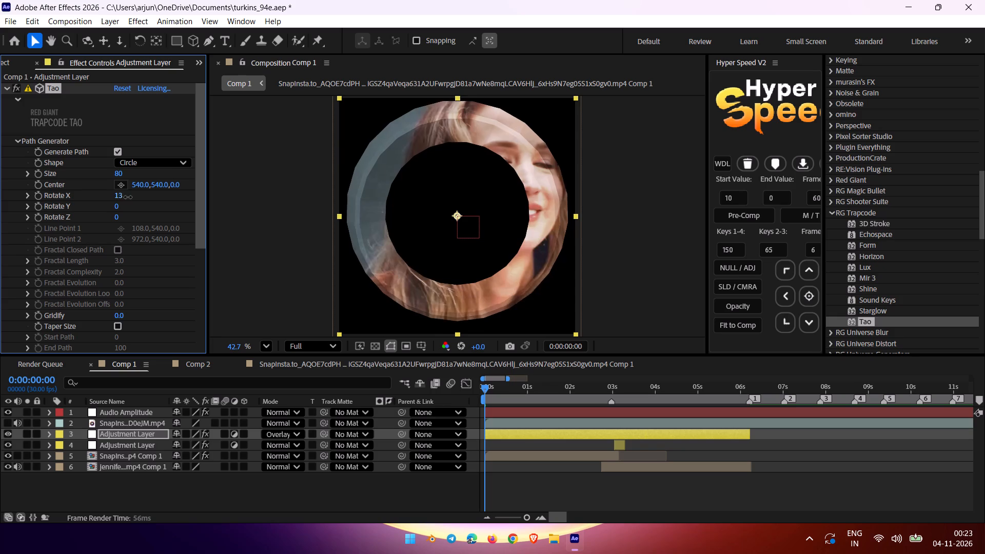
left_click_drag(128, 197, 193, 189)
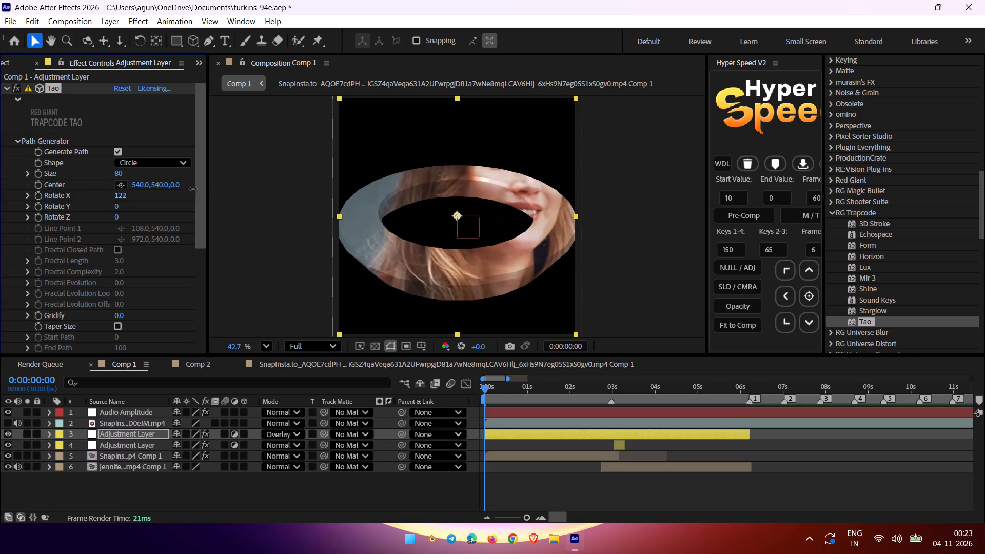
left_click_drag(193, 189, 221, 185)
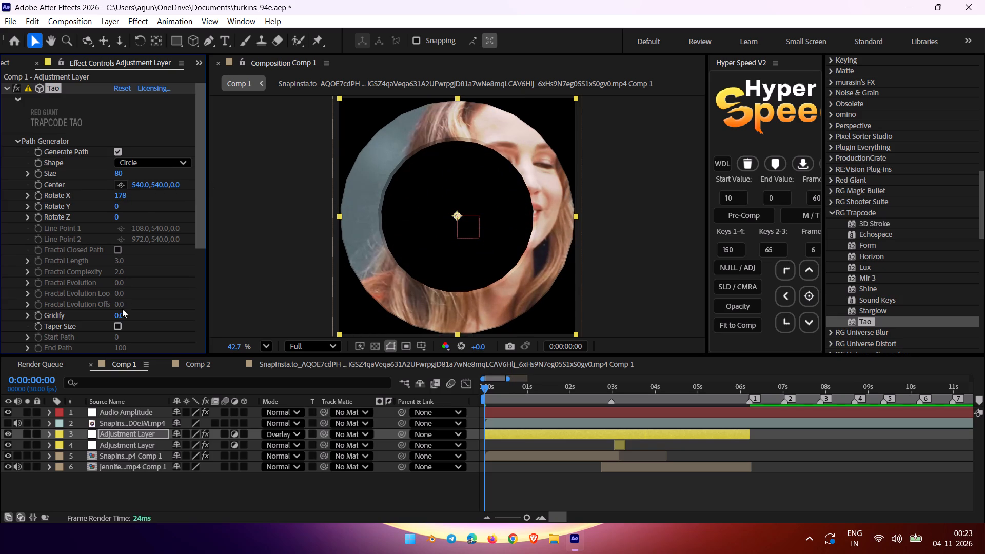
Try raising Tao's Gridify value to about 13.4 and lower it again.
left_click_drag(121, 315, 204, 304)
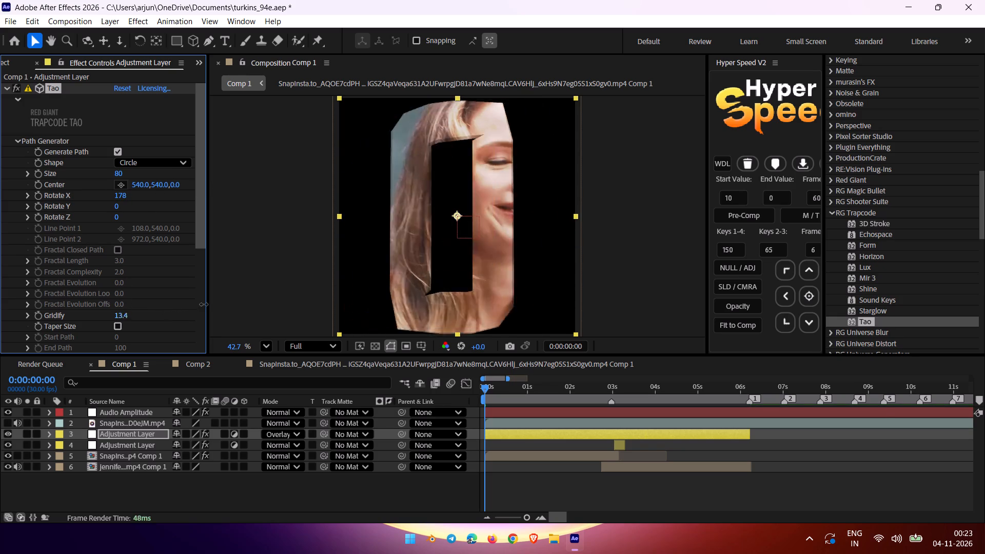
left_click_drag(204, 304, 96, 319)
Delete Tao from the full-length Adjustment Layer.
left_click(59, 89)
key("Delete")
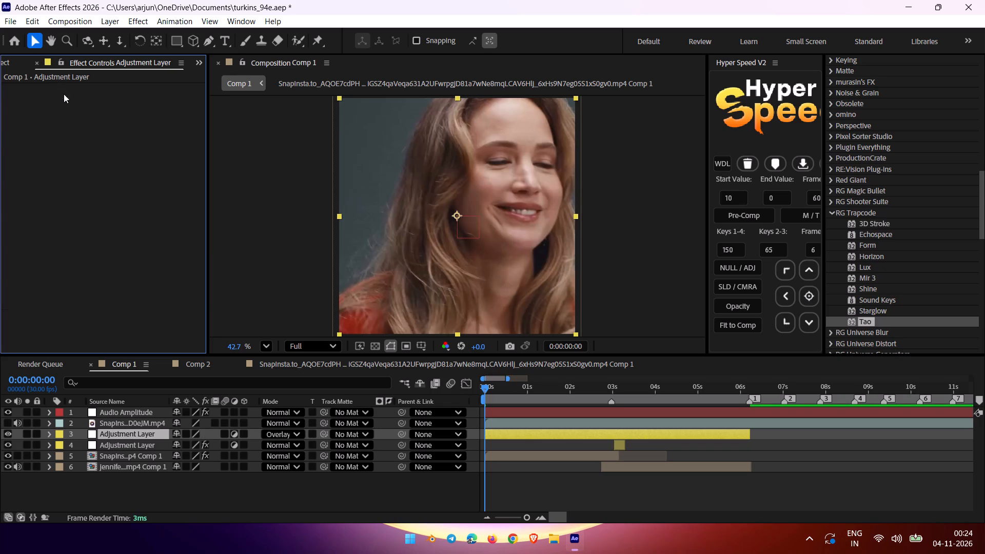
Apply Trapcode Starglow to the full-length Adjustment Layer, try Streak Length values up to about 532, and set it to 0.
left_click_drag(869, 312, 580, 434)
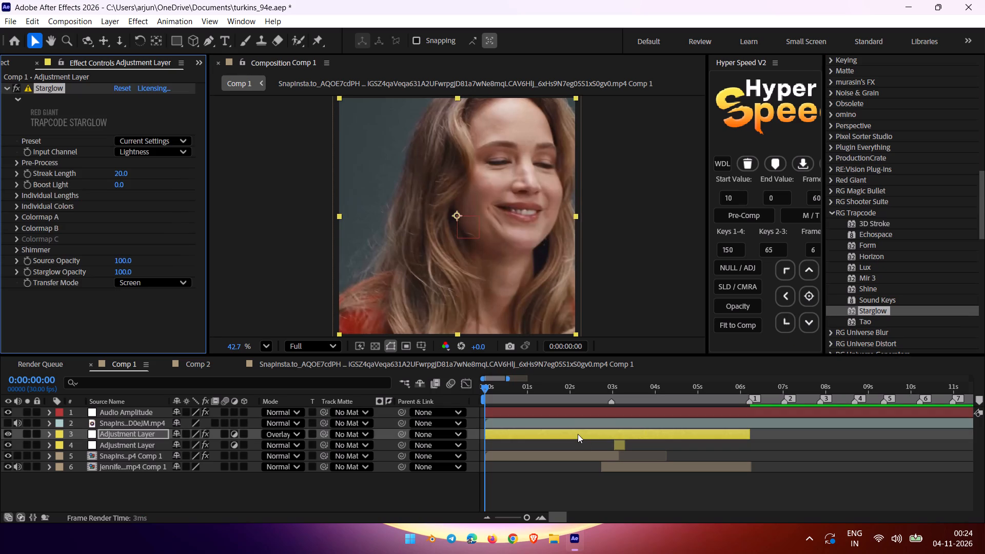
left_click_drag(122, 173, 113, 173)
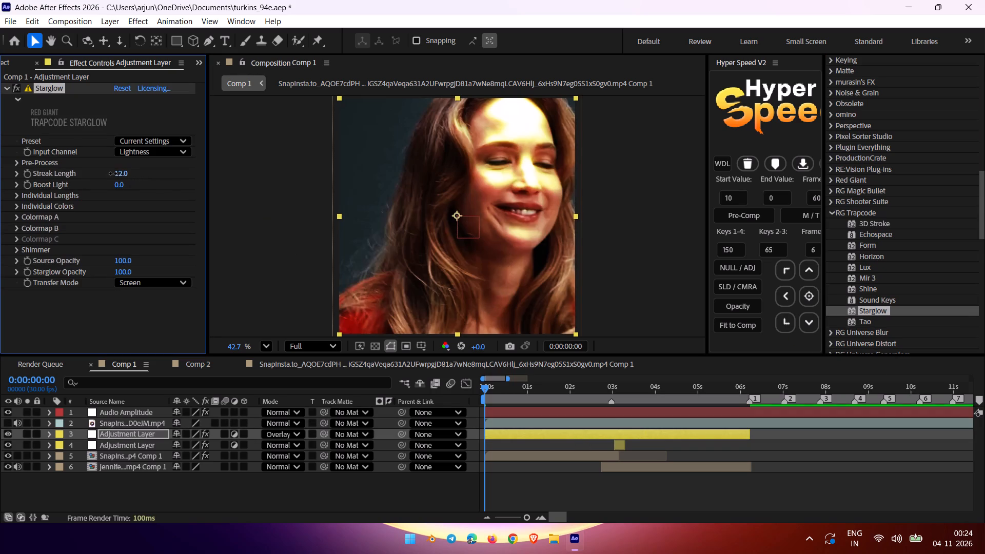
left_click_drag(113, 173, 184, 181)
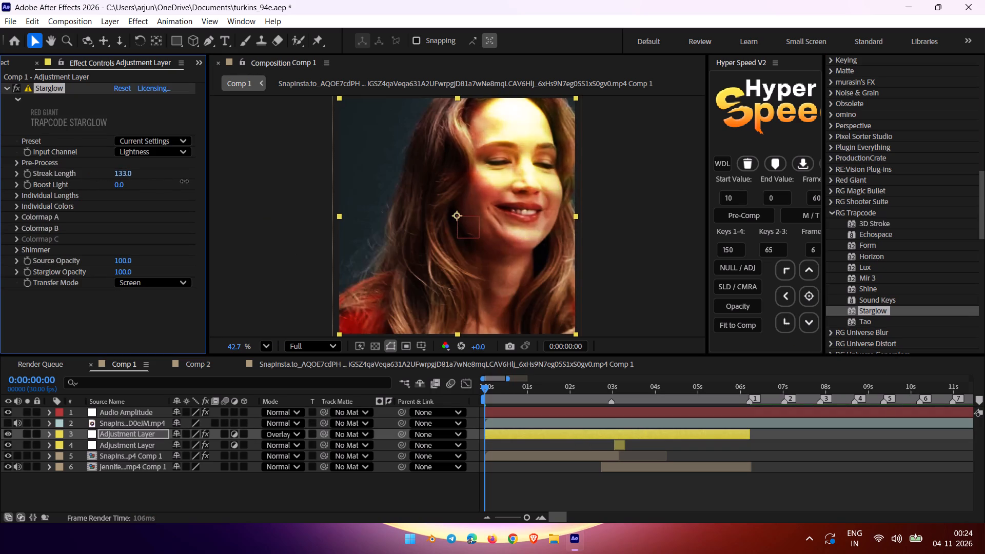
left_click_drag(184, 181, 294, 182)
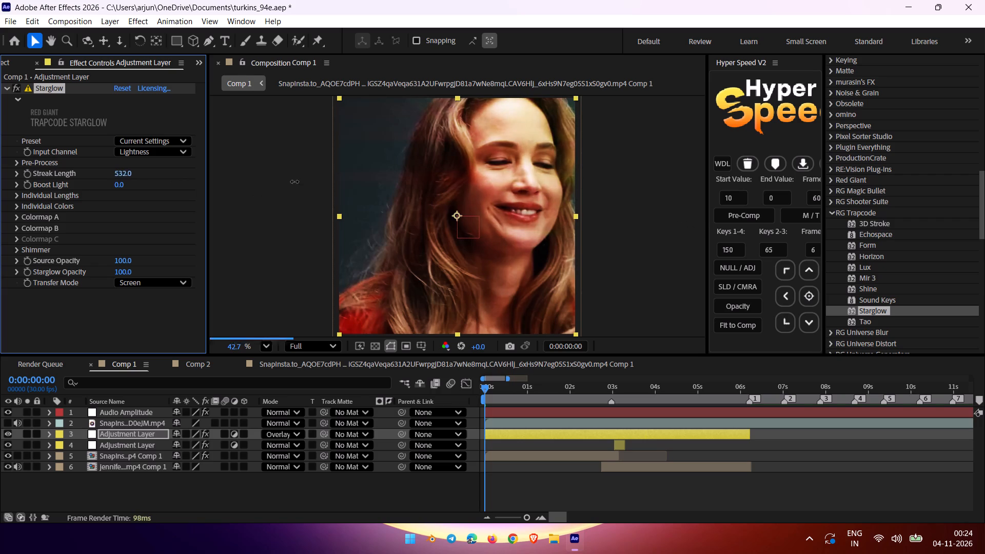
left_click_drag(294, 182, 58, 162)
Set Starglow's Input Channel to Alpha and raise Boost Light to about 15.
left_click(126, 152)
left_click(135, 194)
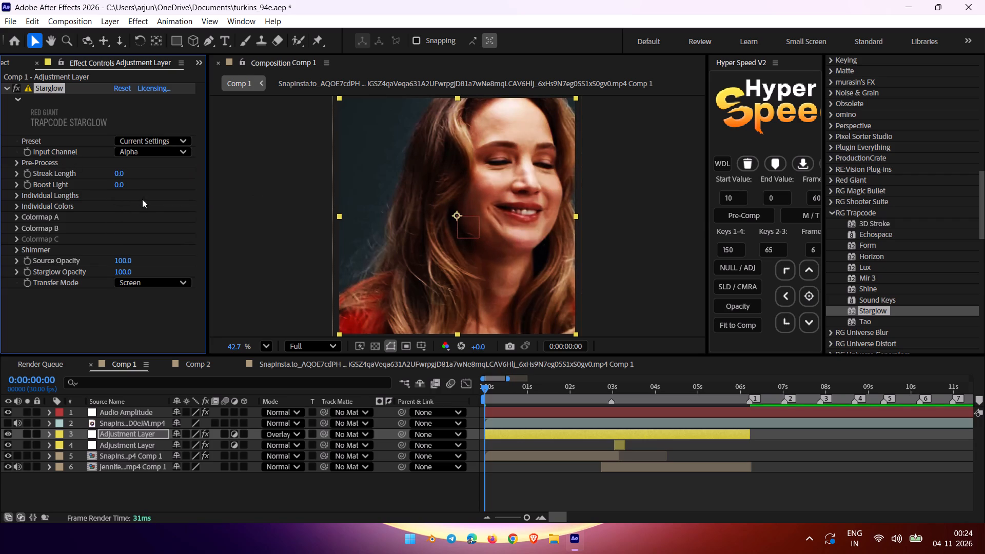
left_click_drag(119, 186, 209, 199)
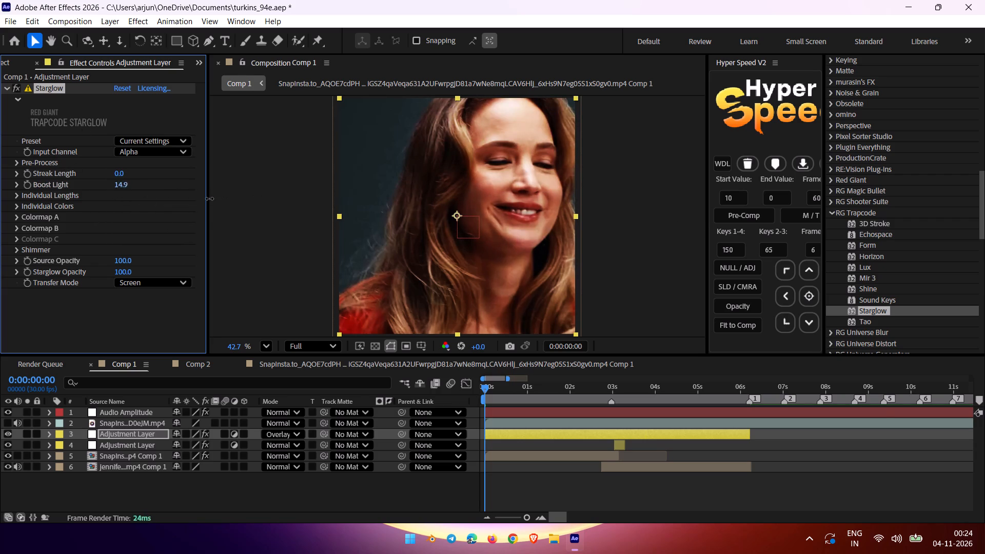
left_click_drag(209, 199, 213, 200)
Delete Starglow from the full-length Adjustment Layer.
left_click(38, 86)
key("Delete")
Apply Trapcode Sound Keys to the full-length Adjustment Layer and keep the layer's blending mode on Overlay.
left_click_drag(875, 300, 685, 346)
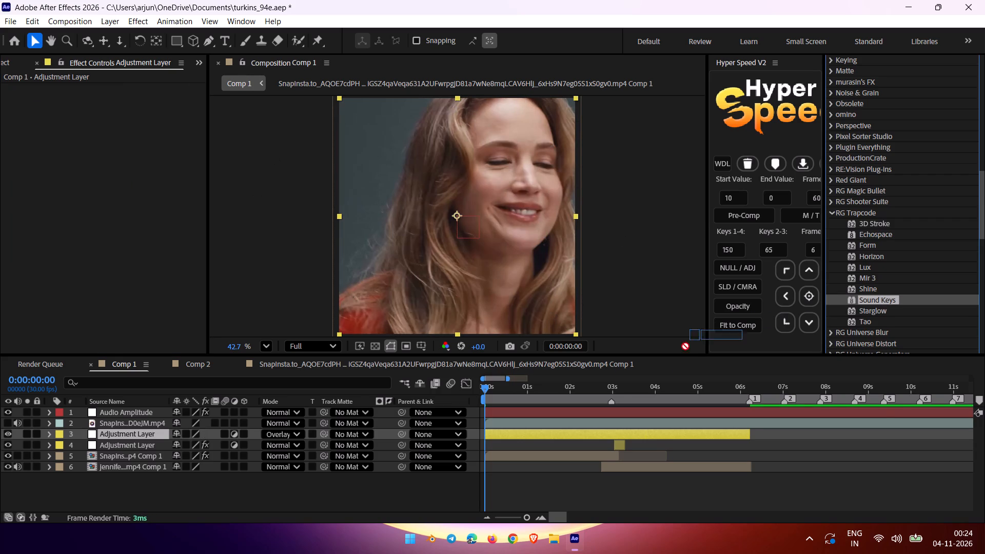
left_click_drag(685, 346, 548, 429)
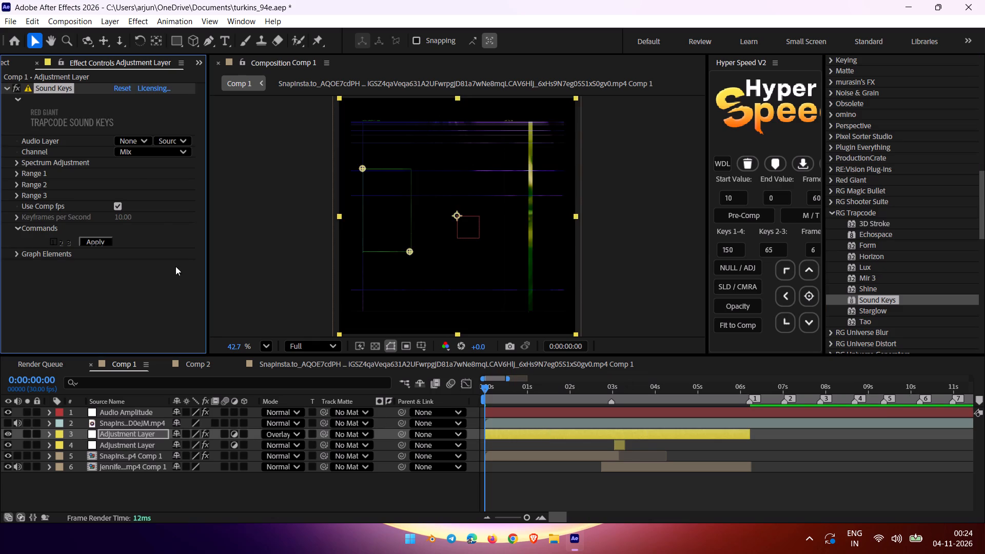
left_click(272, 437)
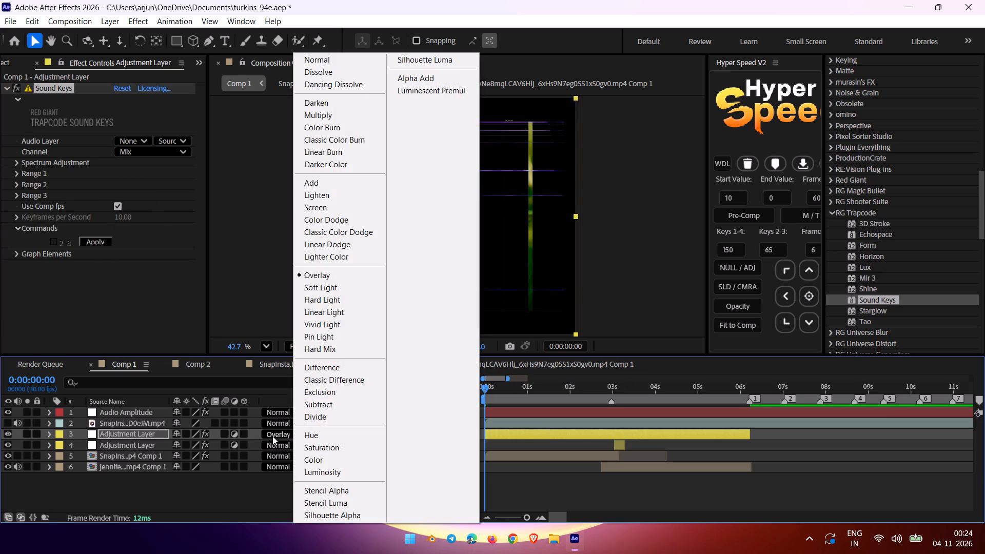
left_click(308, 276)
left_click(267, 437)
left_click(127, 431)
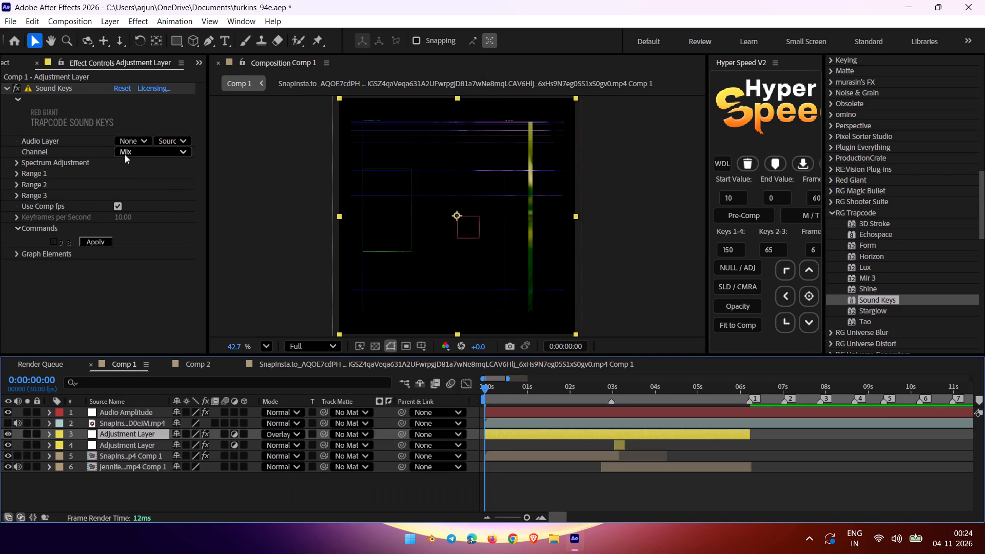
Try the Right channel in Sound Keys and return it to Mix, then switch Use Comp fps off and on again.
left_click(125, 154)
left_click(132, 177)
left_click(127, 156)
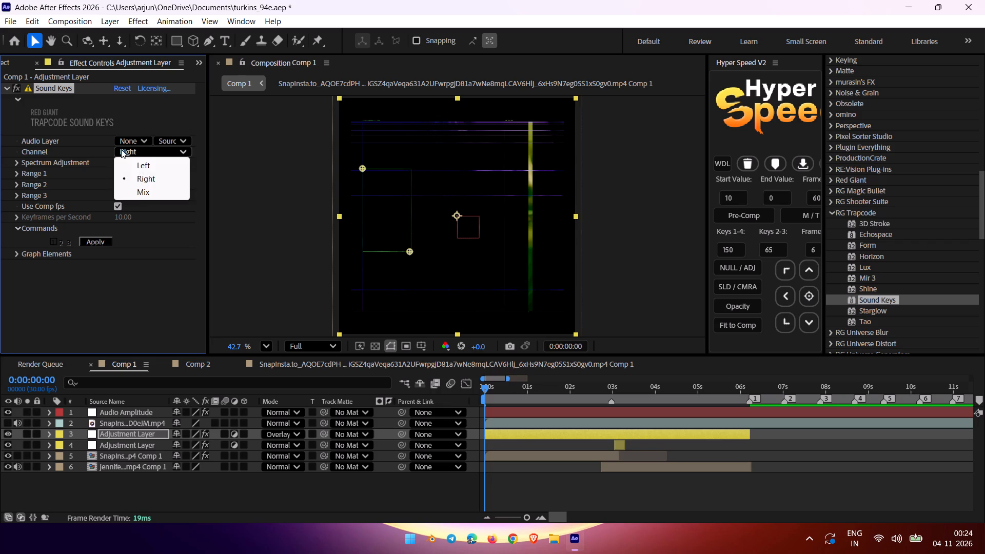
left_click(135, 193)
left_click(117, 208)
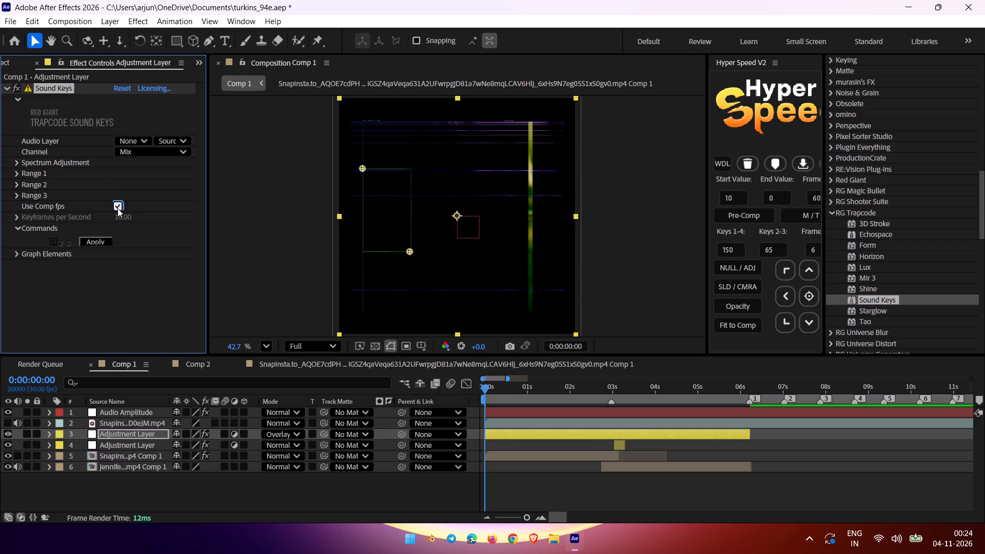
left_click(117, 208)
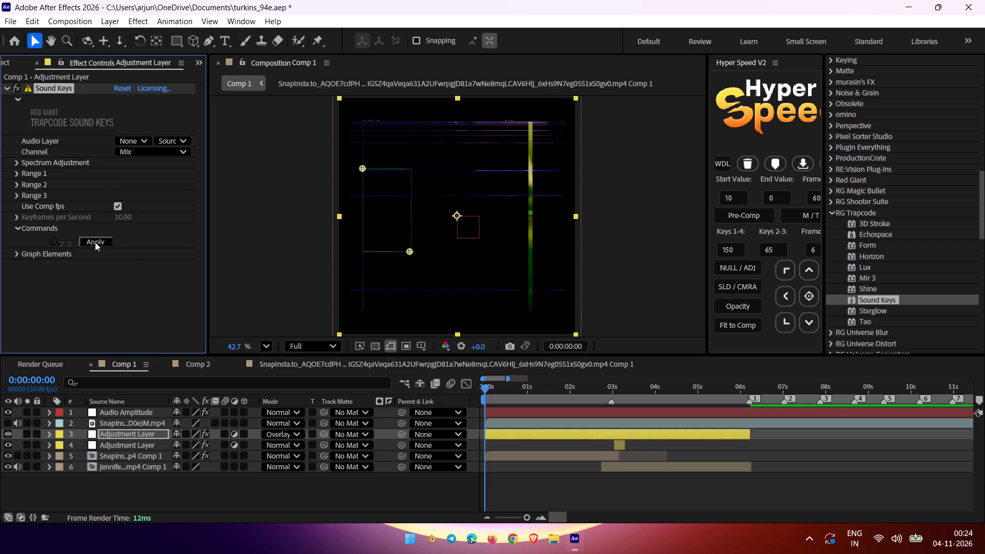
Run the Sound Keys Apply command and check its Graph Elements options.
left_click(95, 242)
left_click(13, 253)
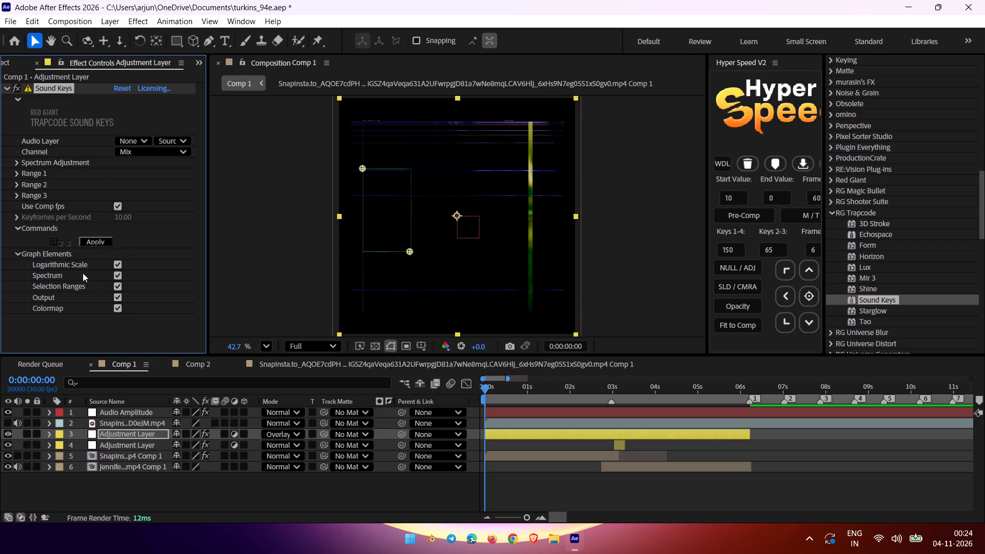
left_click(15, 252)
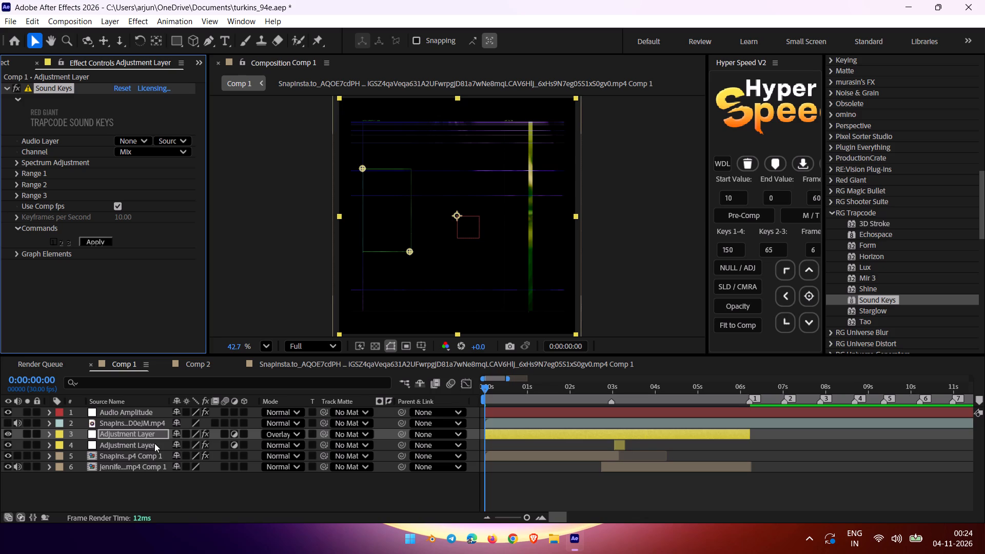
Step the full-length Adjustment Layer through the blending modes after Overlay and set it to Luminescent Premul.
type("+++++++++++++++++")
type("++++")
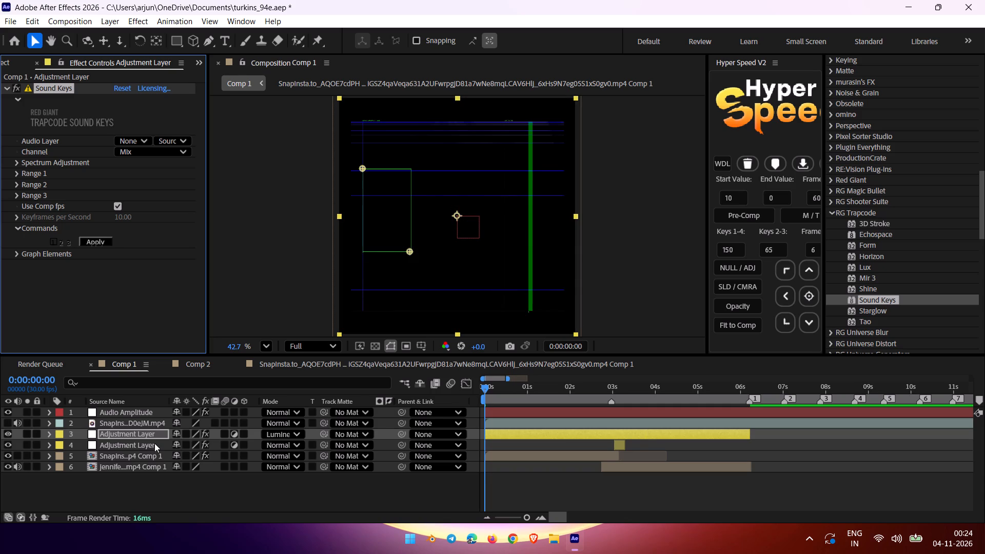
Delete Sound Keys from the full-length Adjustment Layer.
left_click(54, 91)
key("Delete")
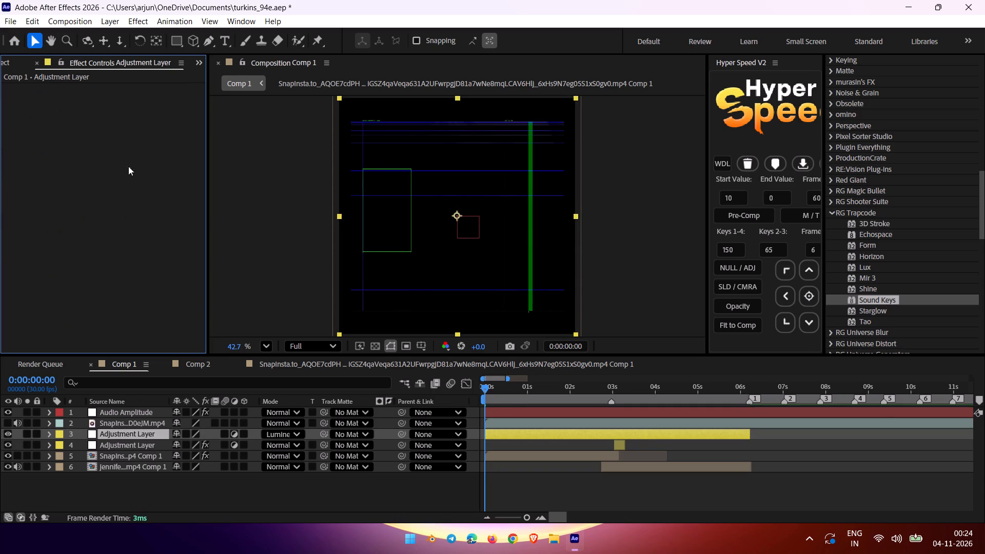
Set the full-length Adjustment Layer's blending mode to Overlay.
left_click(274, 438)
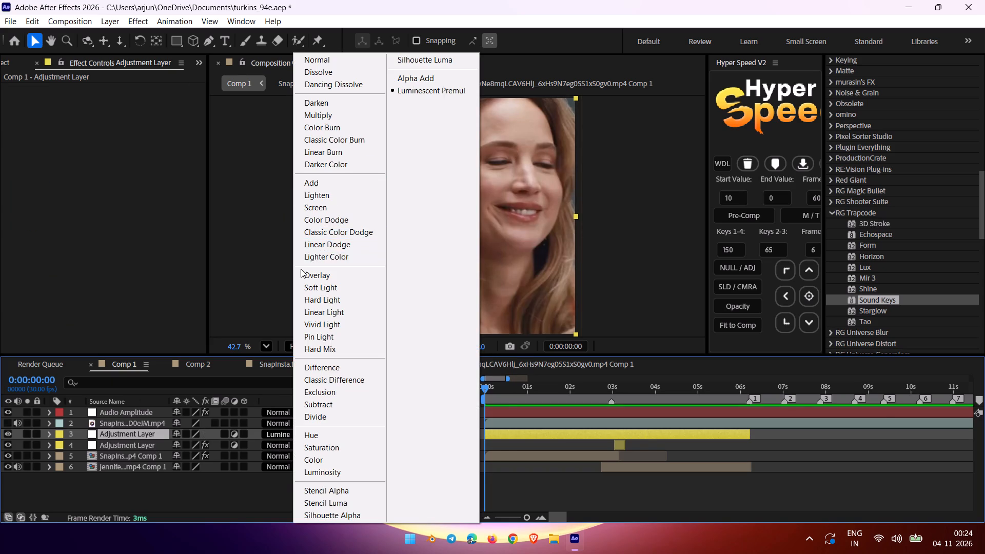
left_click(301, 273)
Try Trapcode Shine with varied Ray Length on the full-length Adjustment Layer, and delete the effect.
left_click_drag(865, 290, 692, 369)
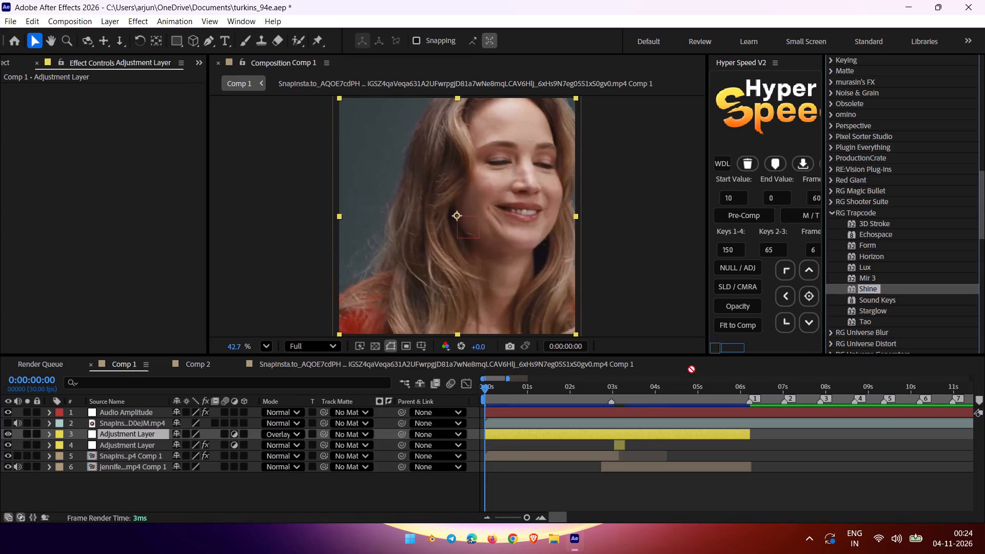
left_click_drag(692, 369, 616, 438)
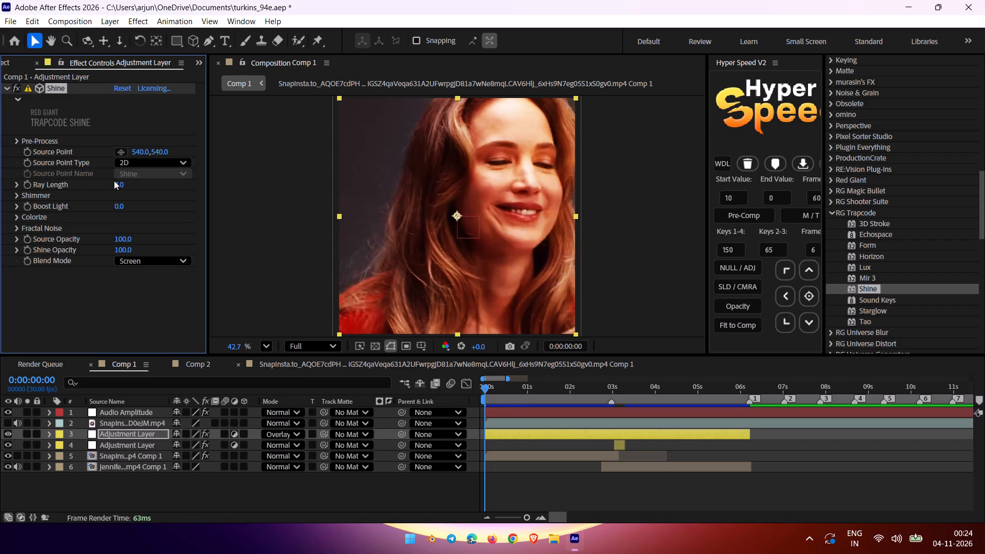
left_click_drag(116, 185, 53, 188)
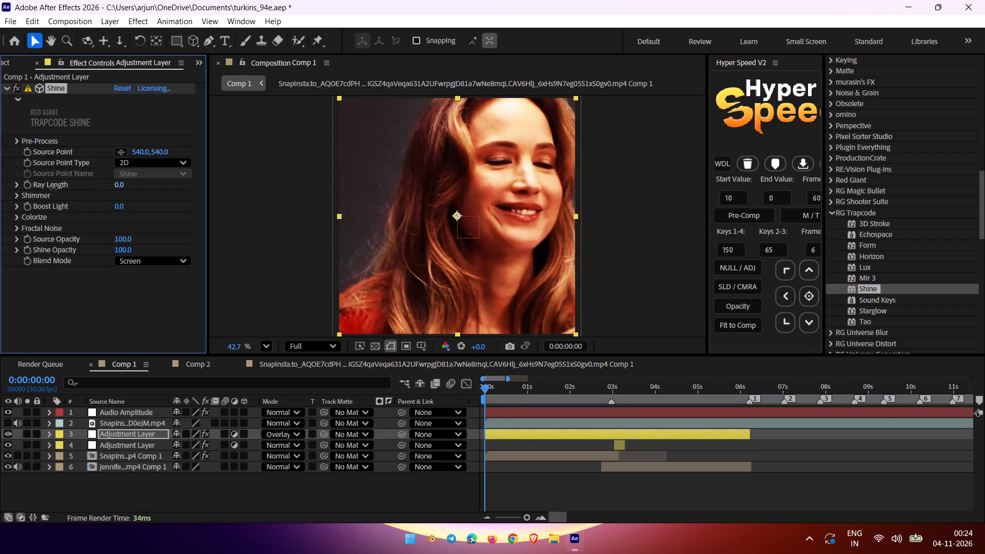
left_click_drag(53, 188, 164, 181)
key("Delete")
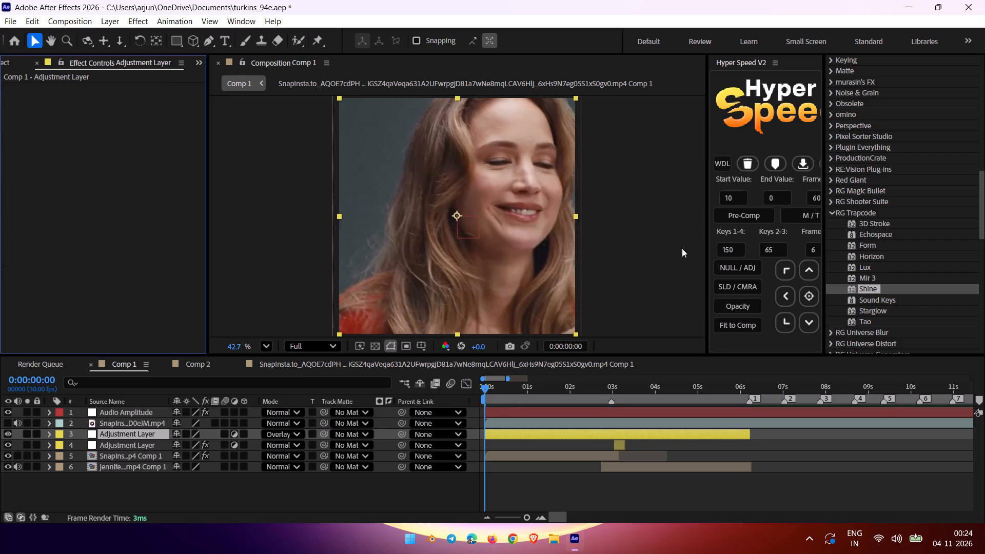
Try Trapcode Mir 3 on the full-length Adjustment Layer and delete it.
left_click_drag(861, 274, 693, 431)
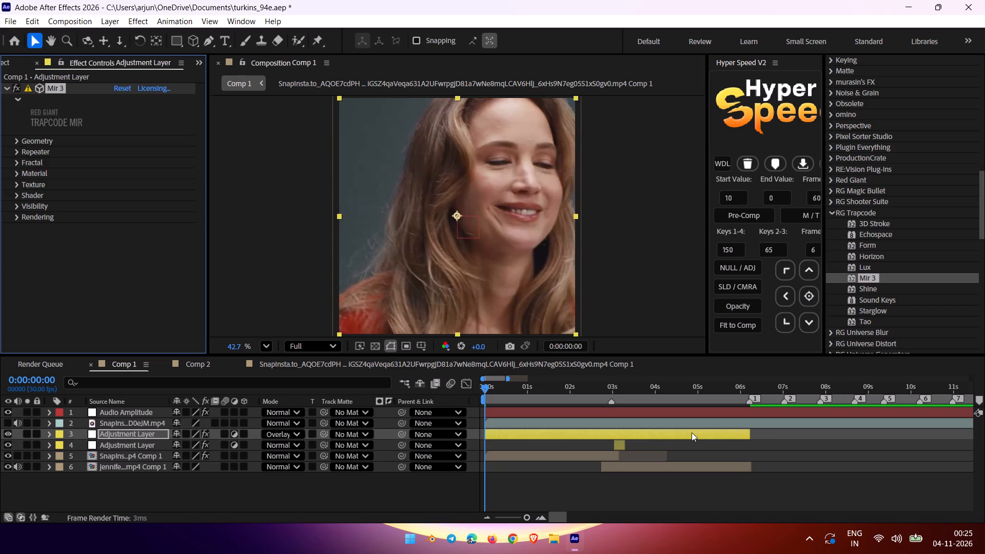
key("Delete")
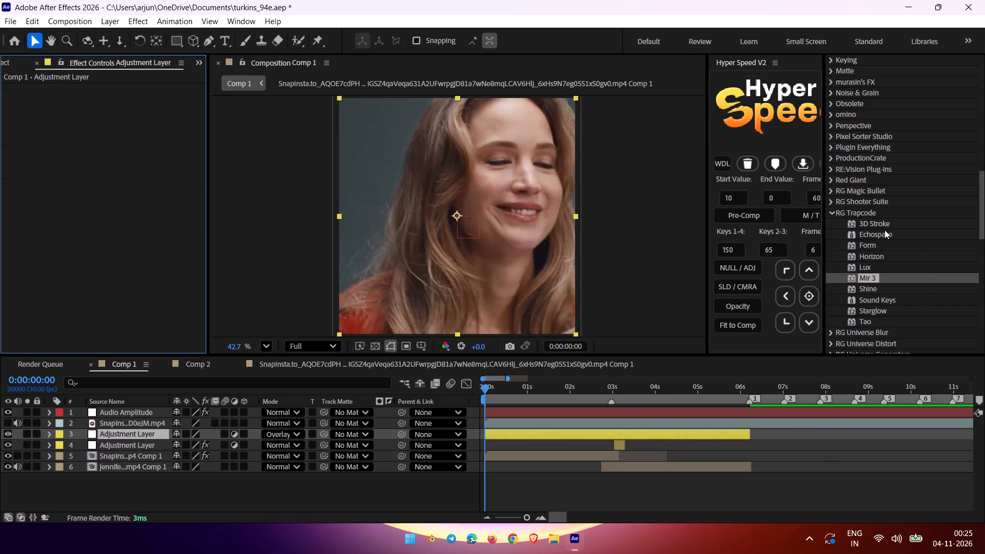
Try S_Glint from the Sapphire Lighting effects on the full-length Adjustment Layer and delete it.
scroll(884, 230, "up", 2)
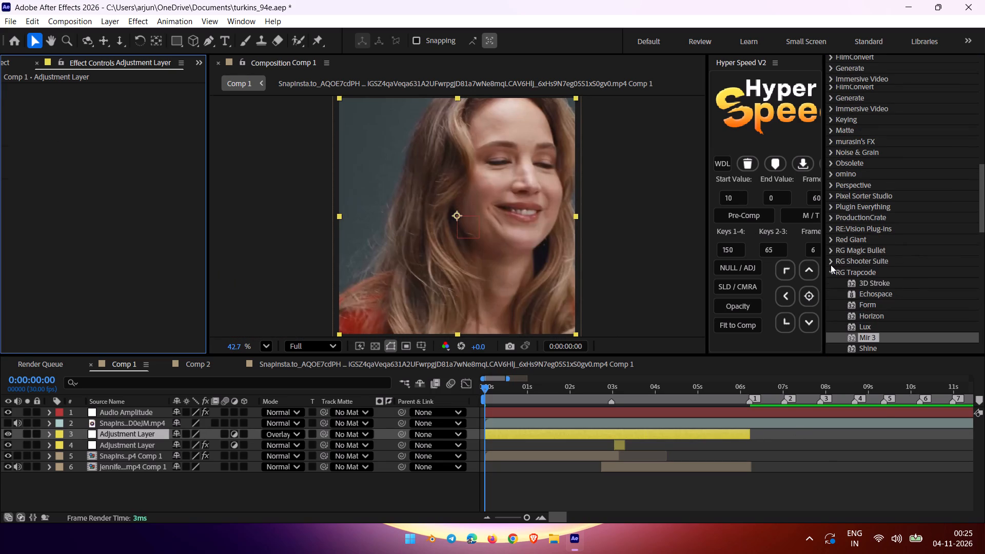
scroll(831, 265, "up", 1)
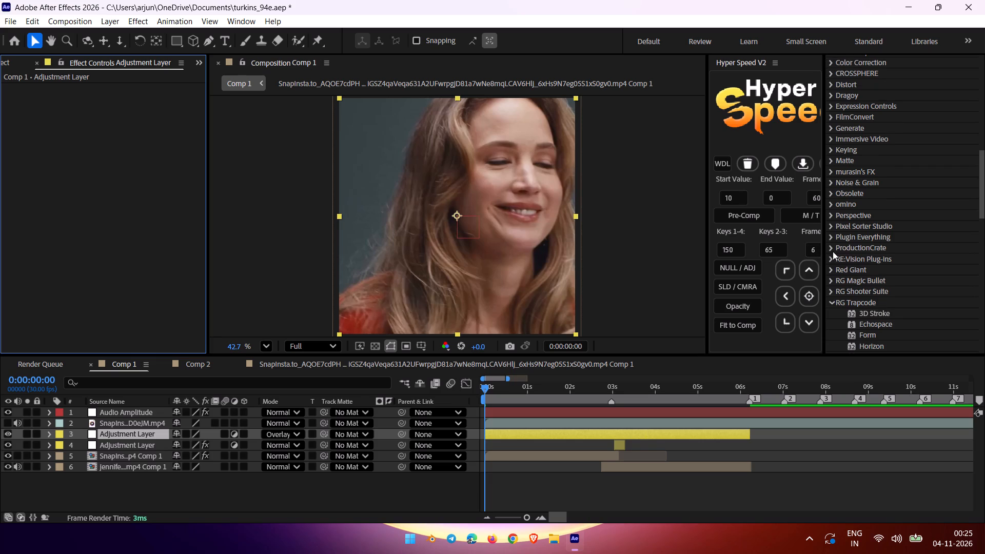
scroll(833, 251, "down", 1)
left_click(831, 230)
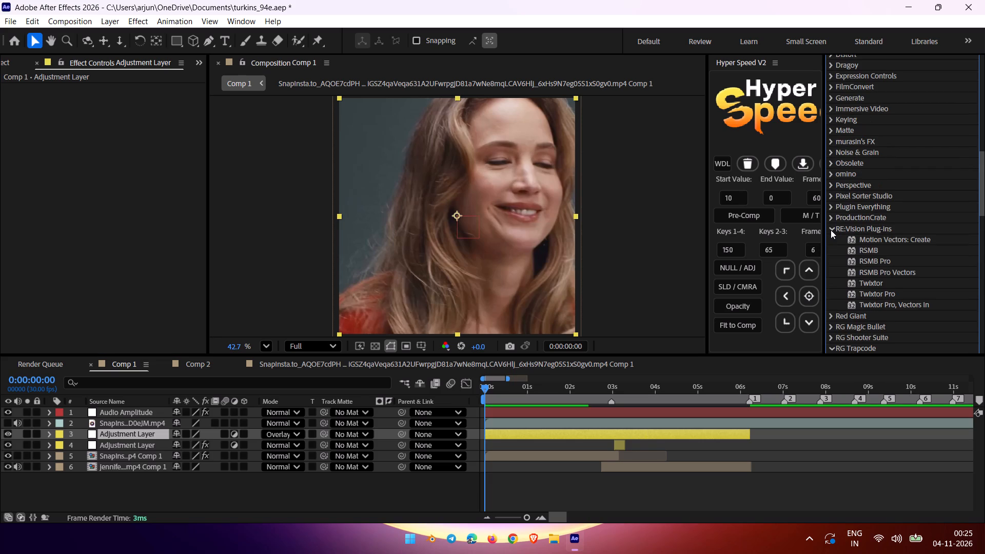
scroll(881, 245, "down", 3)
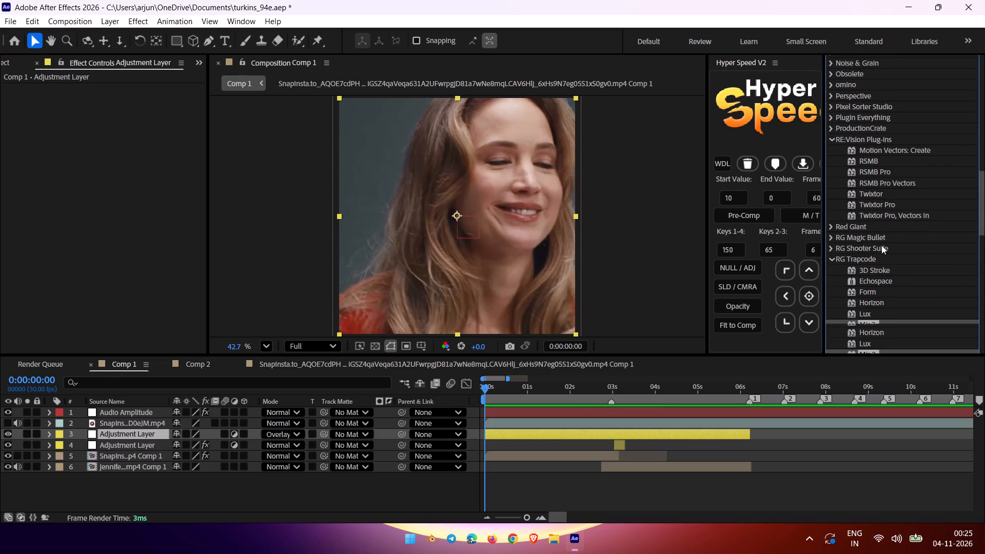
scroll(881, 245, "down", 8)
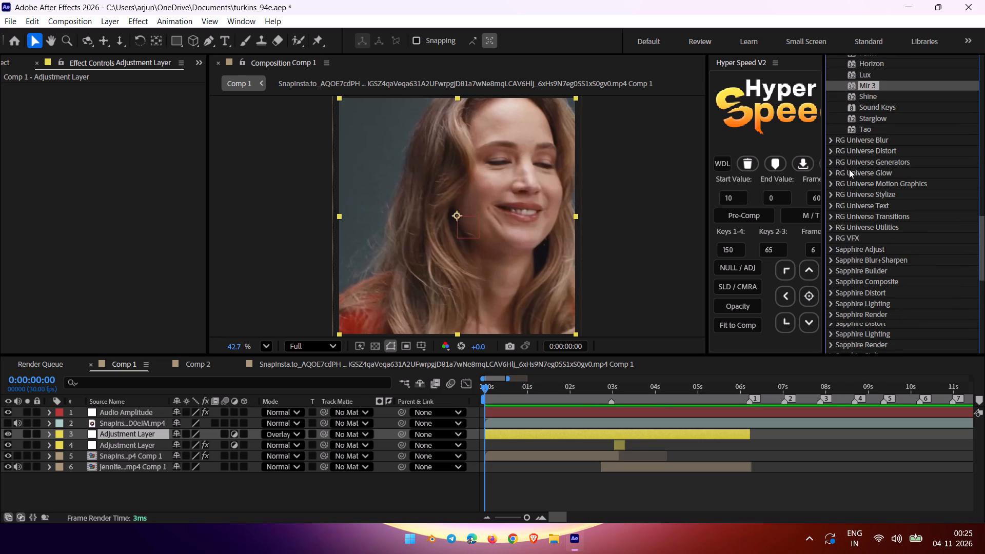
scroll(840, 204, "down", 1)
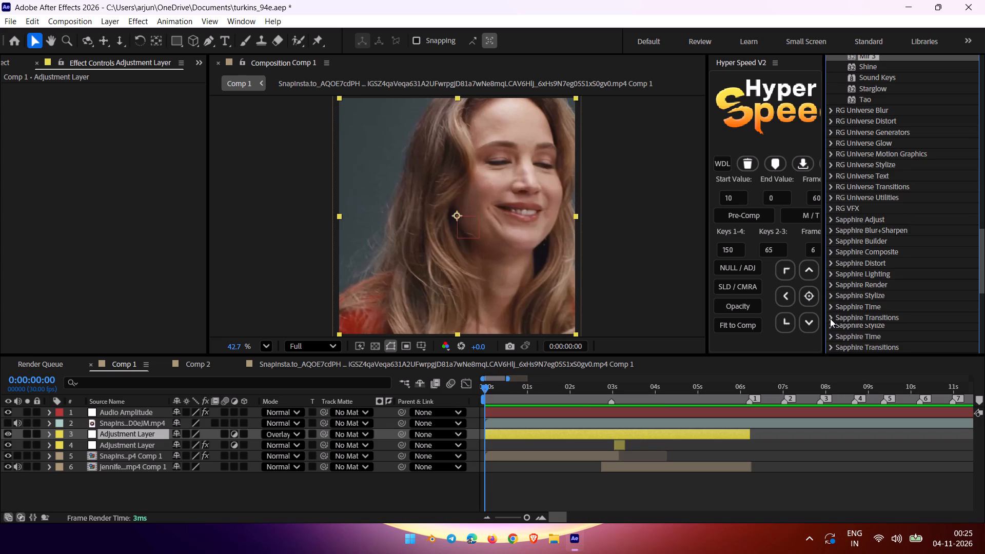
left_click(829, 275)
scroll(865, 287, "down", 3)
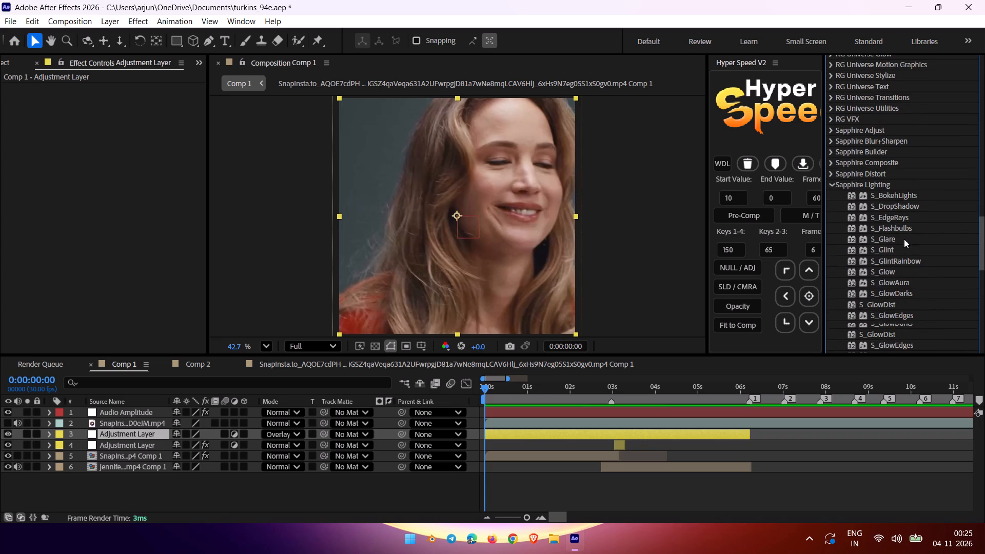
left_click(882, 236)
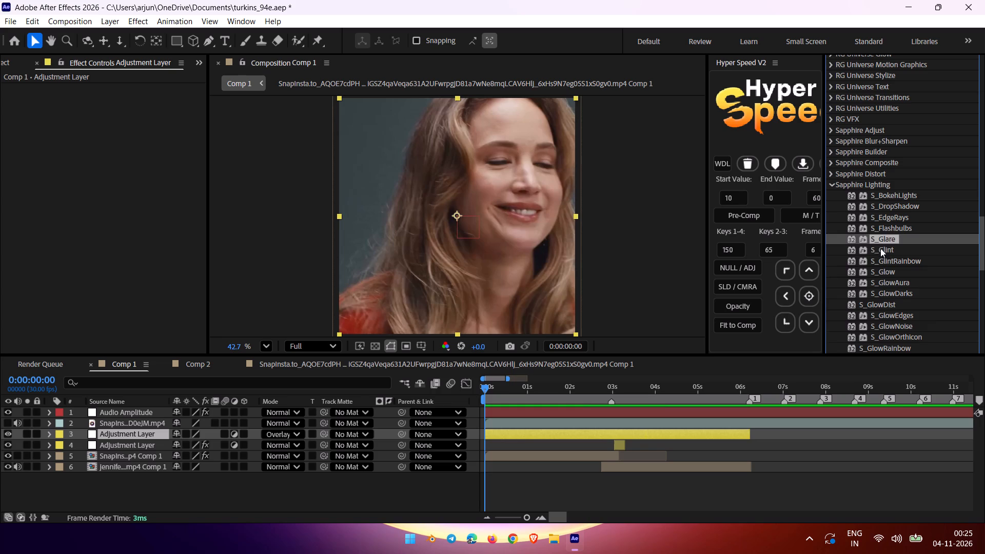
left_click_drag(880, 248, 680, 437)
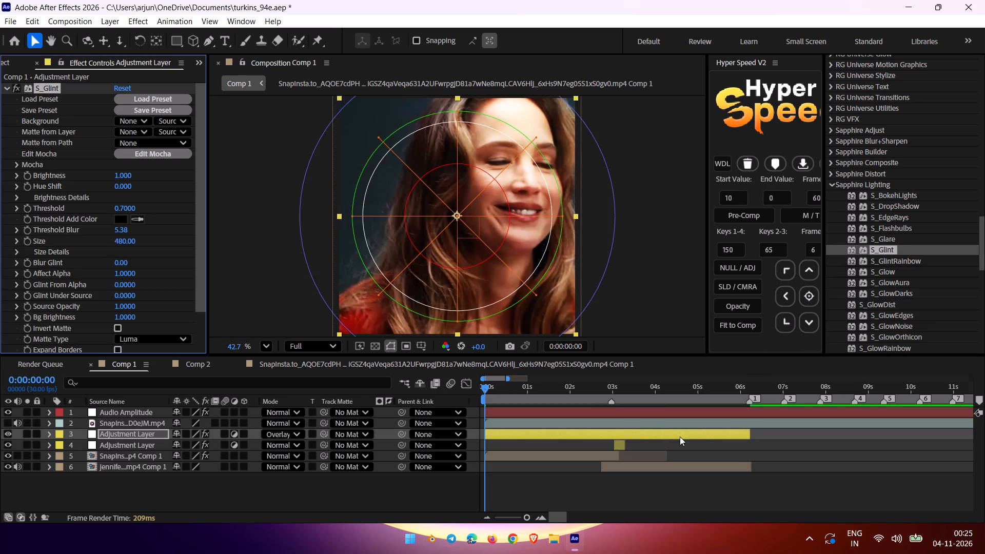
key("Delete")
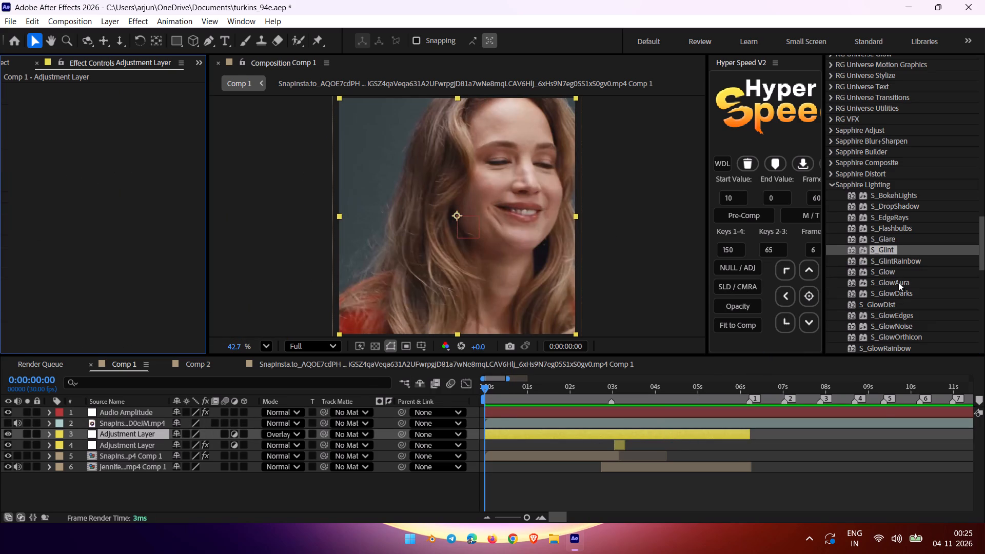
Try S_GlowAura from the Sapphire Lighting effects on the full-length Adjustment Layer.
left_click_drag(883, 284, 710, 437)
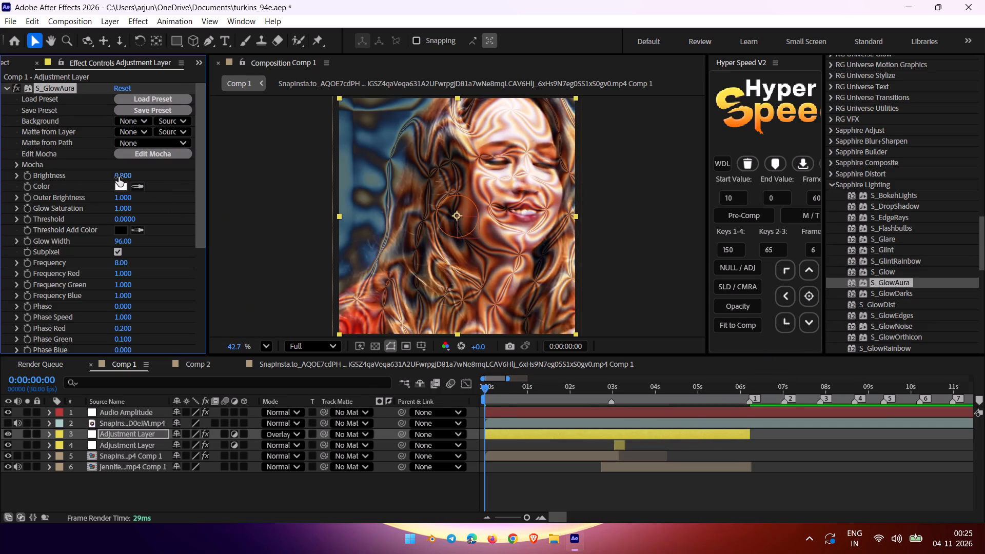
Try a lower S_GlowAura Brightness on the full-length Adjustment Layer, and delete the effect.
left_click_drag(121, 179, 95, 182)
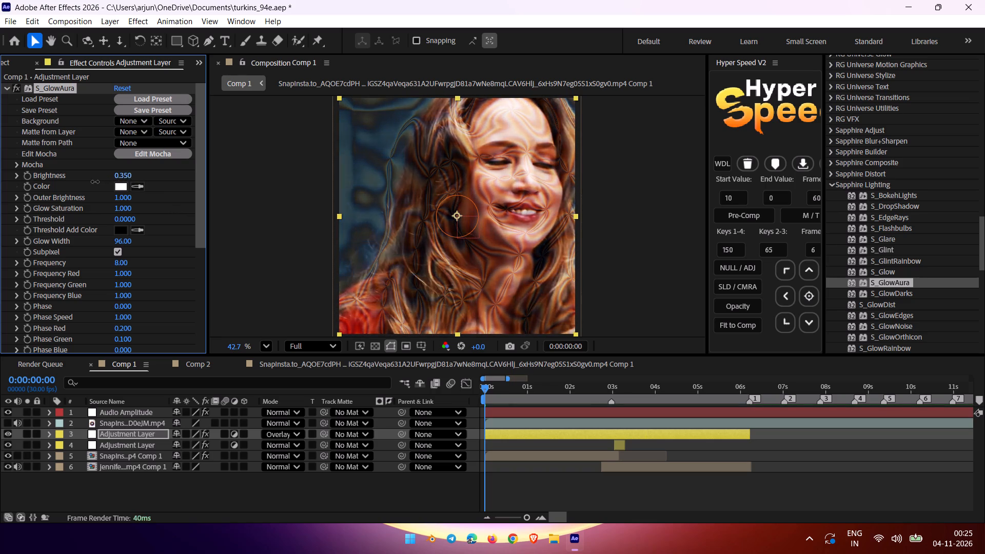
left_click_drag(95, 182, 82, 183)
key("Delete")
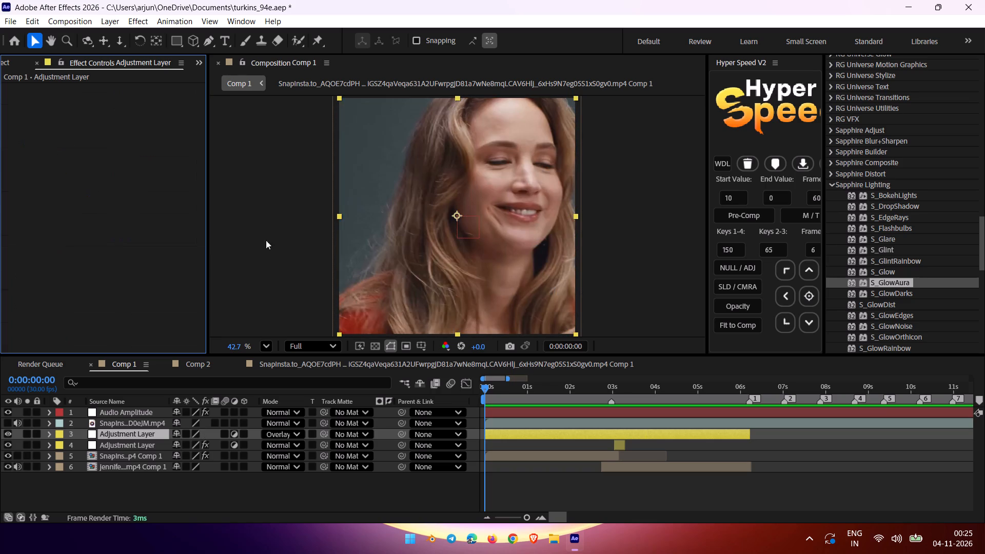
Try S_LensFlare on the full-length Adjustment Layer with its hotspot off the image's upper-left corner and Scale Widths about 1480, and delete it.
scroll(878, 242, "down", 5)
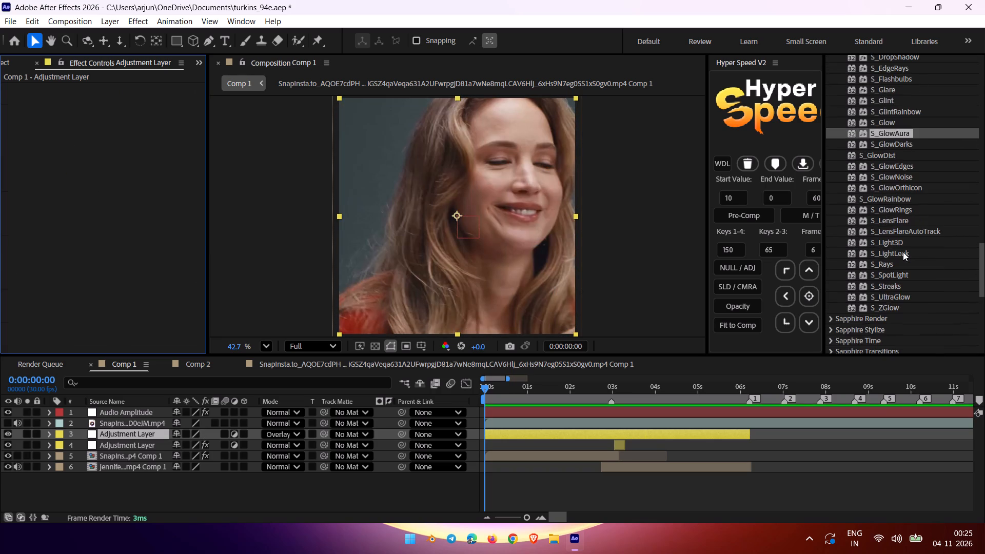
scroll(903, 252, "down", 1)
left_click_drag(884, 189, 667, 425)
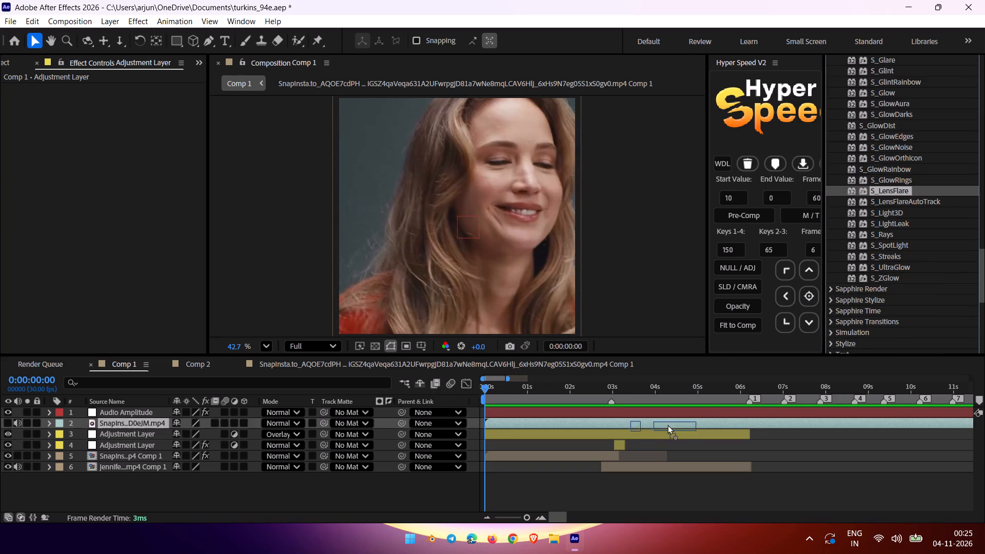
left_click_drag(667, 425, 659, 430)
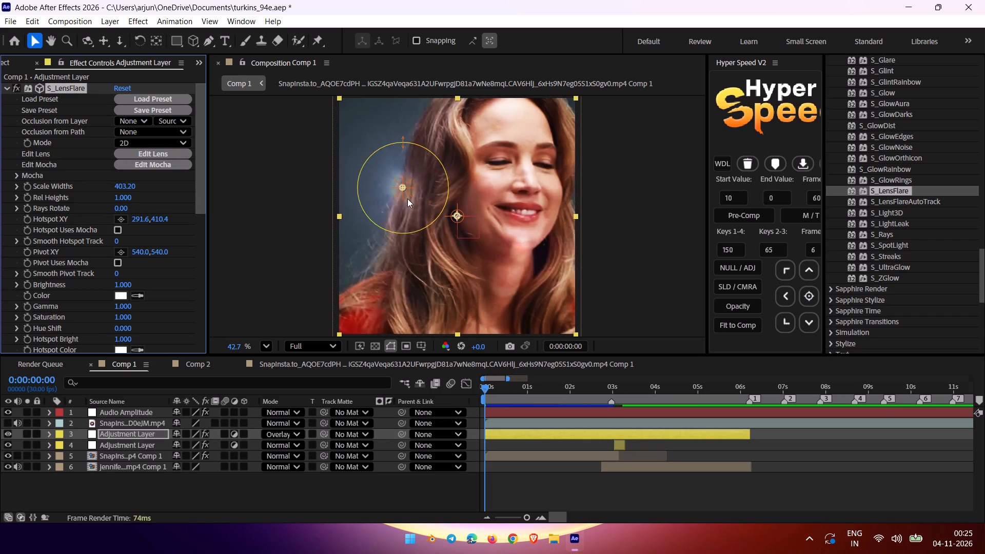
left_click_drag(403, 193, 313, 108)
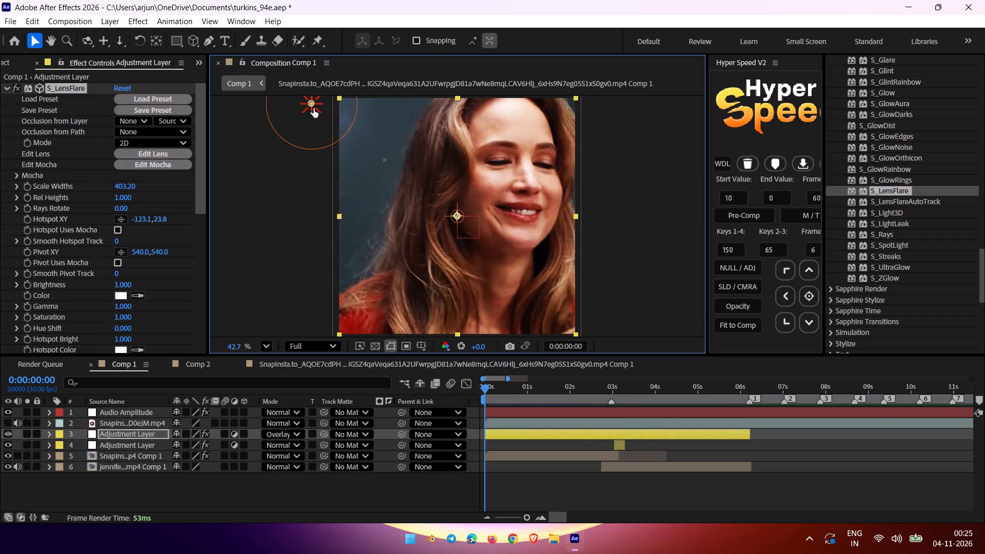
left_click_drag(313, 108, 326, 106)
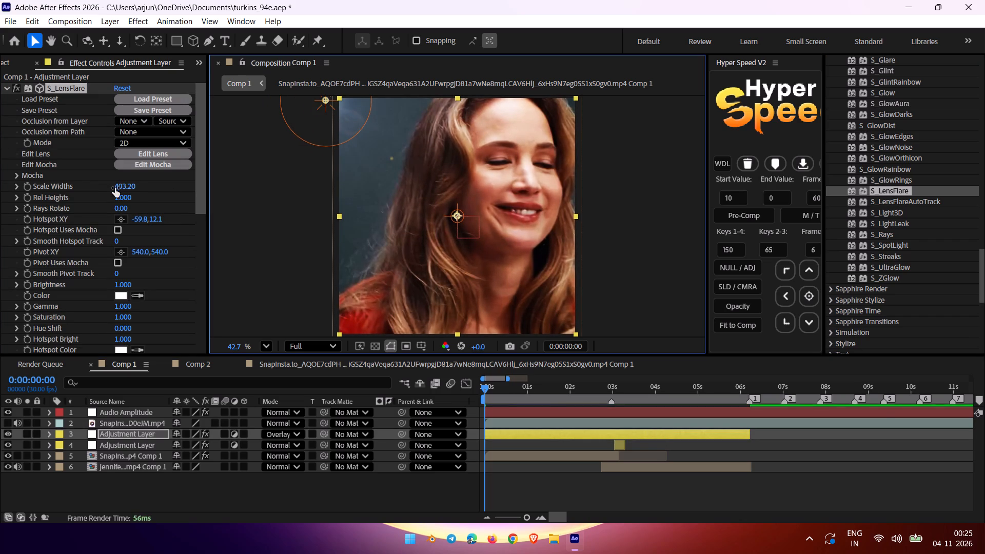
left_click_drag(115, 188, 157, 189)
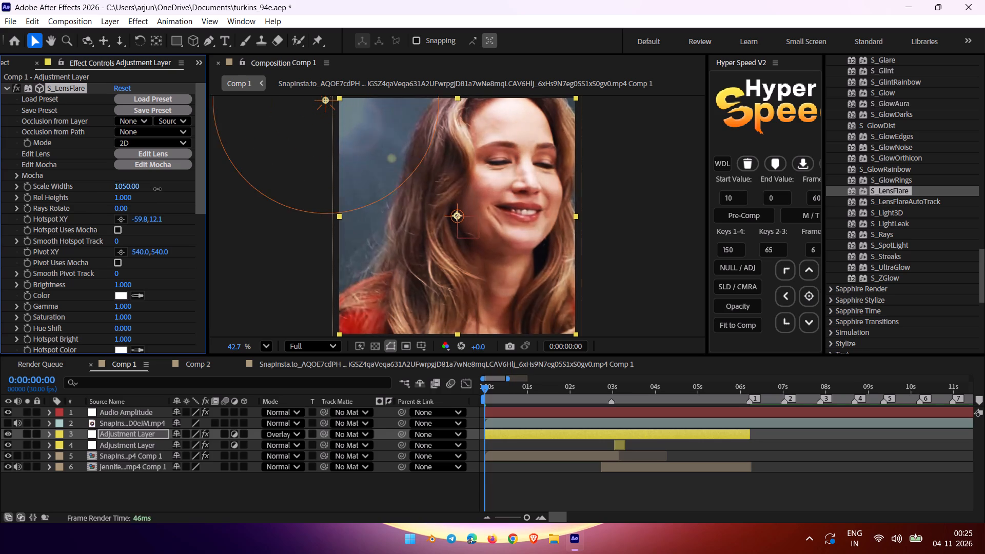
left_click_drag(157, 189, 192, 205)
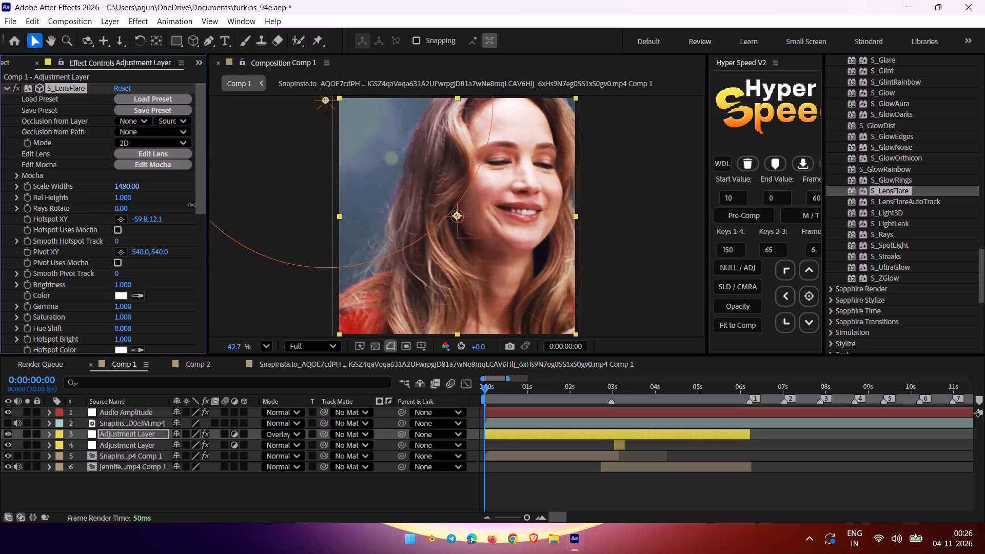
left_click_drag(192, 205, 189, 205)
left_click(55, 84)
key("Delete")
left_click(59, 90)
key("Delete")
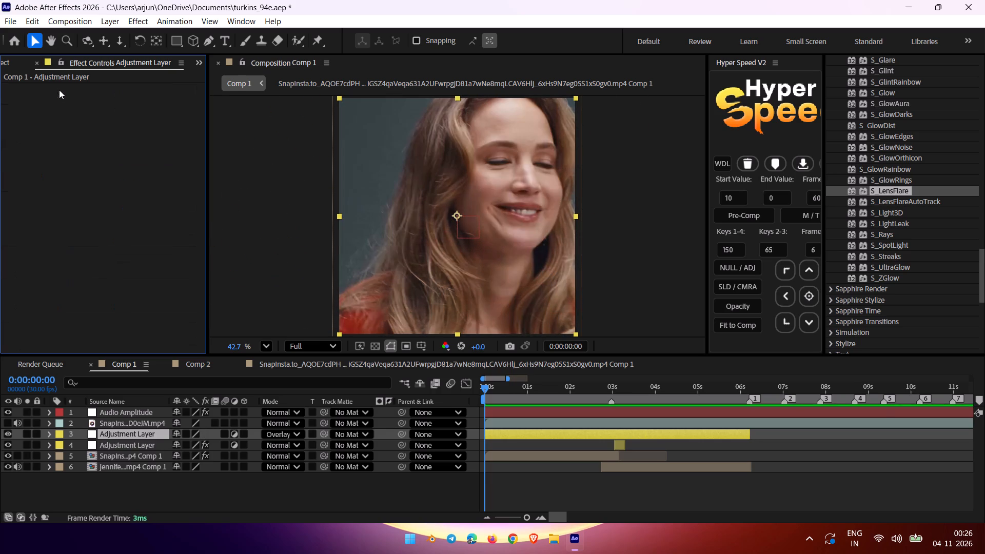
Play back Comp 1 from the start to review the edit.
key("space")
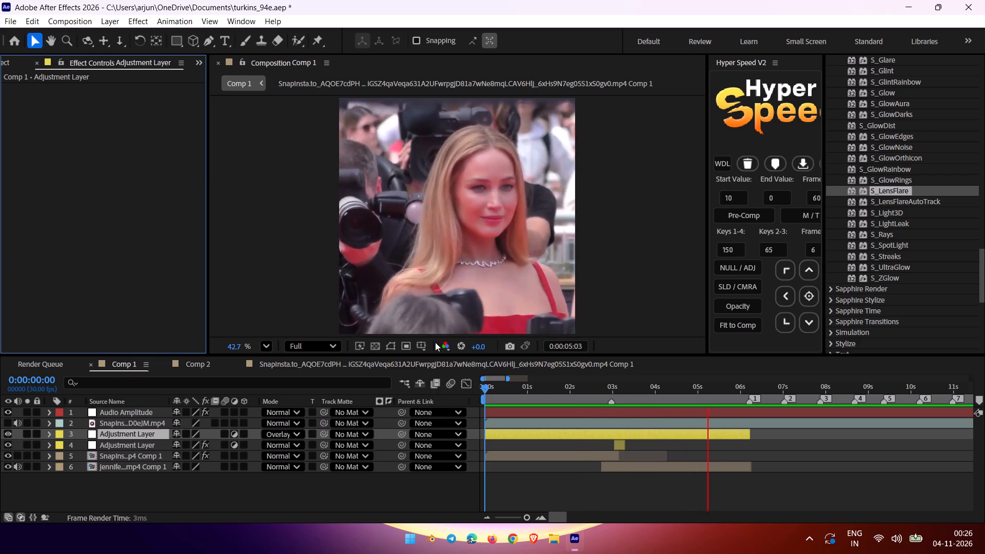
Preview Comp 1 from the start through the cut between the two clips, and replay its opening.
left_click_drag(510, 389, 440, 413)
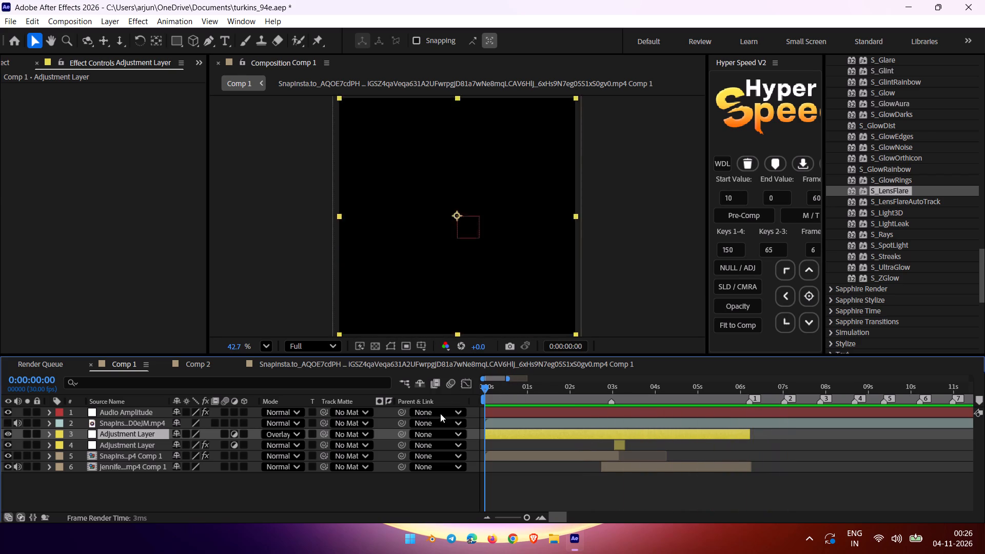
left_click_drag(440, 413, 430, 418)
key("space")
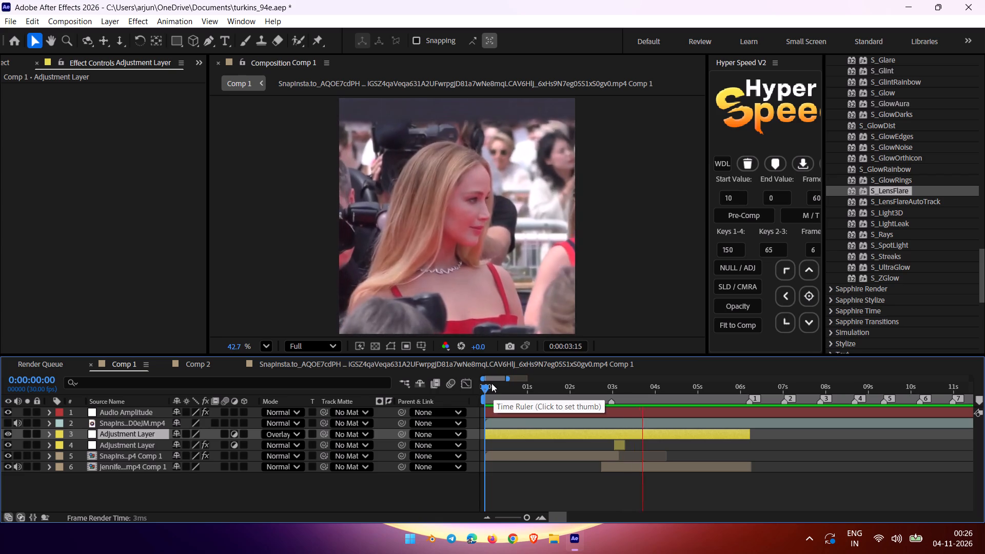
left_click_drag(502, 388, 449, 400)
key("space")
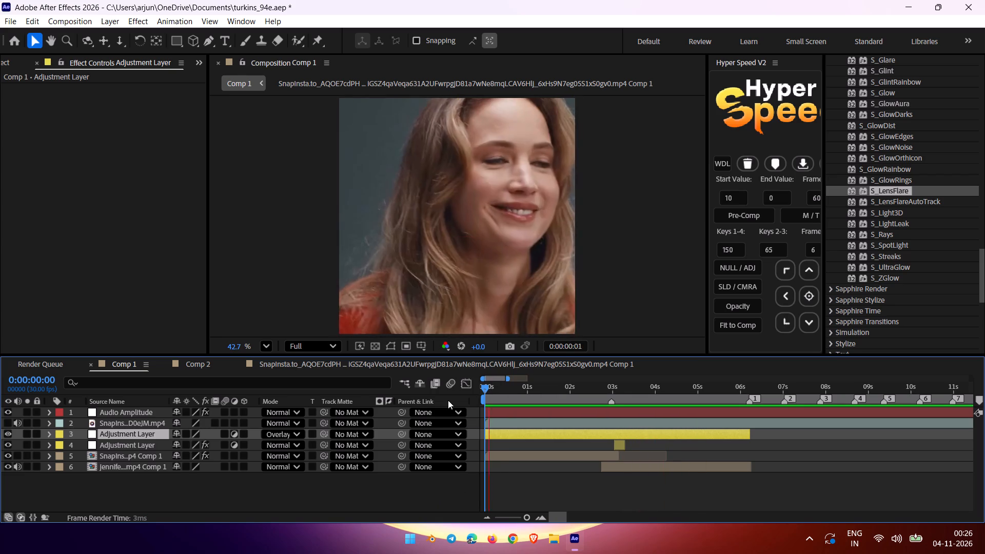
key("space")
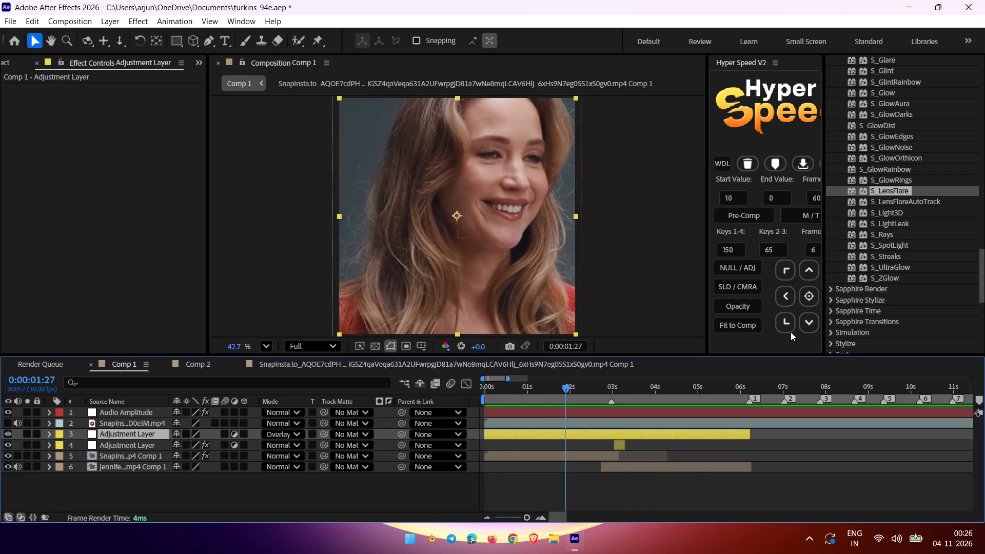
Search the effects for "beat" and apply BCC Beat Reactor to the full-length Adjustment Layer.
left_click_drag(980, 268, 978, 157)
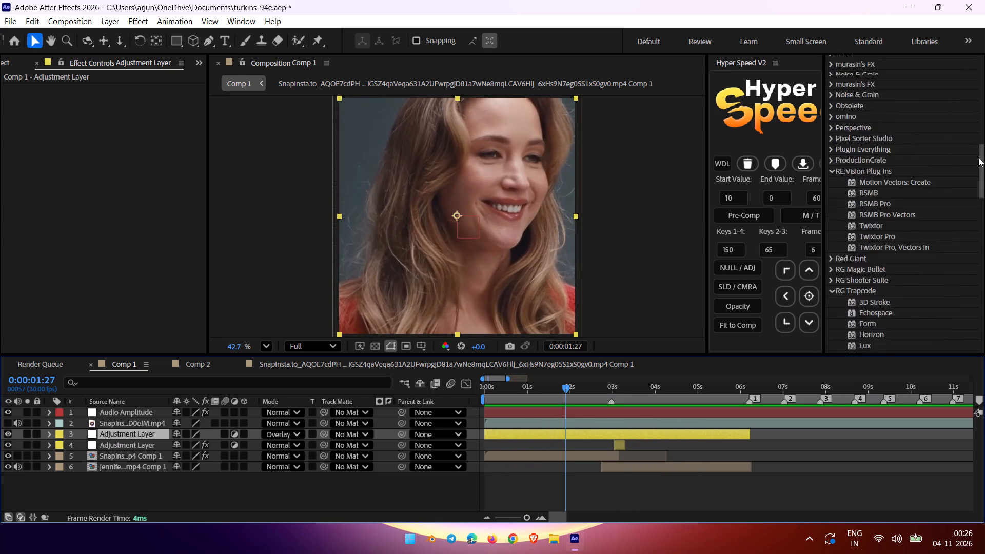
left_click_drag(978, 157, 970, 51)
left_click(940, 129)
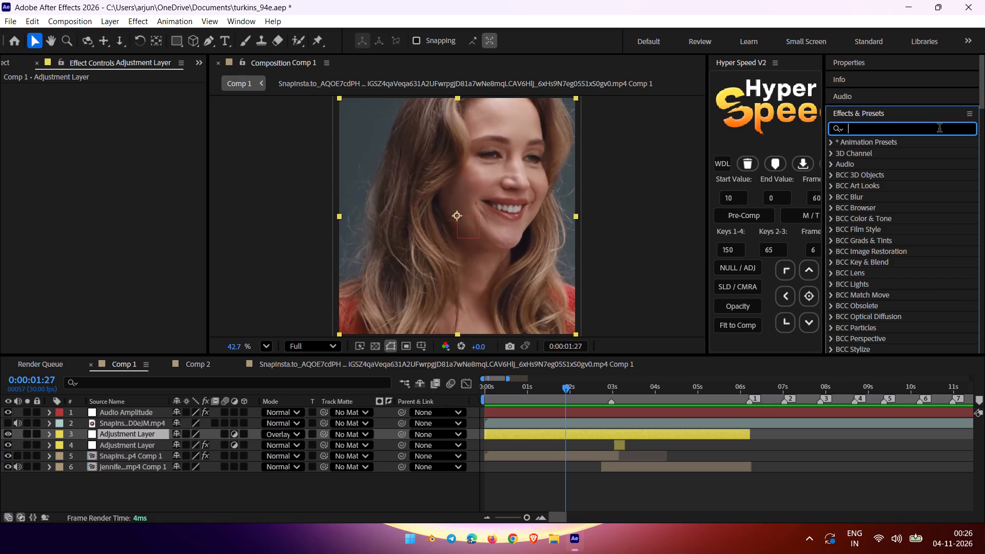
type("beat")
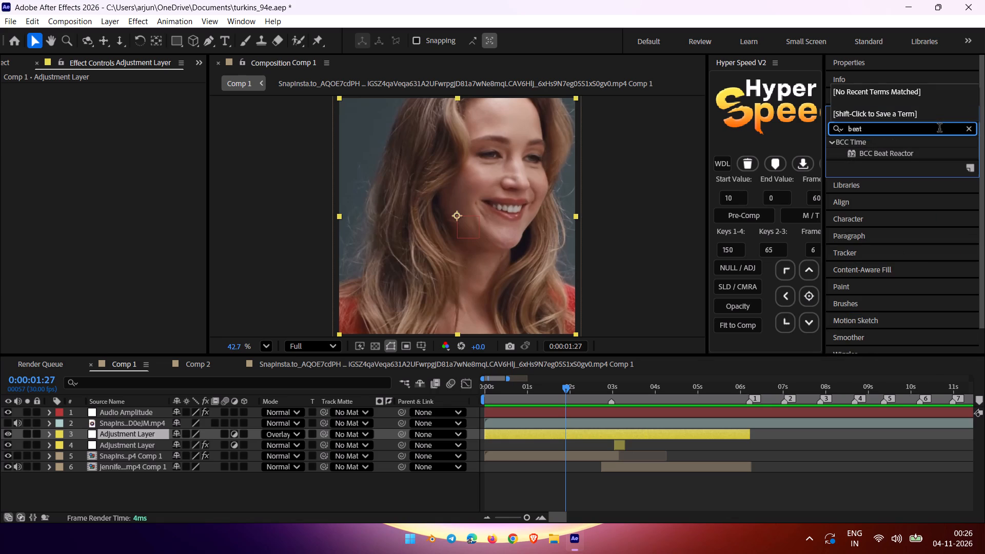
left_click_drag(901, 151, 525, 434)
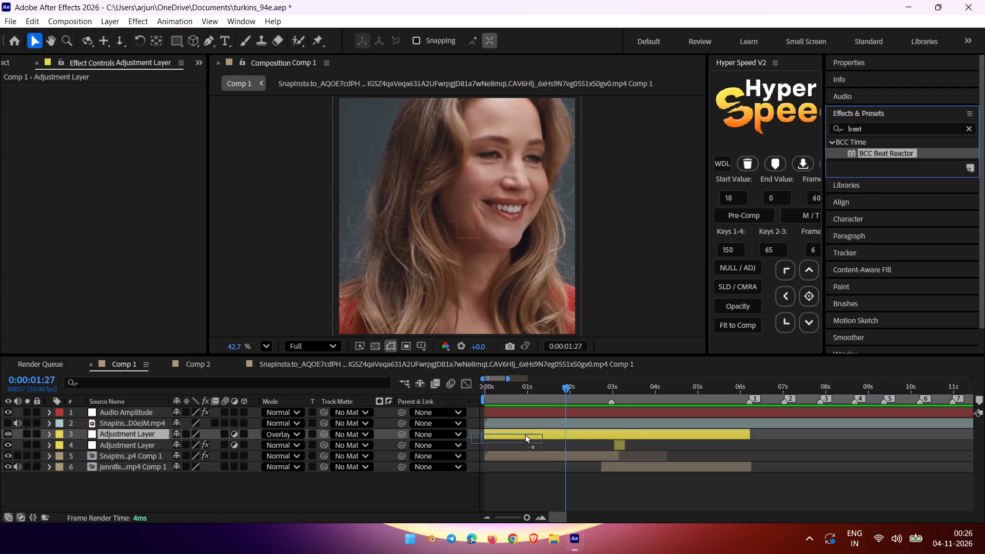
left_click_drag(525, 434, 525, 432)
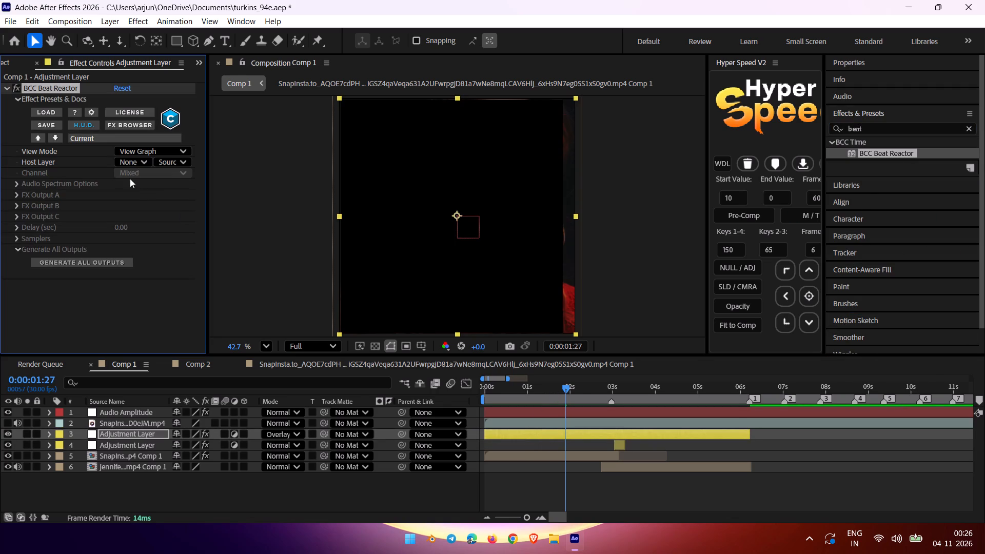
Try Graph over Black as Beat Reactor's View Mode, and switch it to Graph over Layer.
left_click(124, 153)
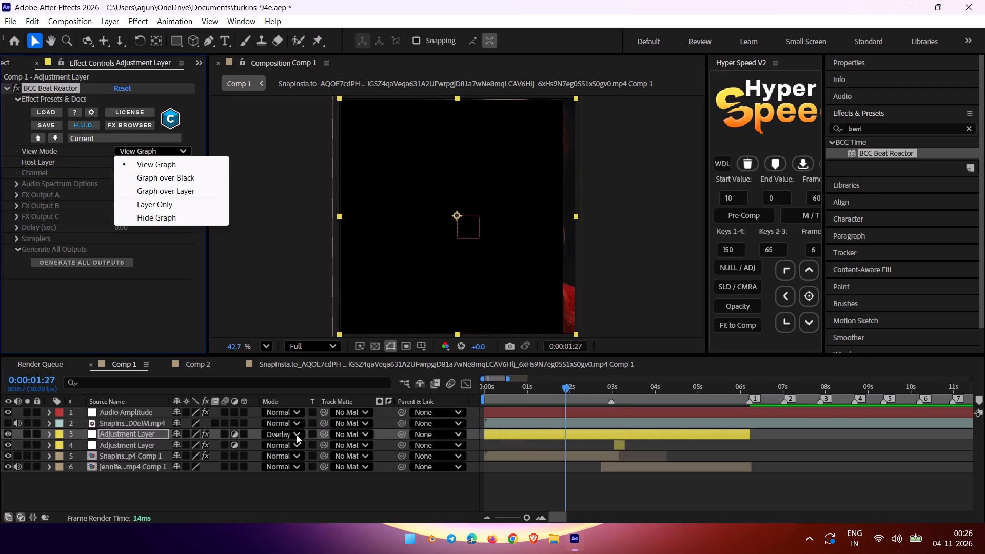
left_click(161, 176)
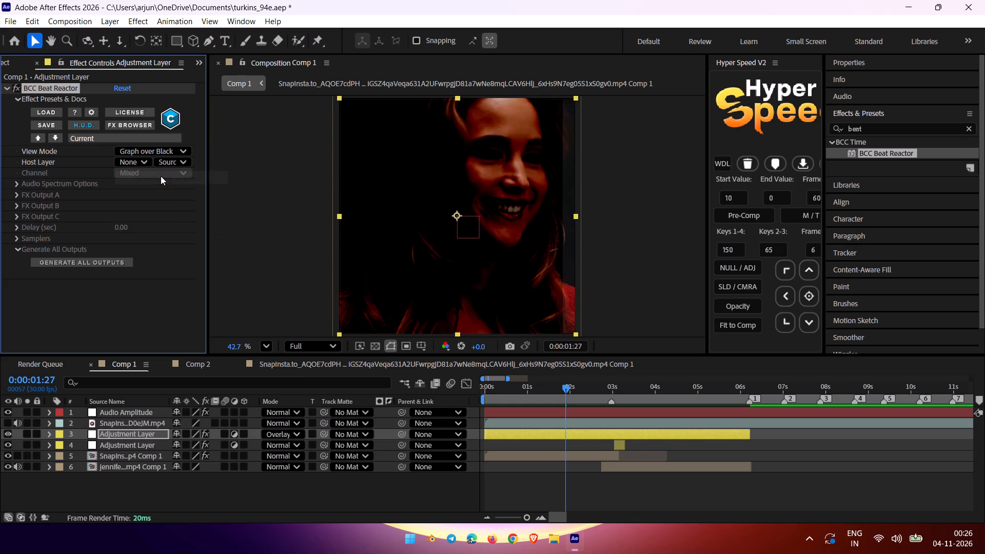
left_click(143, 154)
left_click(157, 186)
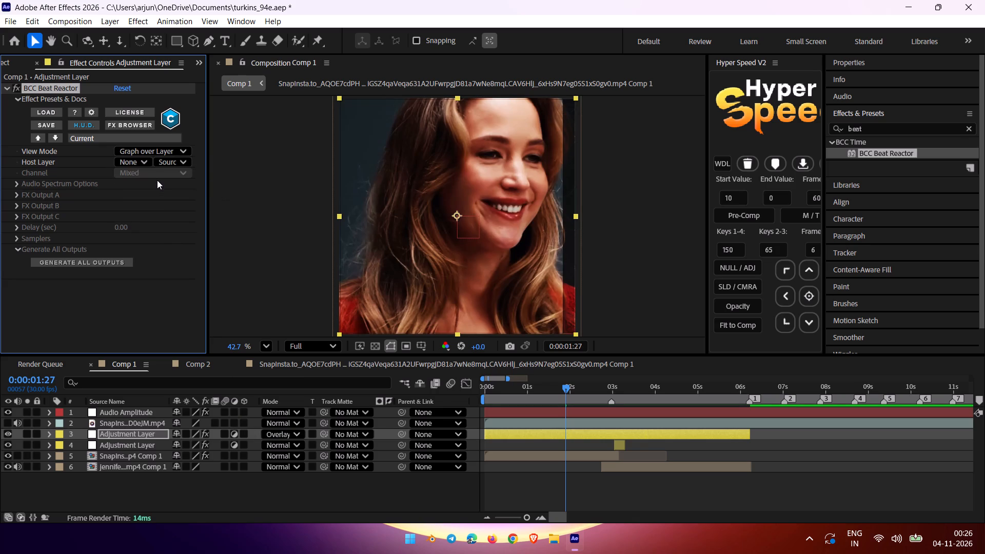
Nudge the full-length Adjustment Layer slightly off the centre of the composition frame.
left_click_drag(392, 248, 401, 249)
left_click_drag(409, 266, 396, 269)
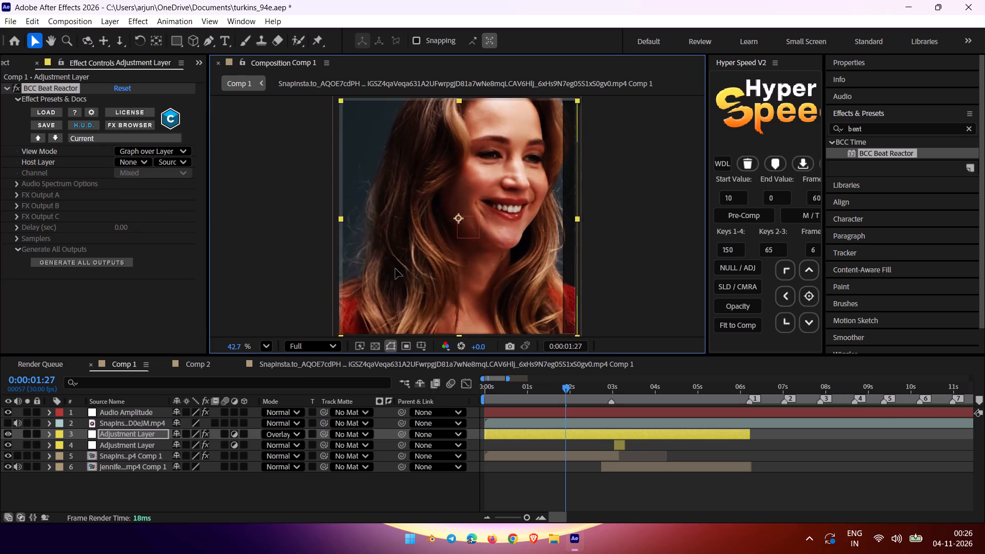
left_click_drag(396, 269, 402, 263)
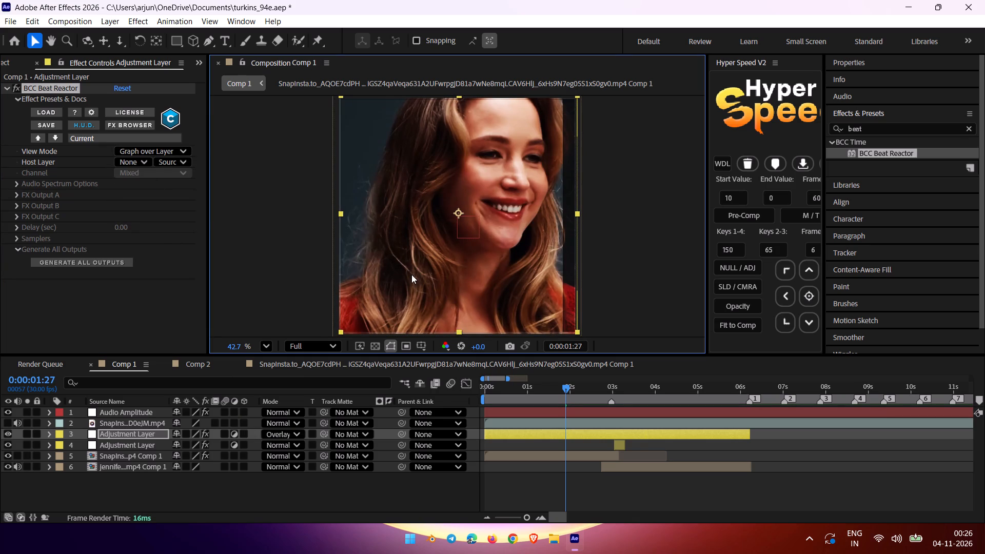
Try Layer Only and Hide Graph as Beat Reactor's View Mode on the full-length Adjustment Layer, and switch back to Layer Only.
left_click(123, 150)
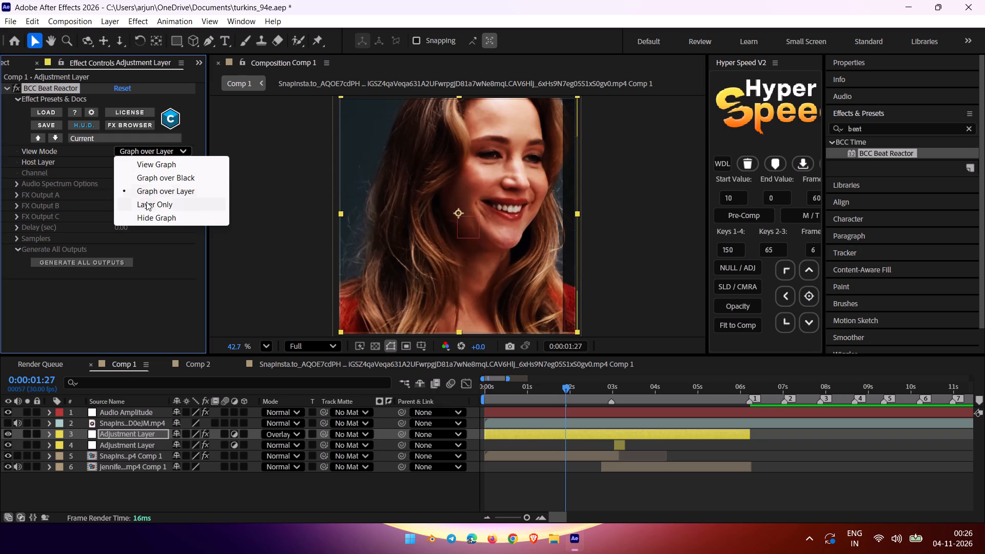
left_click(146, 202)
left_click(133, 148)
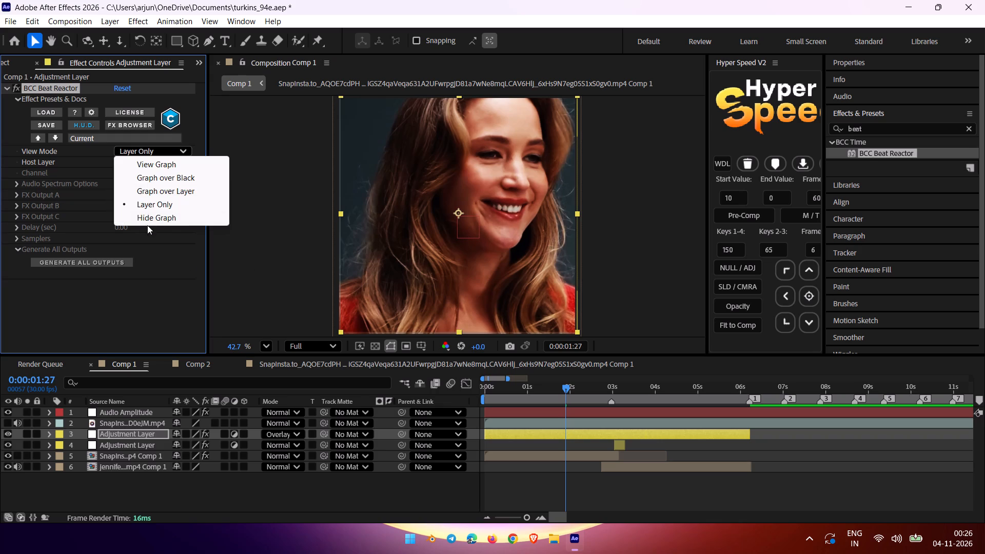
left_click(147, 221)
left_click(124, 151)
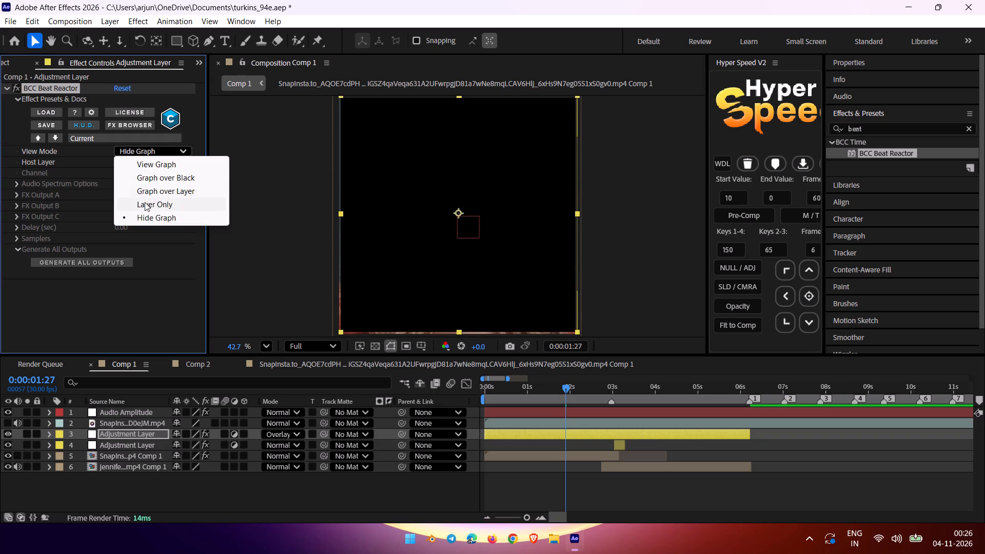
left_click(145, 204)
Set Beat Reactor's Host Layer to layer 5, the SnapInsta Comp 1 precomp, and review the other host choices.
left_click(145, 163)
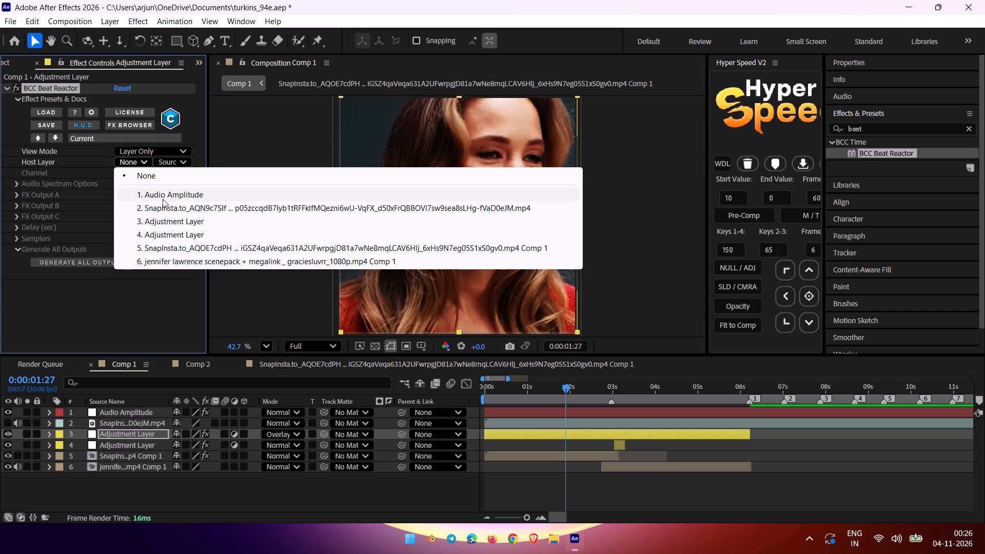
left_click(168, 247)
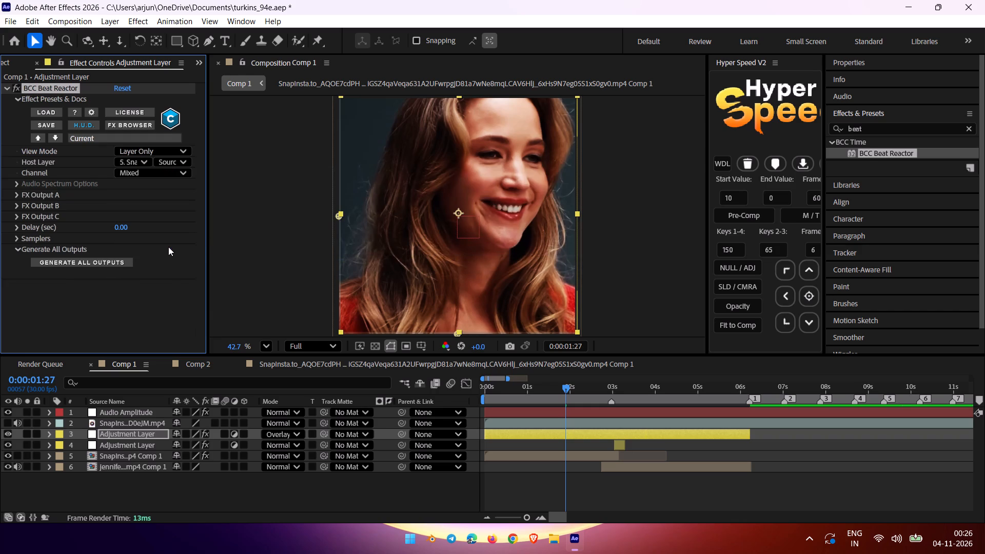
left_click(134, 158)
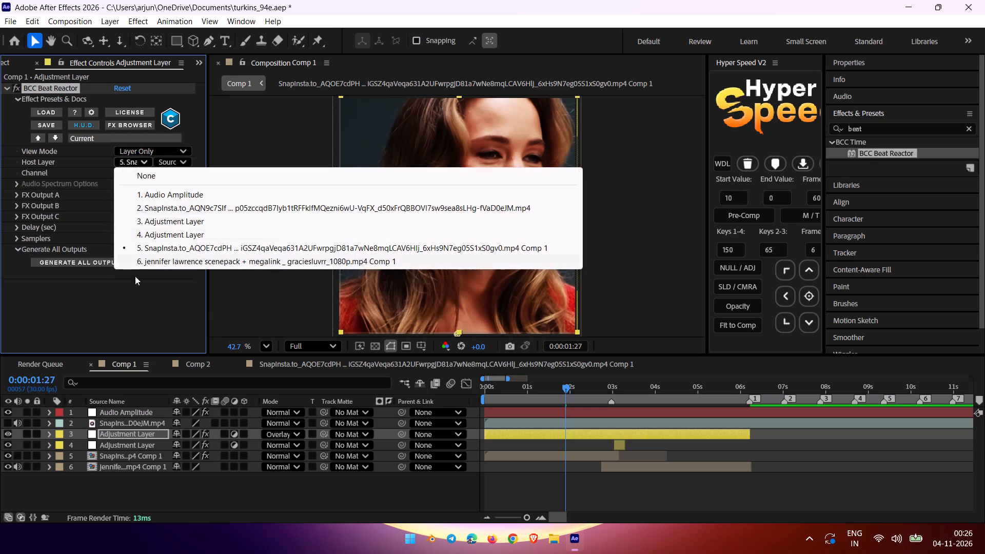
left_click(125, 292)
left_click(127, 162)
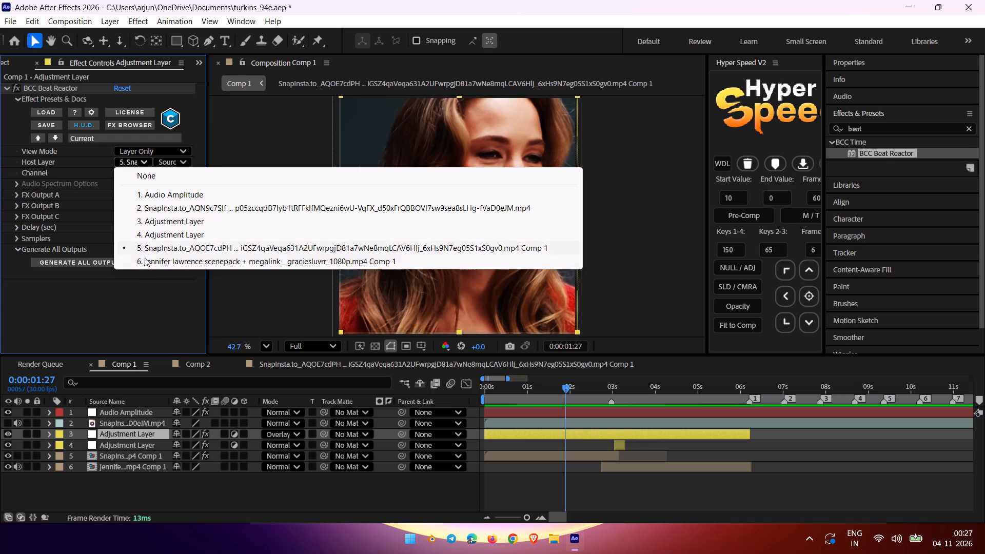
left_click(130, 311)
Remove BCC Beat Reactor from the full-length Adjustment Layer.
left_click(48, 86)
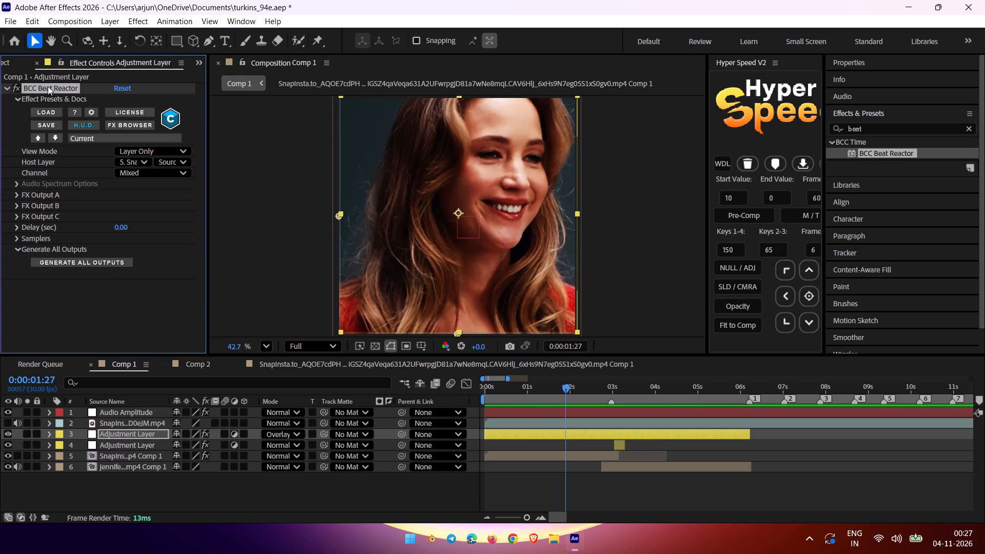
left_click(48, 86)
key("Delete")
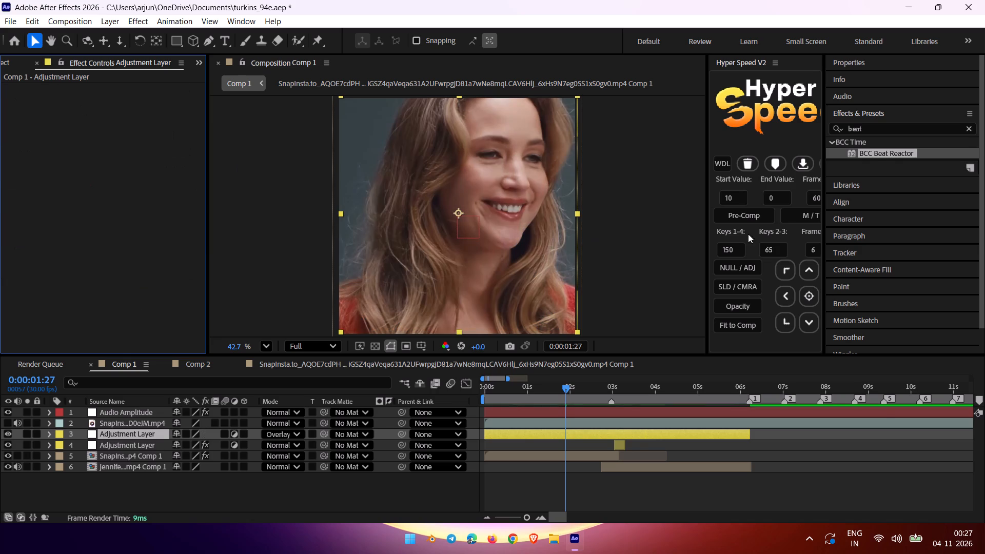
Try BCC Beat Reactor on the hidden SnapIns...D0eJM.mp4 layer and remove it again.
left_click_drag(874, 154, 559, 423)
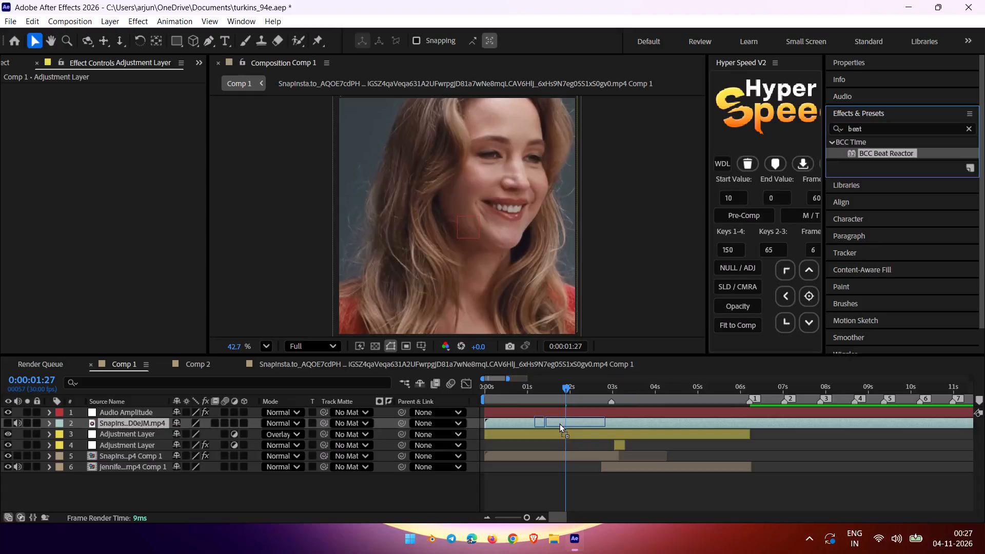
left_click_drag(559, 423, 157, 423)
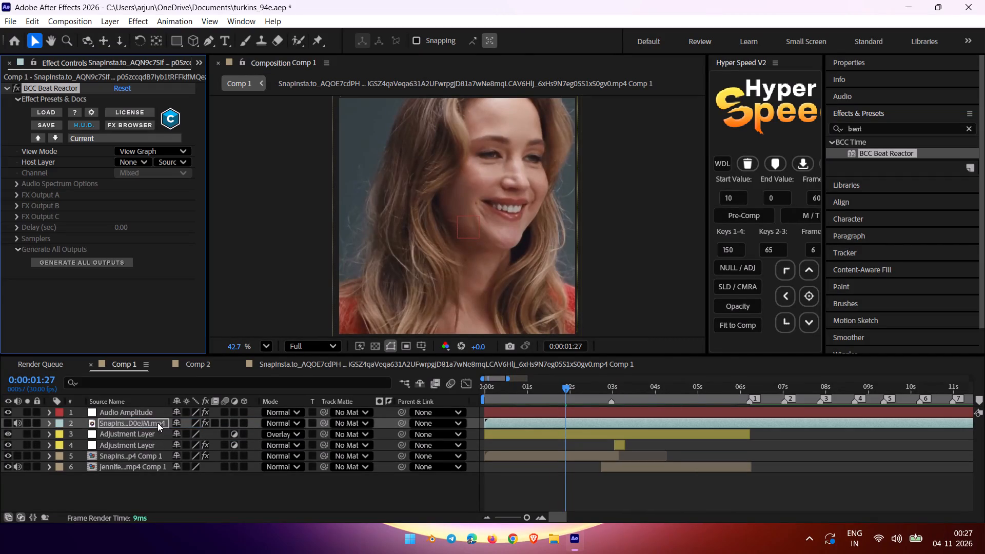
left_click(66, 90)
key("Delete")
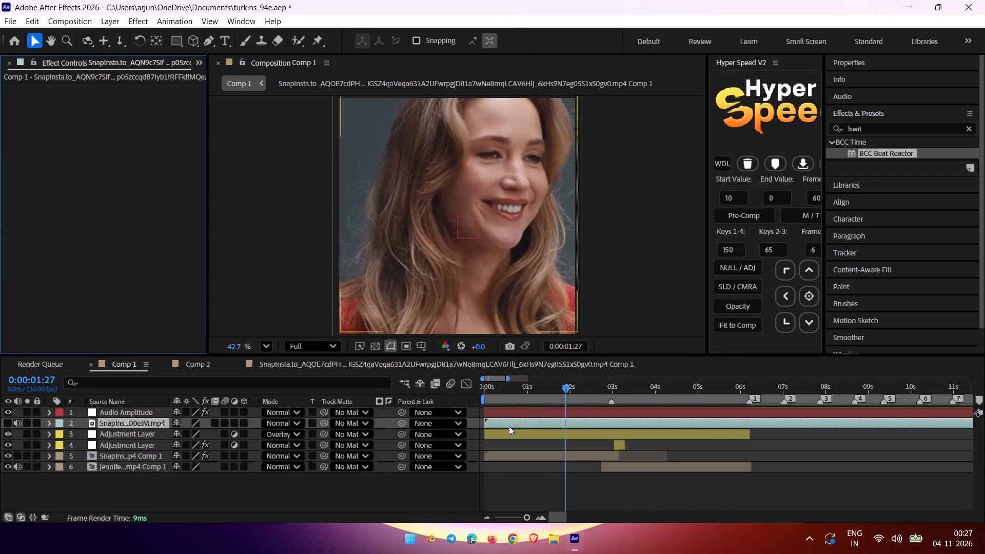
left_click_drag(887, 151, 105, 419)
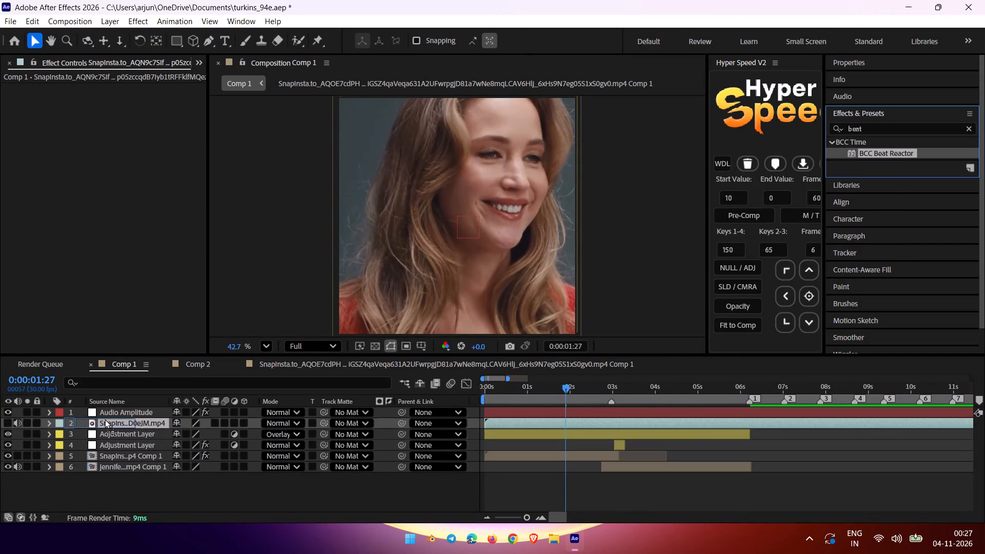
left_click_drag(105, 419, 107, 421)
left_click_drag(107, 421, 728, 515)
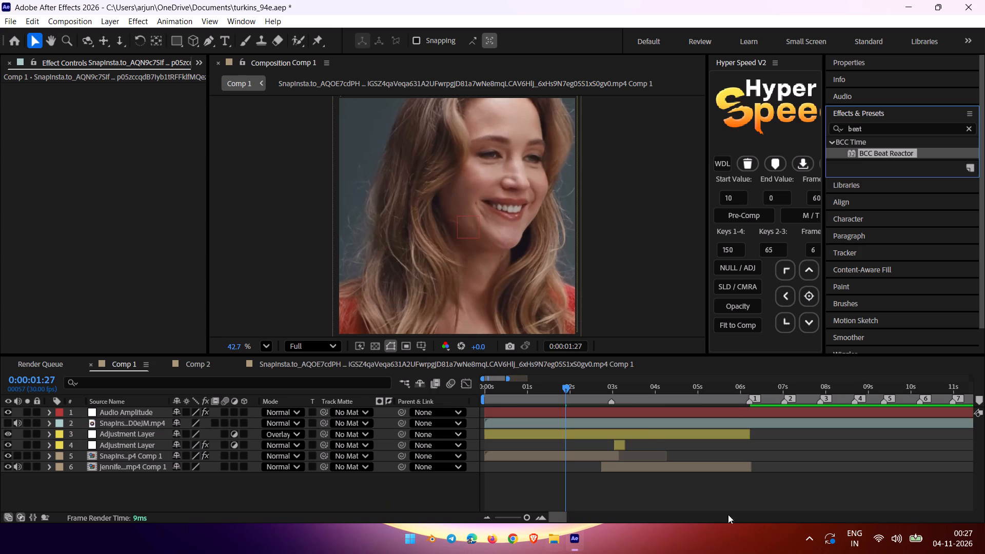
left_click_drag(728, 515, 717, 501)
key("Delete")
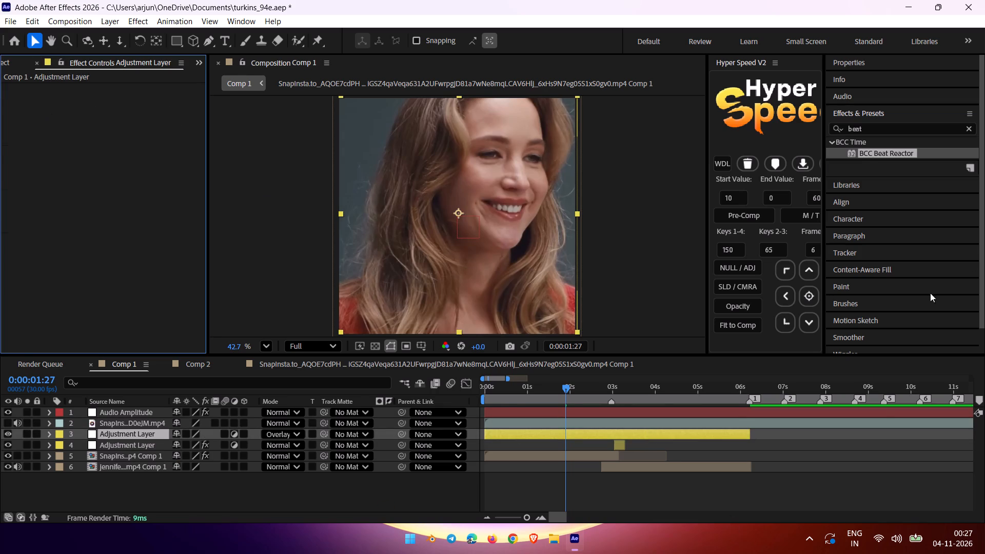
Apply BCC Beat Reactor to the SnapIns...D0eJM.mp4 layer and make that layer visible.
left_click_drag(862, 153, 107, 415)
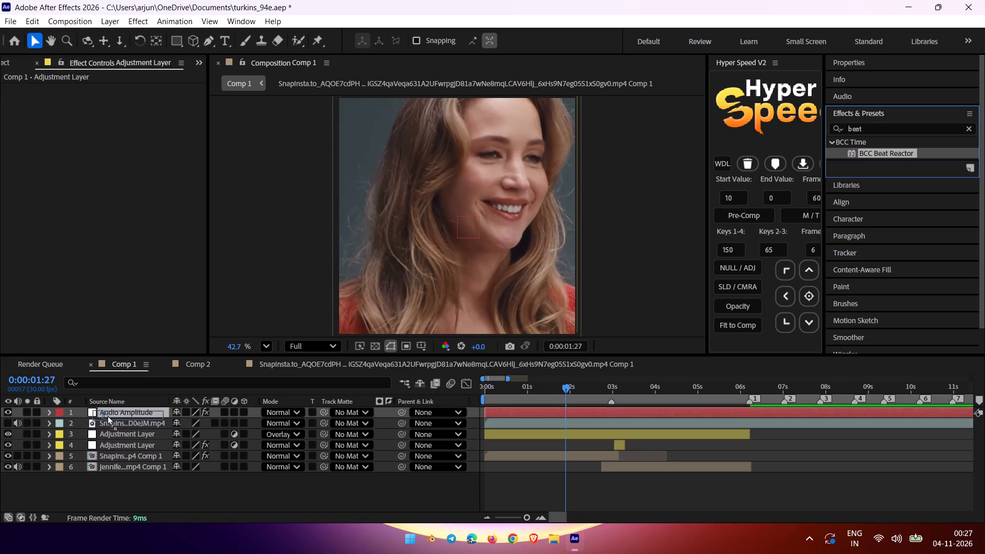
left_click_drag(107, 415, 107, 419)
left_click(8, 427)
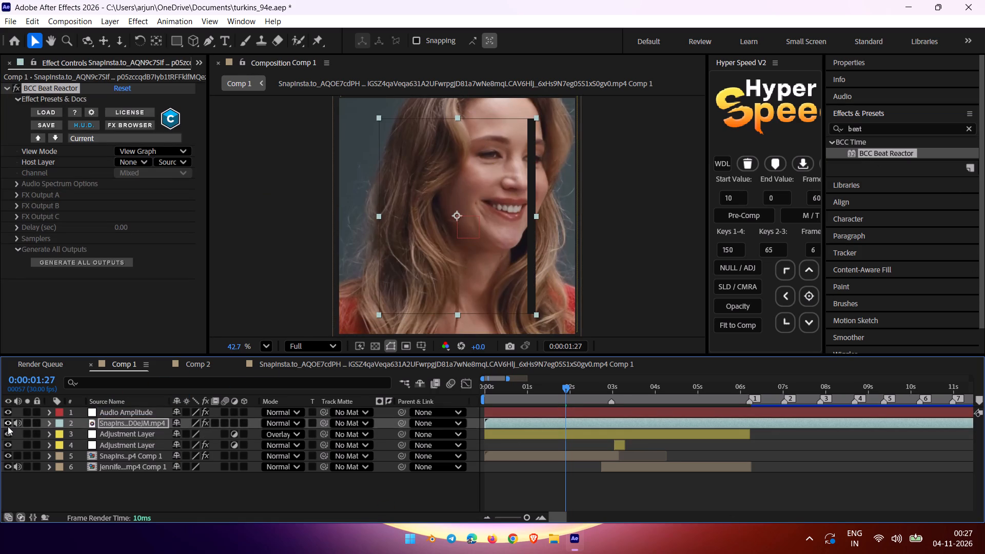
Preview Comp 1 from the current frame and again from near the start, with Beat Reactor on the SnapIns...D0eJM.mp4 layer.
key("space")
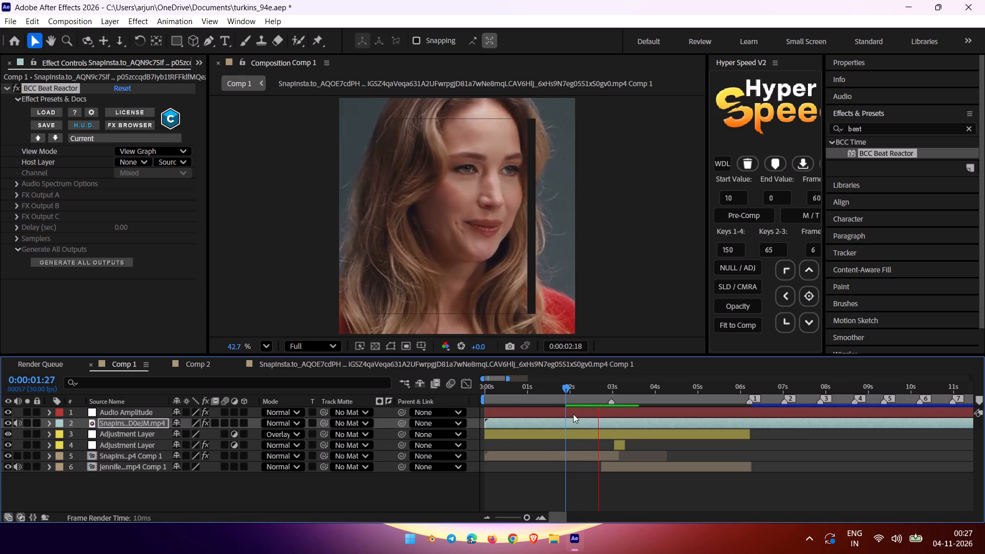
left_click_drag(563, 383, 496, 396)
key("space")
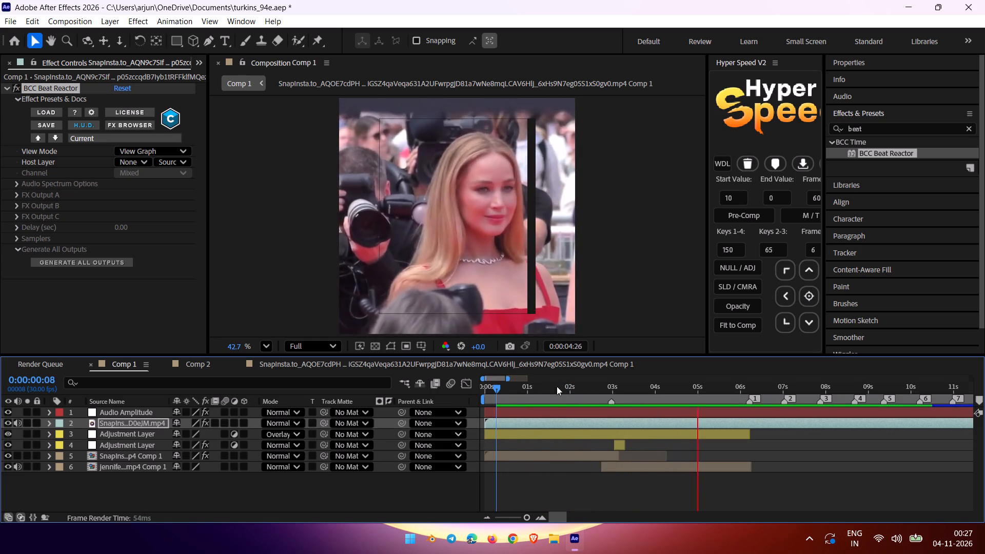
left_click_drag(545, 386, 531, 389)
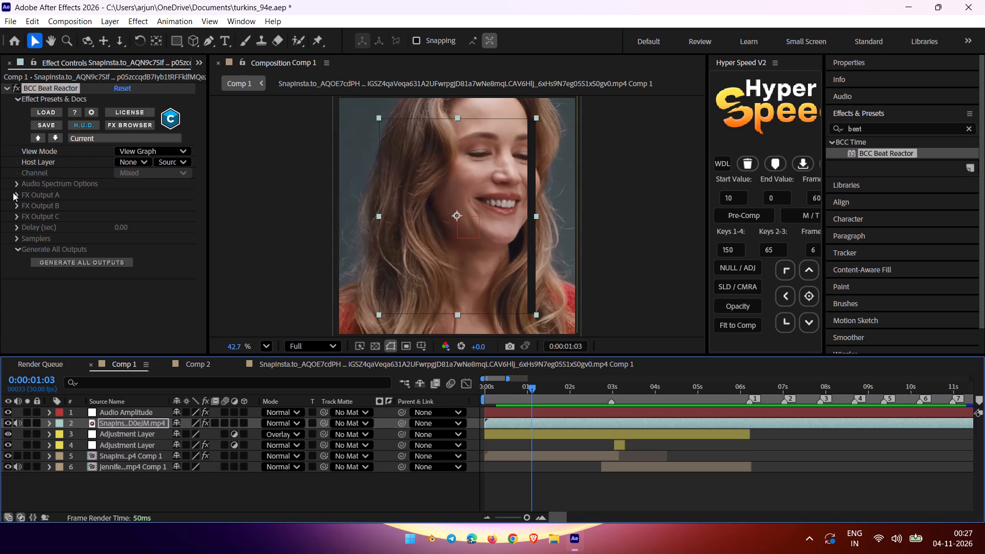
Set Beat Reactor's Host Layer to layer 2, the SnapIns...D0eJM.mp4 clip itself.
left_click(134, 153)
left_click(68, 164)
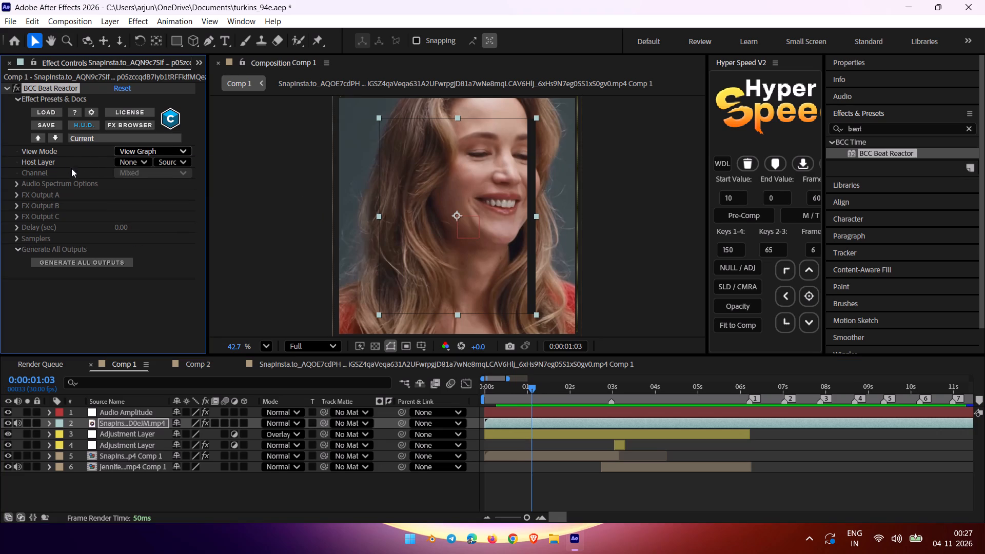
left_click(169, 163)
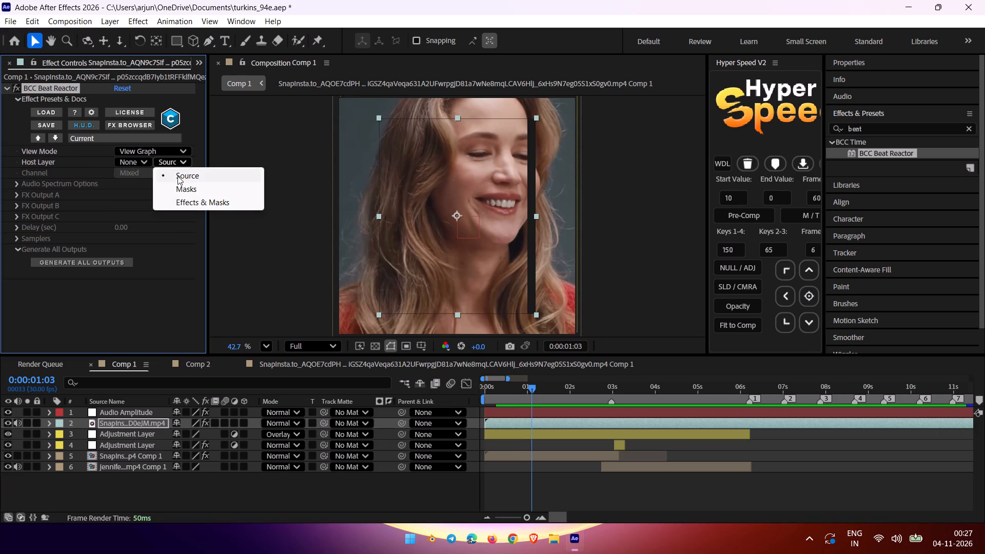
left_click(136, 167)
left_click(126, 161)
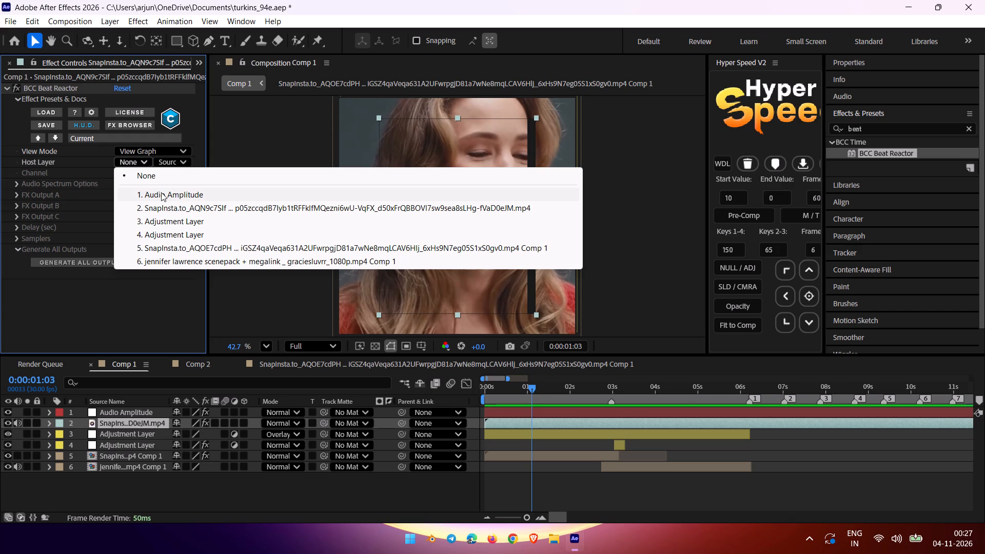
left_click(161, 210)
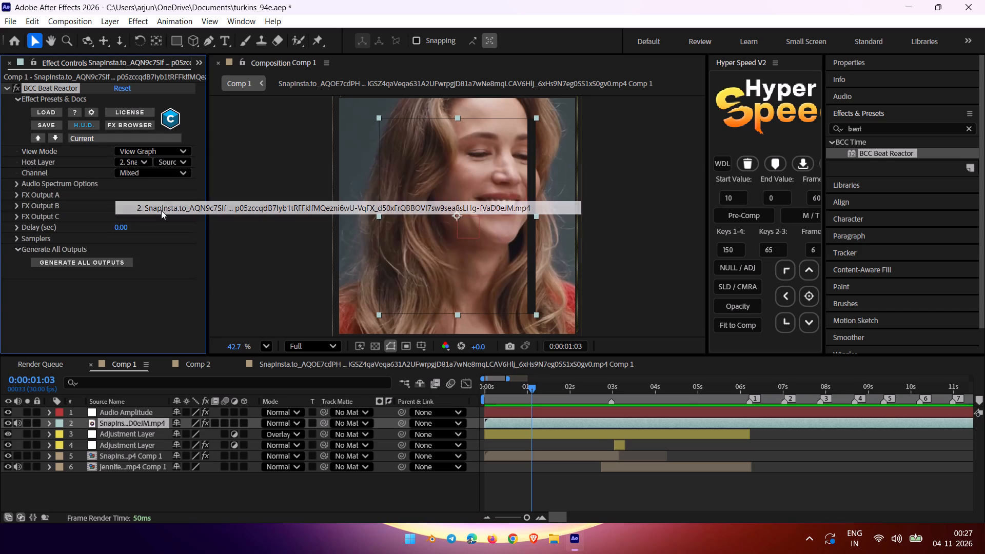
Preview the Beat Reactor graph in playback and return the playhead to the start of Comp 1.
key("space")
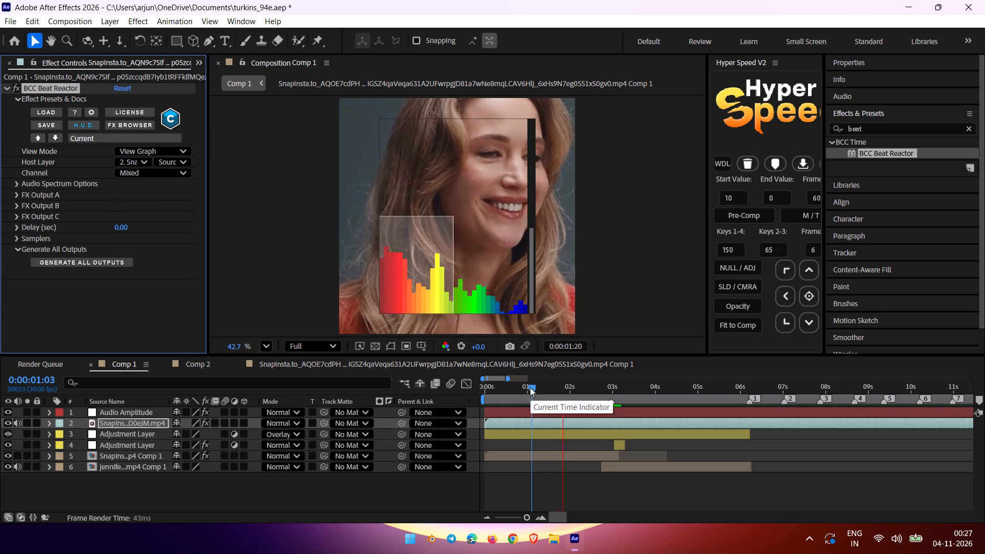
left_click_drag(529, 387, 484, 400)
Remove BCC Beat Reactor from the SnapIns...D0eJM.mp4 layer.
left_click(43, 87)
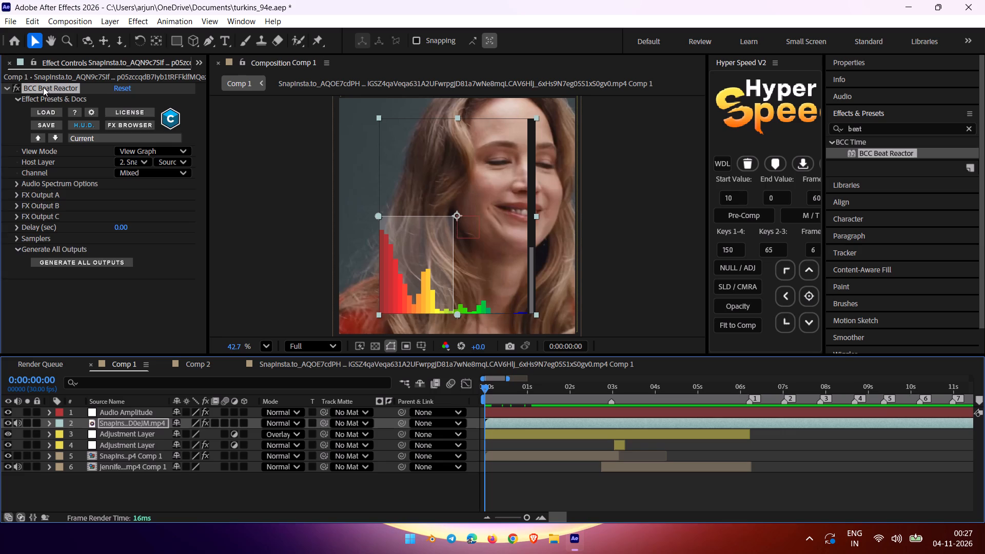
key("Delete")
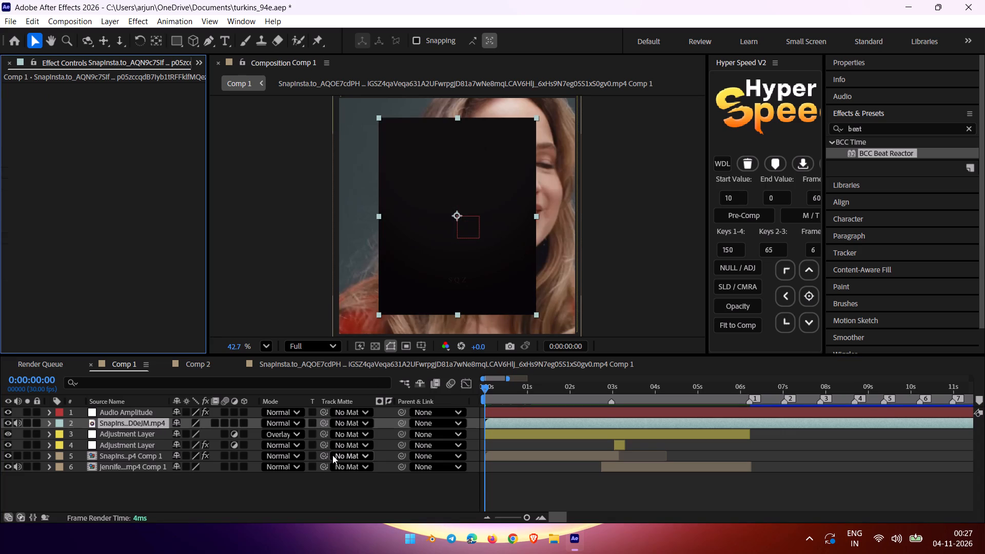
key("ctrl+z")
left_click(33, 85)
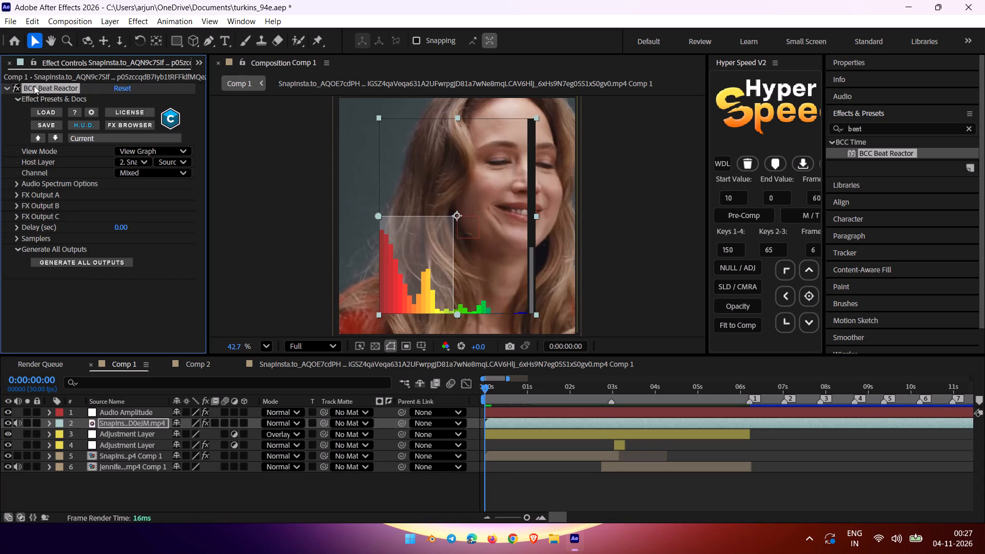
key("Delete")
Preview Comp 1 from the start with the SnapIns...D0eJM.mp4 clip visible, and park the playhead at 0:00:01:18.
key("space")
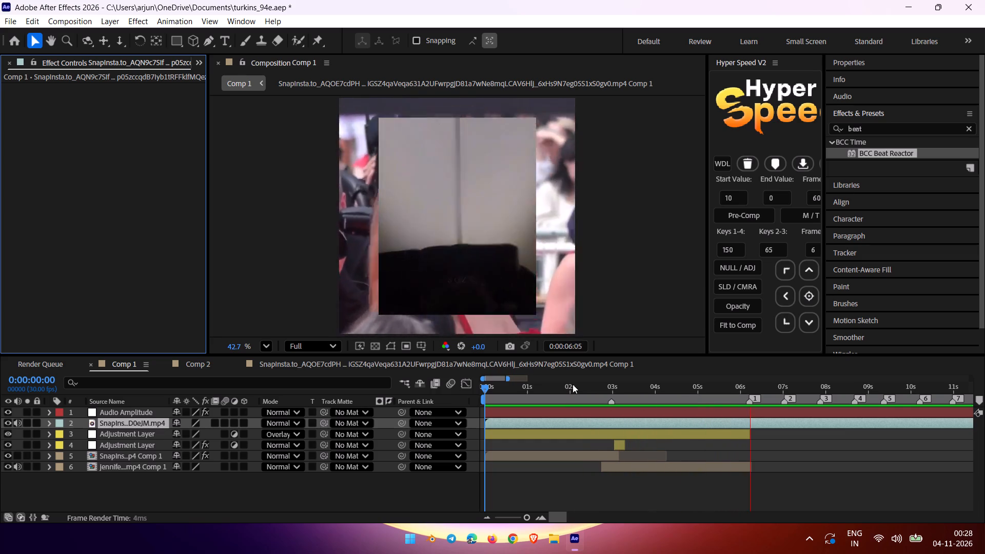
left_click_drag(563, 386, 553, 385)
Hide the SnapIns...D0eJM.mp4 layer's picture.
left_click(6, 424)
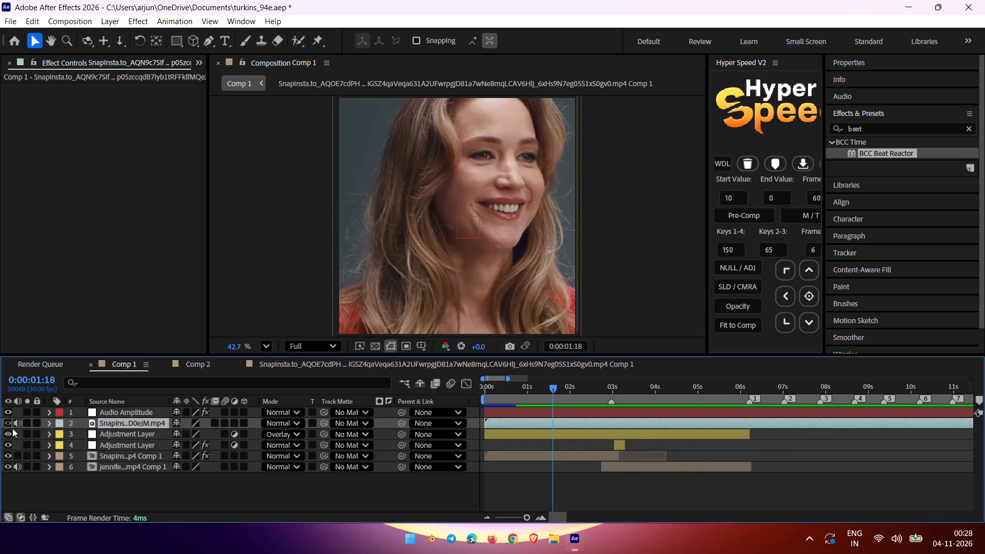
Apply BCC Beat Reactor to the full-length Adjustment Layer.
left_click(637, 429)
left_click_drag(873, 152, 841, 214)
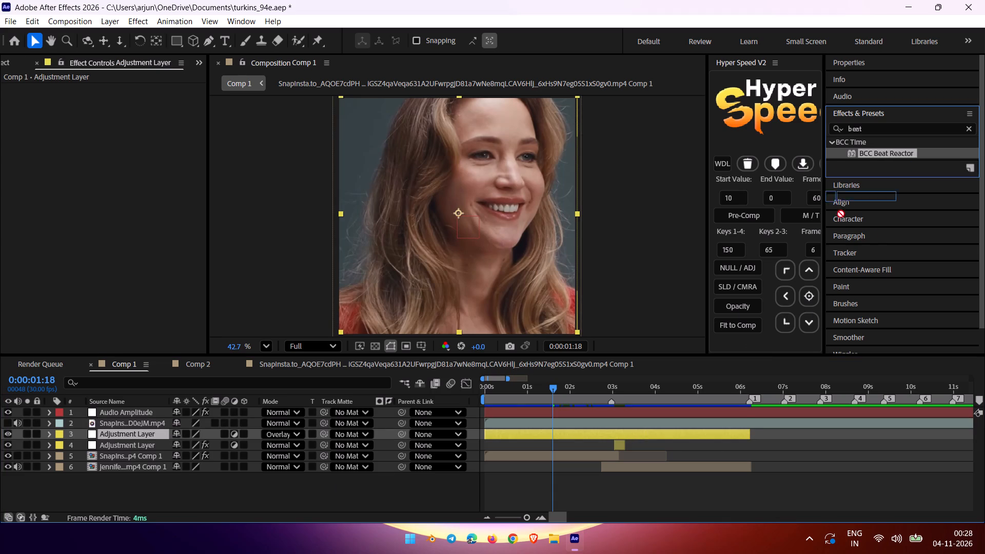
left_click_drag(841, 214, 678, 430)
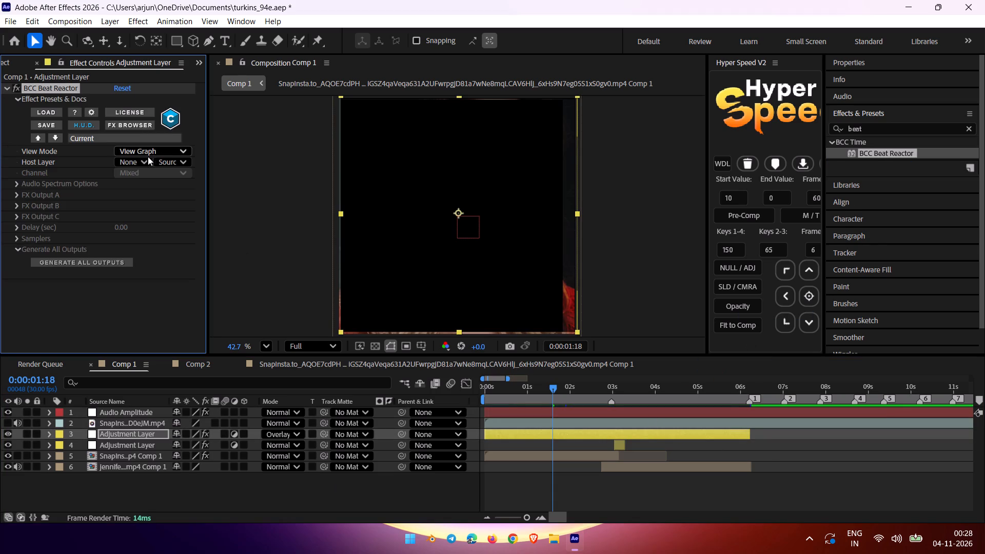
Set Beat Reactor's Host Layer to layer 2, SnapIns...D0eJM.mp4, and its View Mode to Graph over Black.
left_click(141, 159)
left_click(157, 205)
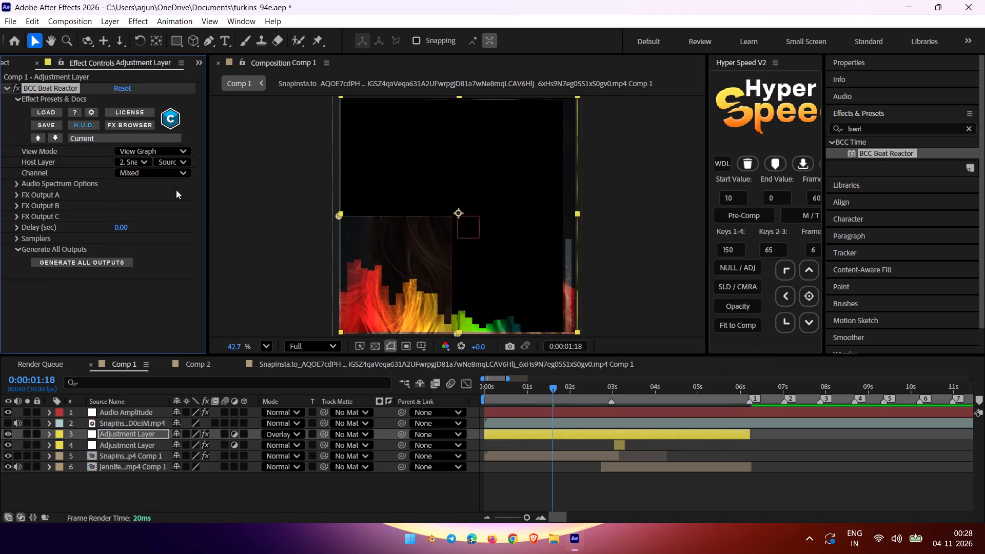
left_click(130, 145)
left_click(130, 153)
left_click(146, 182)
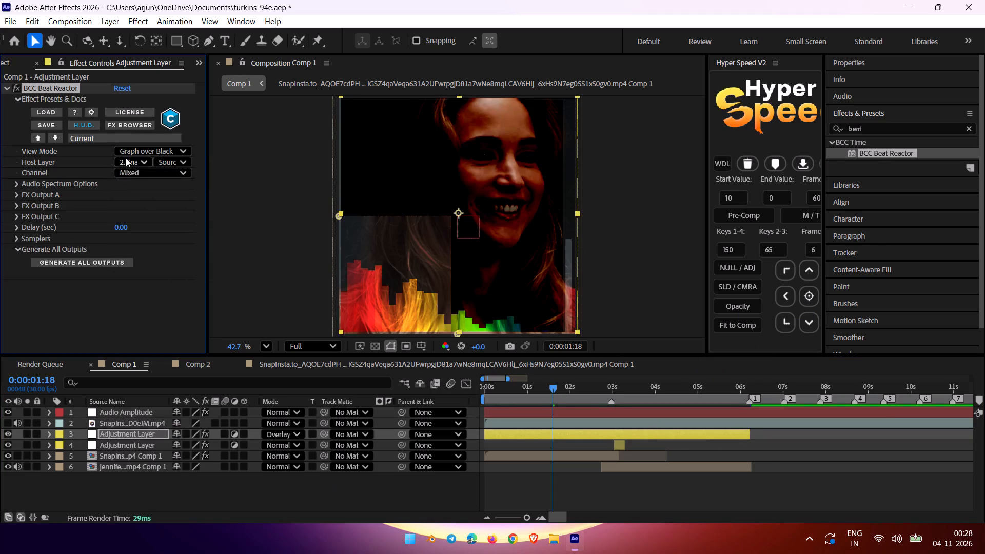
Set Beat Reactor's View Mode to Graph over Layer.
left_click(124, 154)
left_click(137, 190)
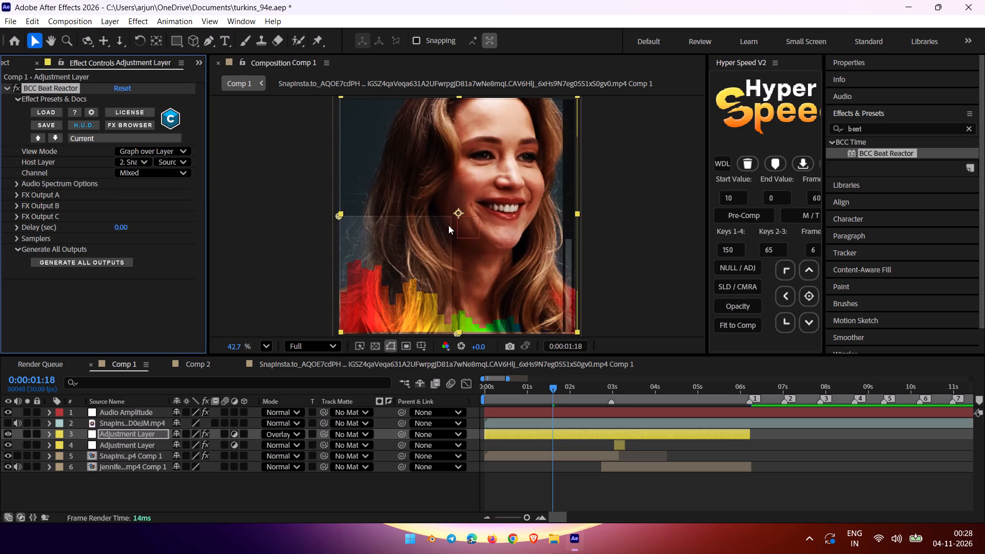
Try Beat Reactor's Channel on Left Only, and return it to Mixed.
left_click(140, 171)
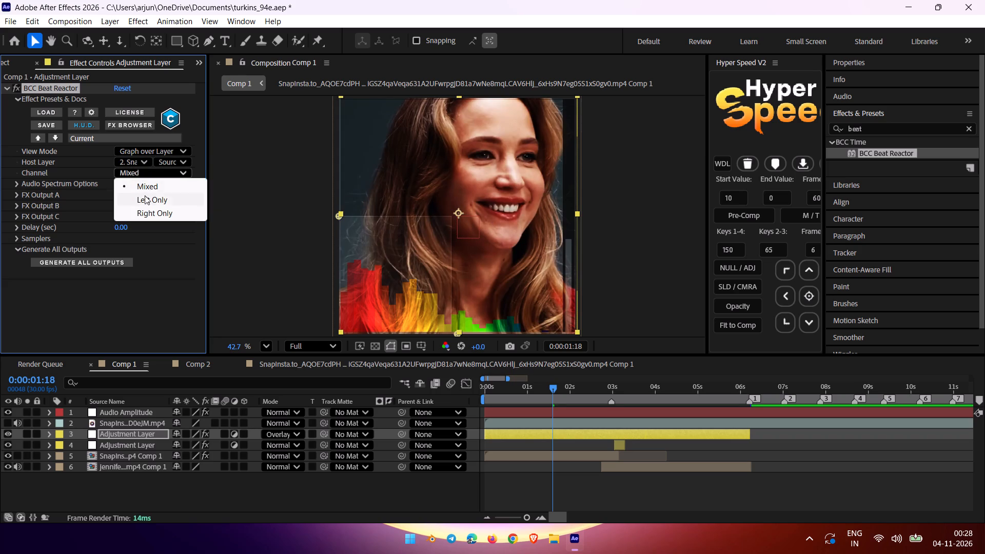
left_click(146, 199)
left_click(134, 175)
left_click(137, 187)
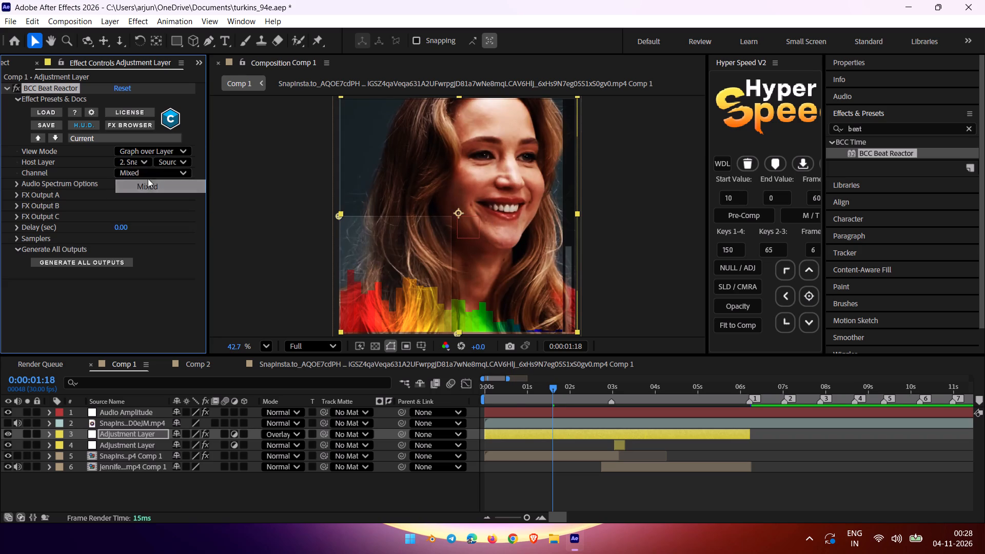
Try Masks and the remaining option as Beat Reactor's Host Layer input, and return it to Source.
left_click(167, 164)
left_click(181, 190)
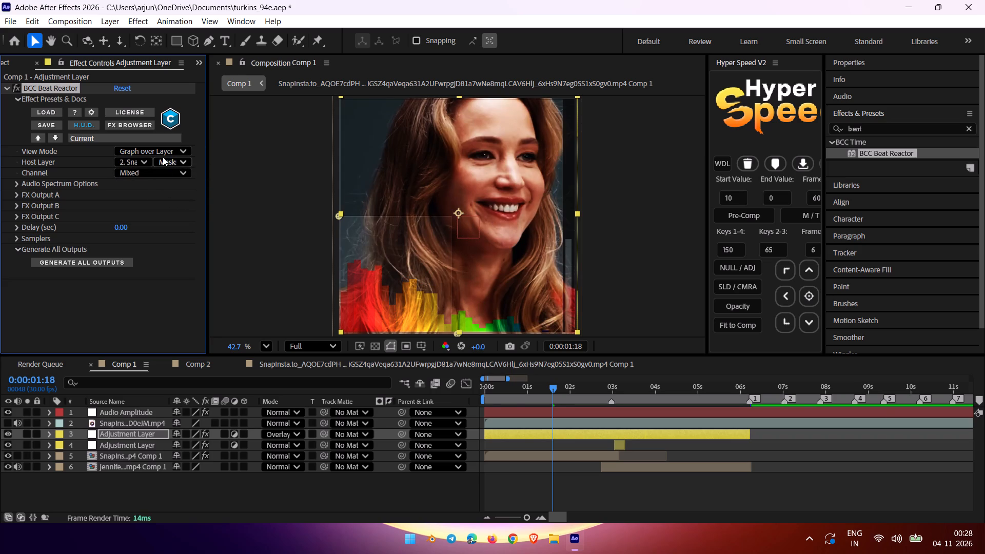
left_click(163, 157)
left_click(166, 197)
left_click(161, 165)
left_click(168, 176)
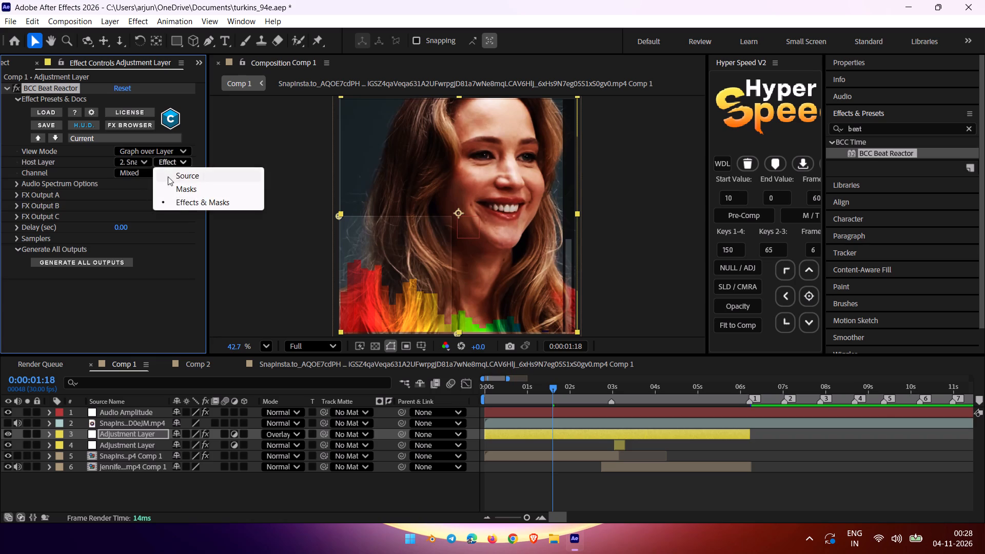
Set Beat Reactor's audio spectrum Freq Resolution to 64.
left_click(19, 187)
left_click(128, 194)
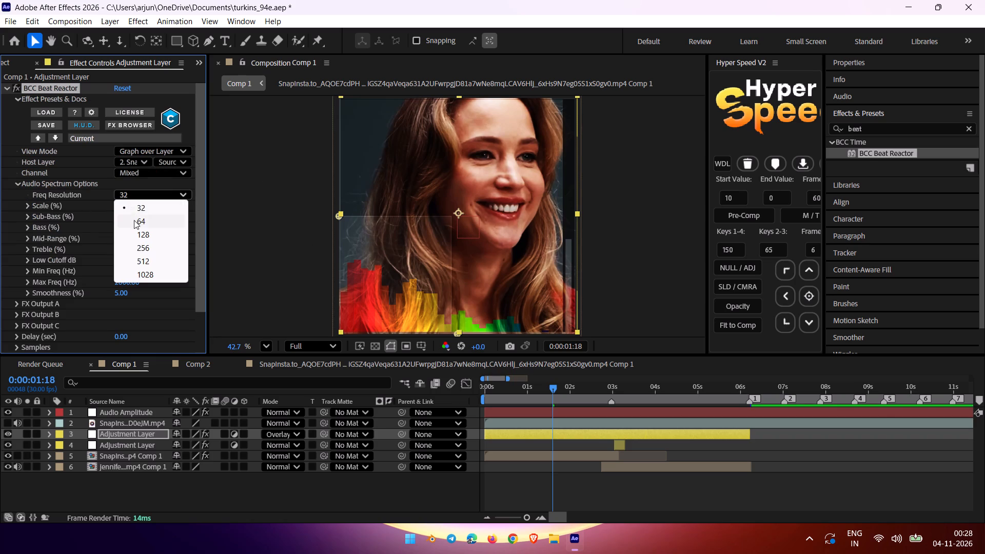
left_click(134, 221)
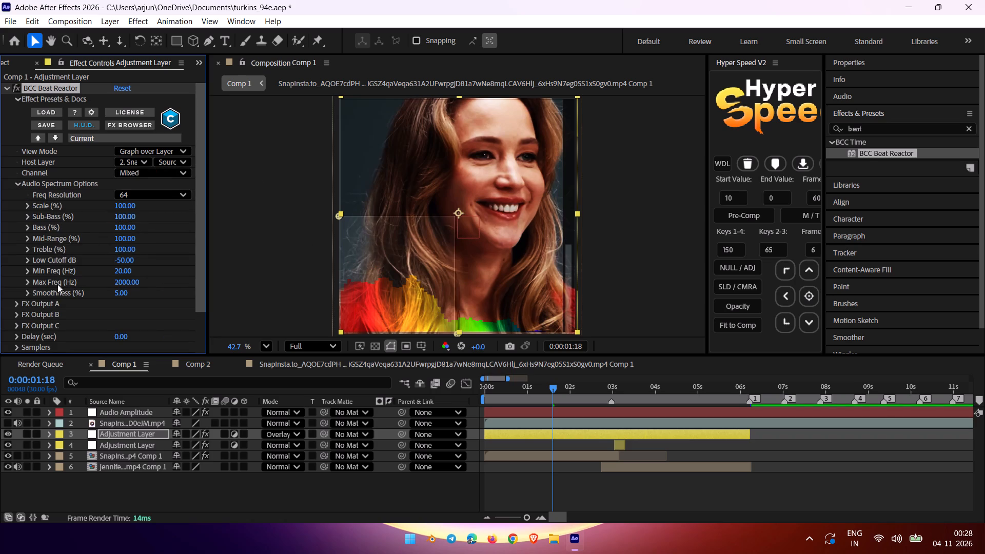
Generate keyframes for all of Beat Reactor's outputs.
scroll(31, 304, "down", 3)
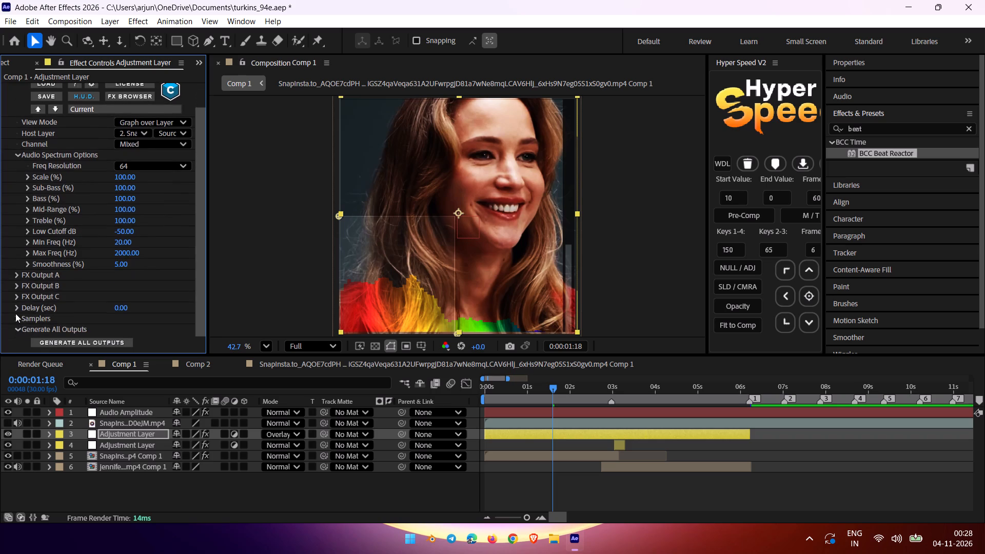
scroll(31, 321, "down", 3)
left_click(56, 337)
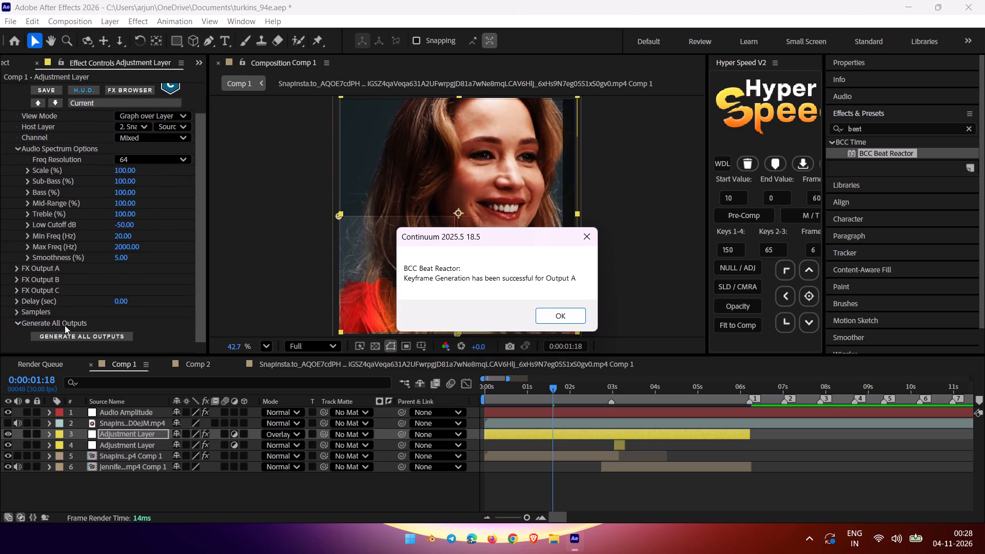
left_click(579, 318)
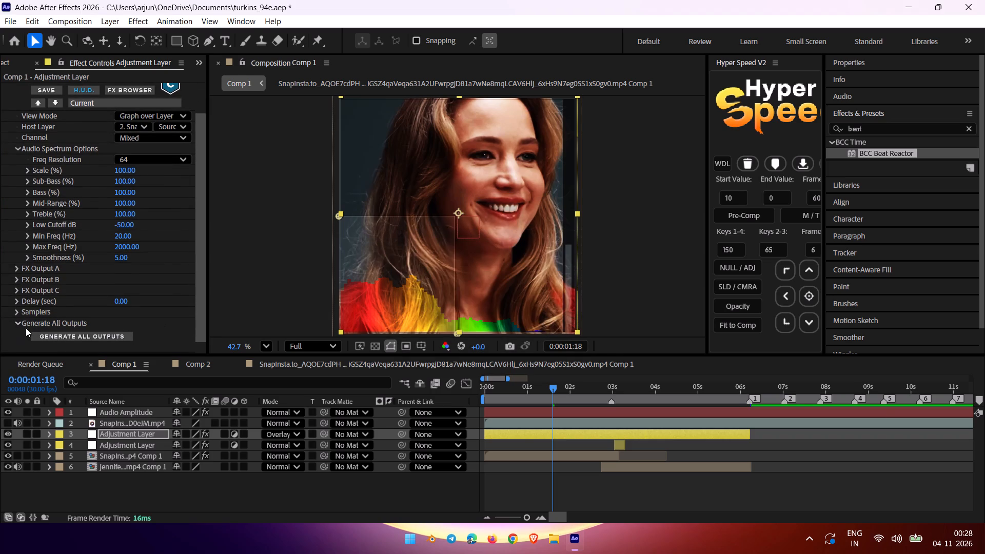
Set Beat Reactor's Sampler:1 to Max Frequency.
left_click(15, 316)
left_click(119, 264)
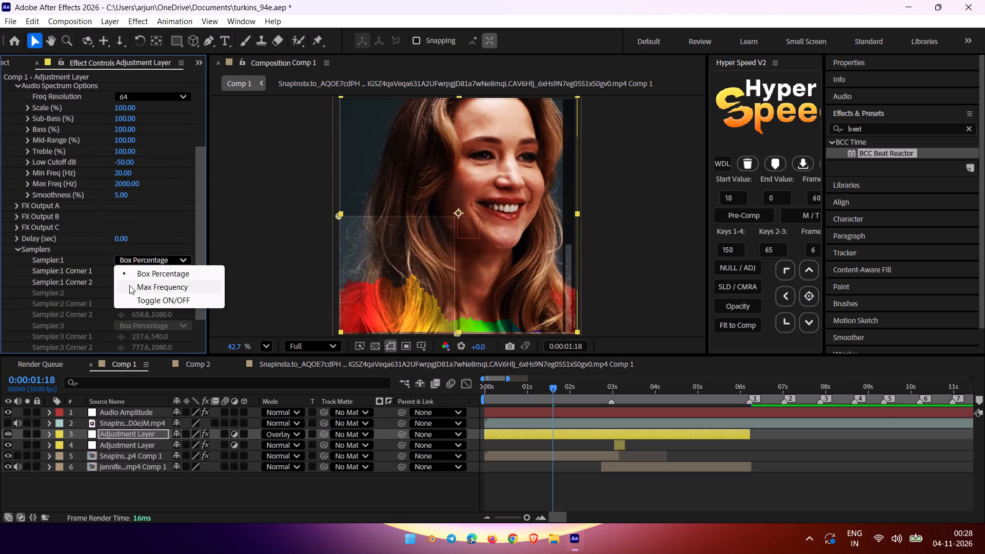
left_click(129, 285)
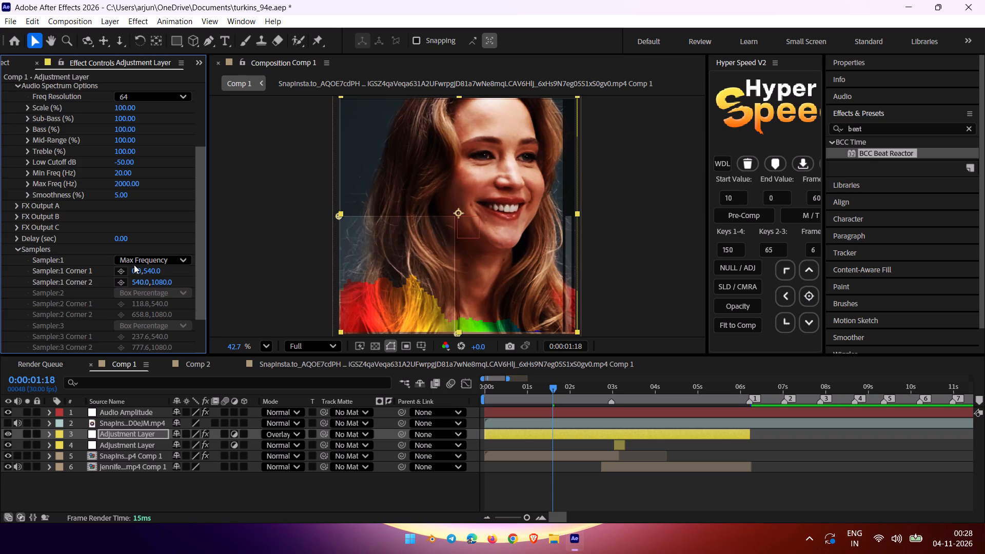
Look through Beat Reactor's settings, including the FX Output A group's sampler, range and keyframe output options.
scroll(140, 234, "up", 7)
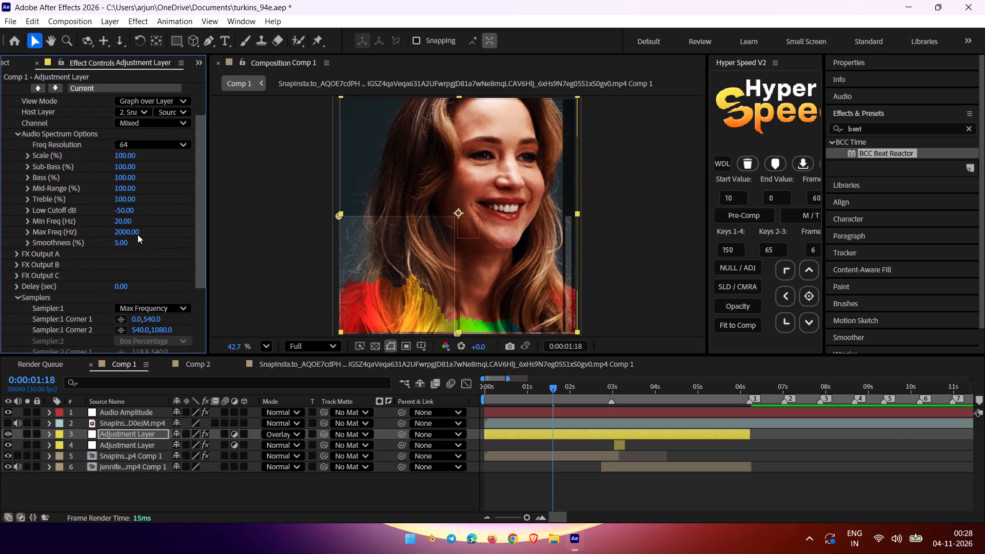
scroll(137, 234, "up", 4)
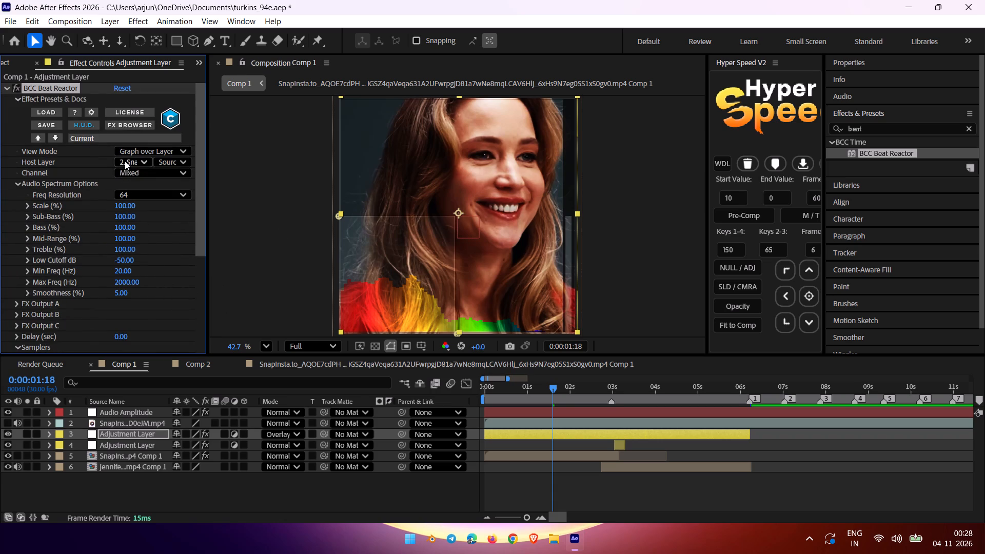
scroll(39, 244, "down", 3)
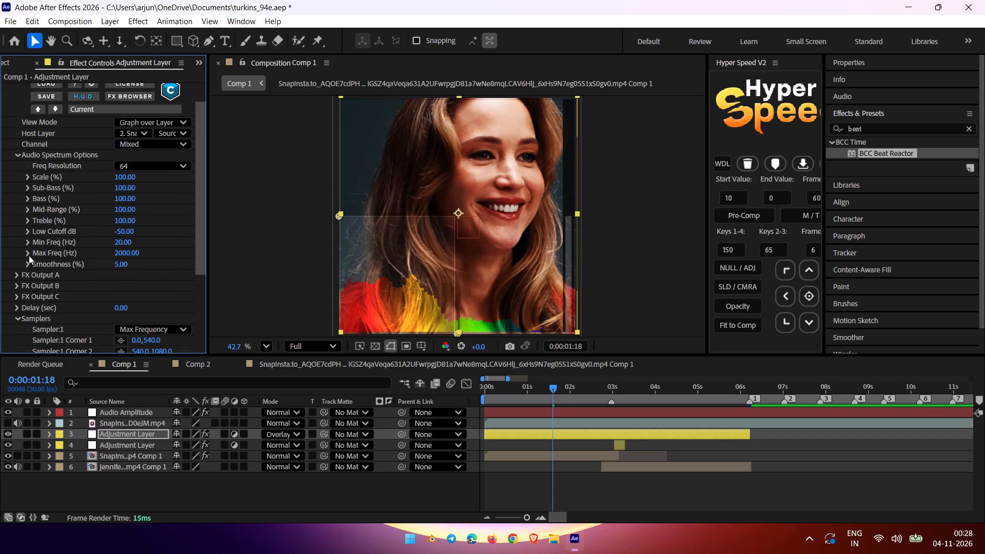
left_click(18, 272)
scroll(88, 272, "down", 2)
scroll(18, 306, "down", 7)
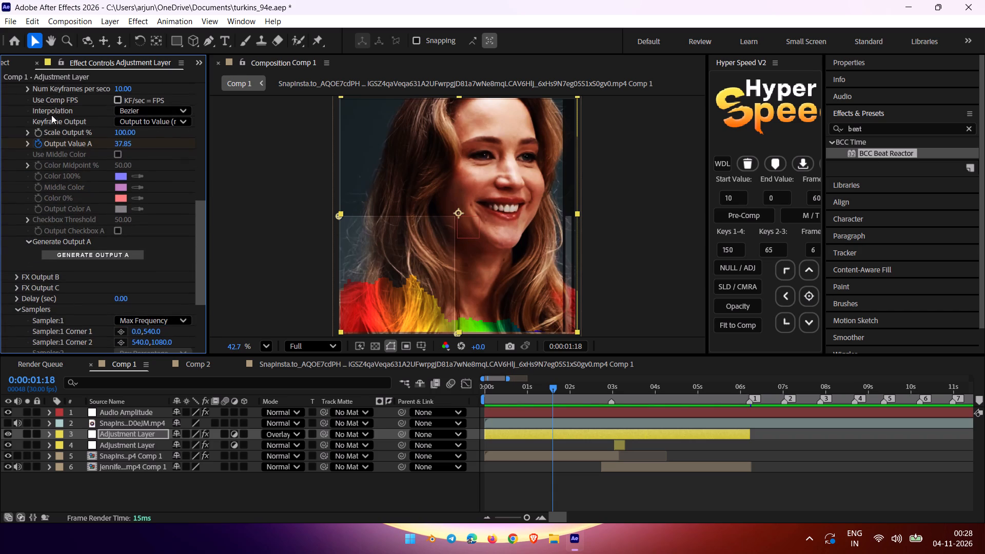
scroll(72, 157, "up", 4)
left_click_drag(199, 193, 219, 73)
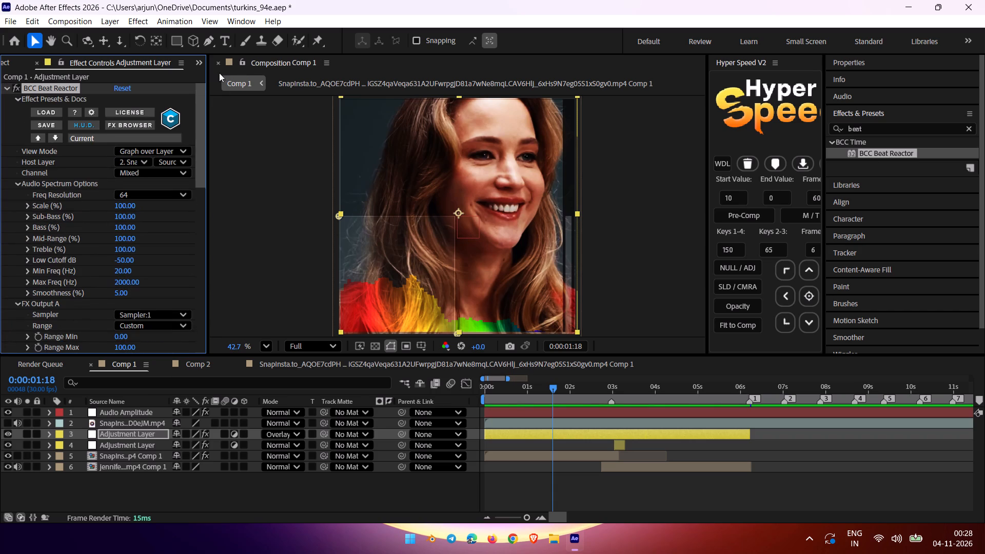
left_click_drag(219, 73, 221, 26)
Nudge the full-length Adjustment Layer slightly downward within the Comp 1 frame.
left_click_drag(397, 293, 396, 298)
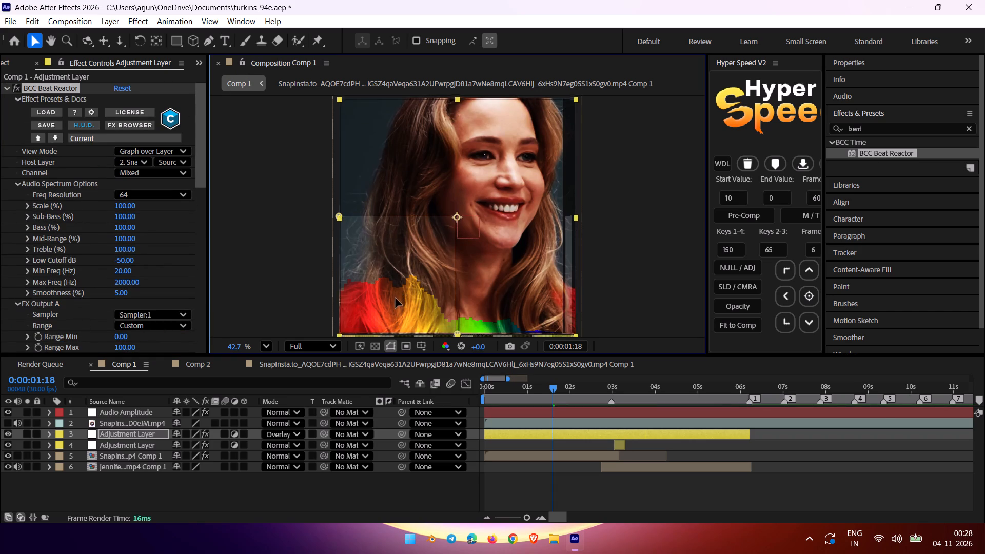
left_click_drag(396, 298, 396, 300)
Set the full-length Adjustment Layer's blending mode to Normal.
left_click(272, 438)
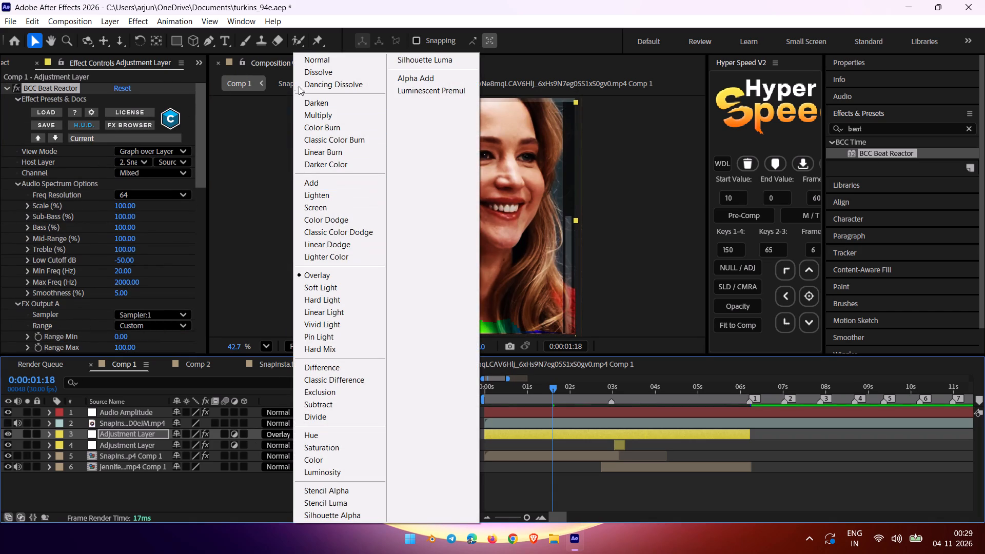
left_click(299, 61)
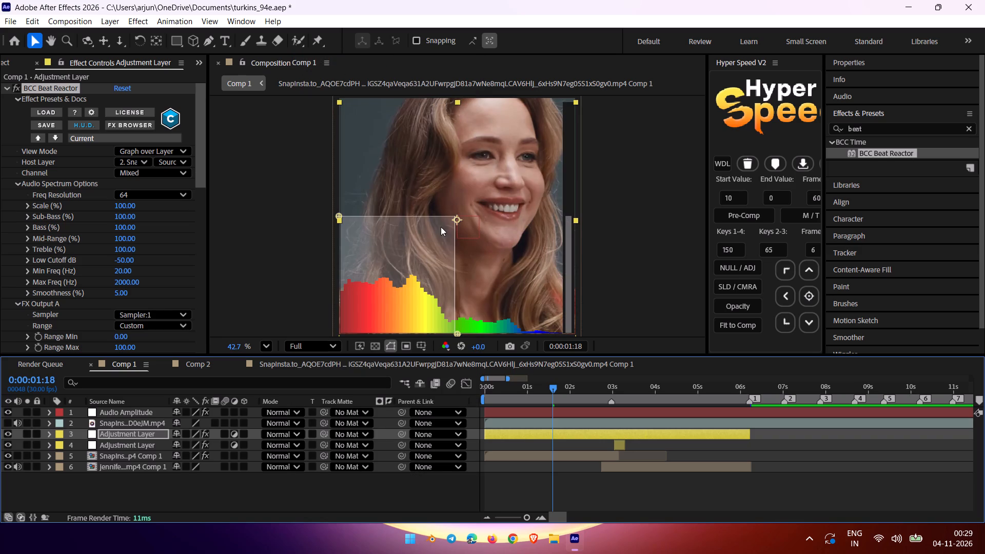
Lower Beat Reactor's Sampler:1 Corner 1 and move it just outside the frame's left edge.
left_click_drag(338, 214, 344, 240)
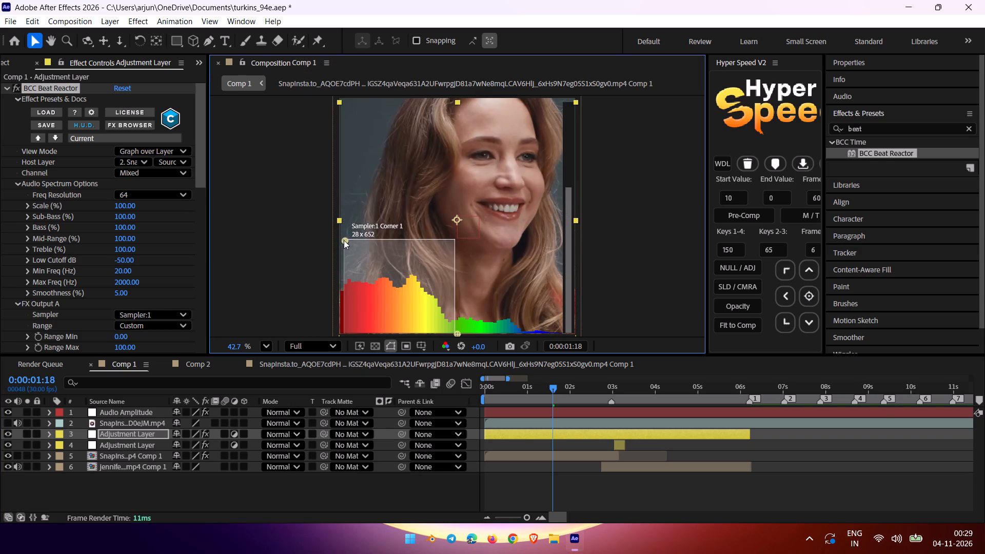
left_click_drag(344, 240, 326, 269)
Preview Comp 1 with the Beat Reactor graph, restarting playback from 0:00:00:00.
key("space")
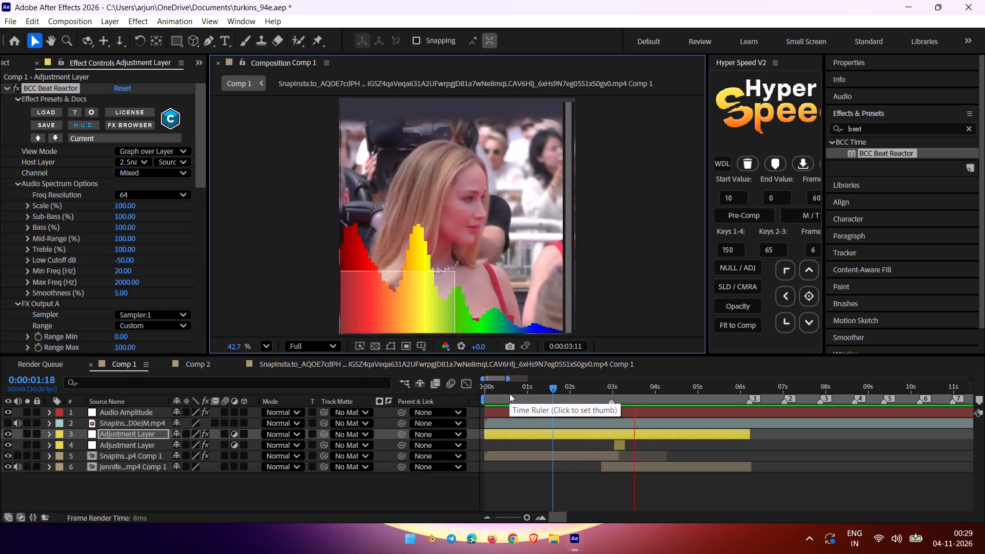
left_click_drag(500, 391, 431, 413)
key("space")
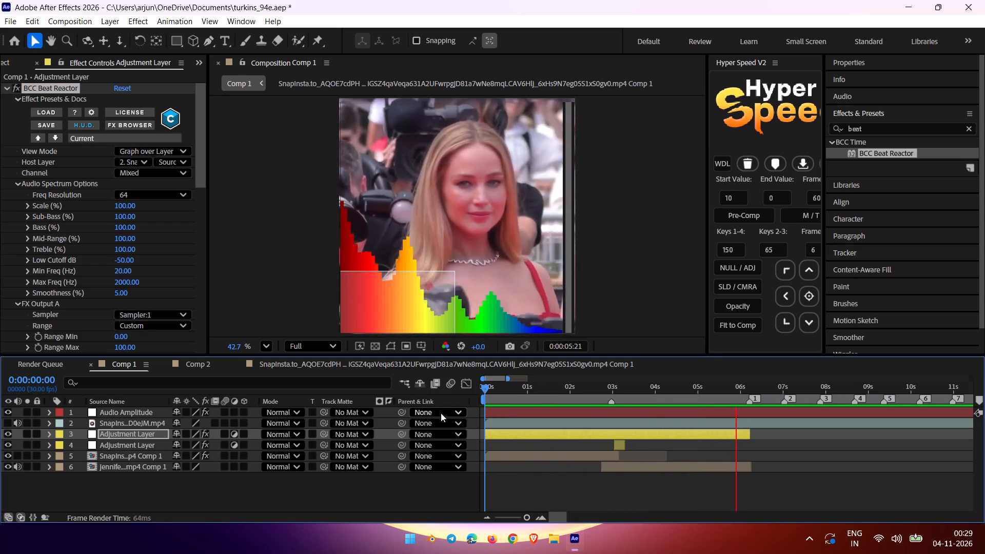
key("space")
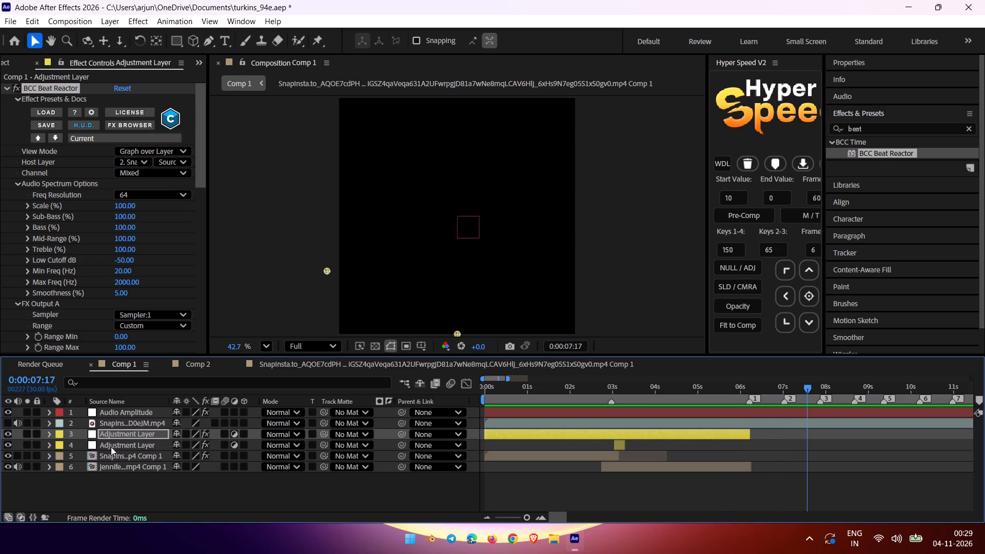
Delete BCC Beat Reactor from the full-length Adjustment Layer.
left_click(27, 85)
key("Delete")
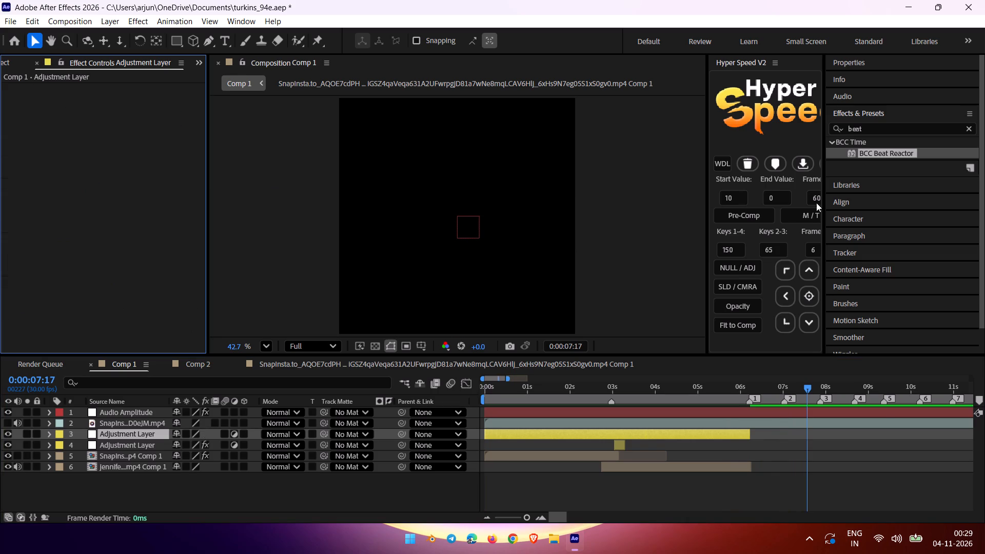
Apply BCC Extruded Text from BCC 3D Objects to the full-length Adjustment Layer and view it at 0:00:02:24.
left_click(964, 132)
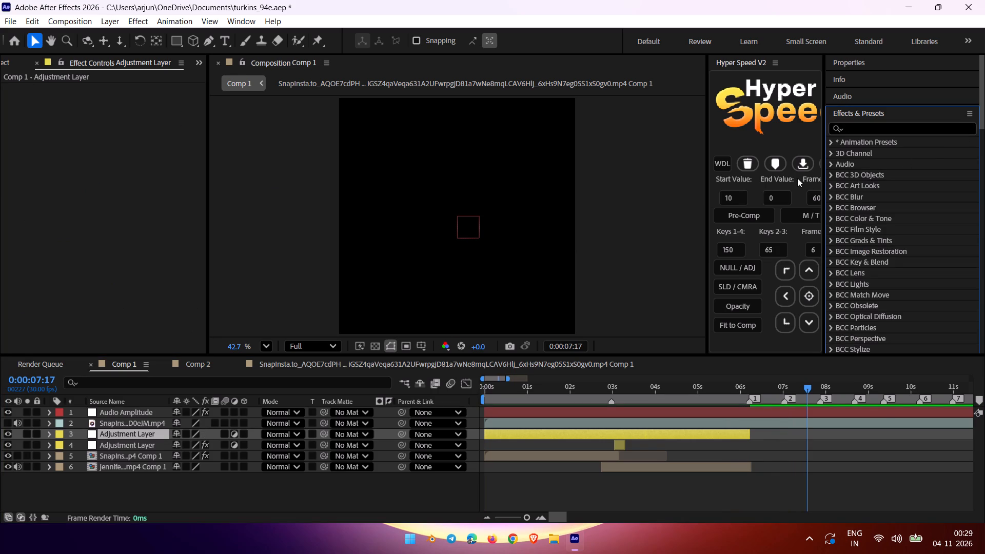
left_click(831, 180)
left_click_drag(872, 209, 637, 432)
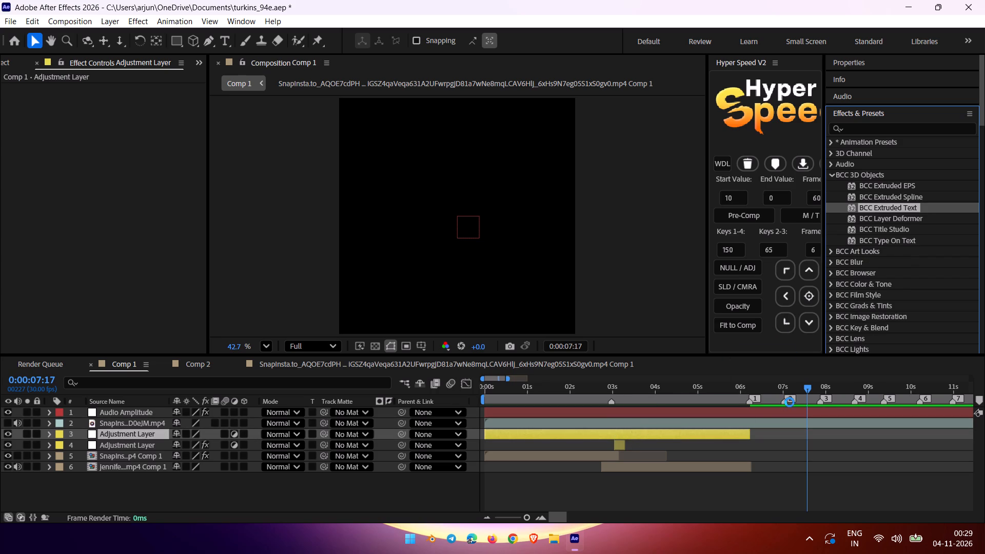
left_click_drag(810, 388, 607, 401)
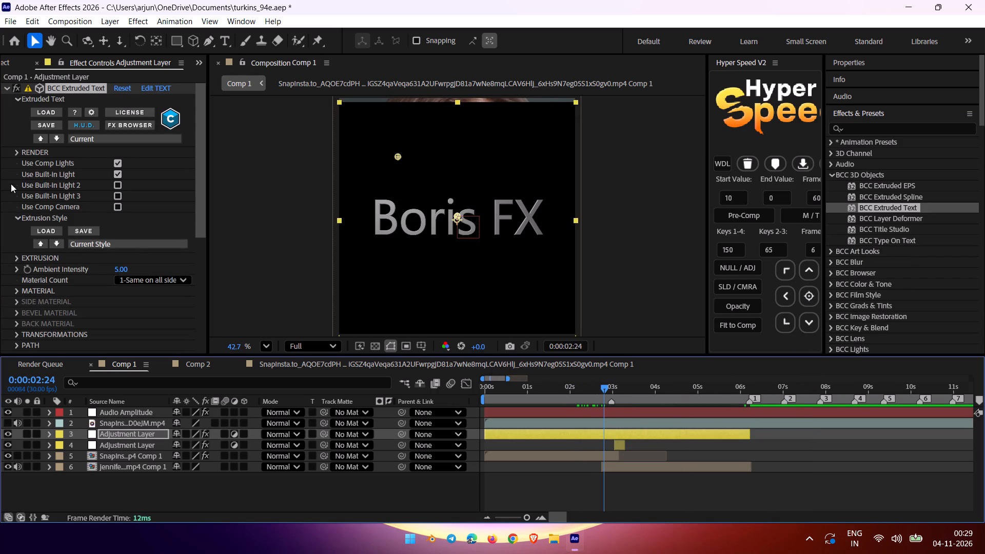
Examine the extruded text in the layer view and look over its effect settings, closing the layer view again.
double_click(429, 229)
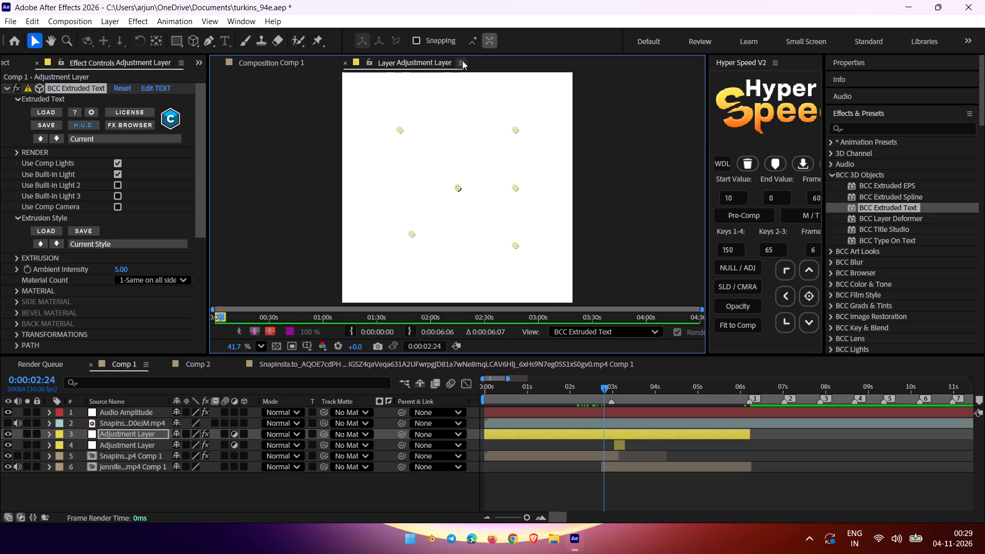
left_click(462, 61)
left_click(480, 66)
scroll(83, 188, "down", 1)
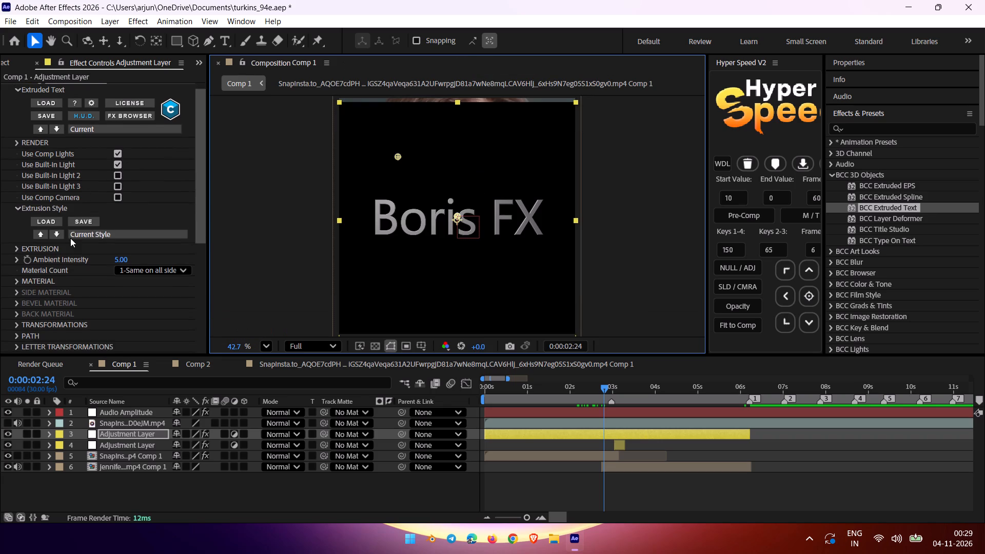
scroll(70, 238, "down", 2)
scroll(85, 180, "up", 3)
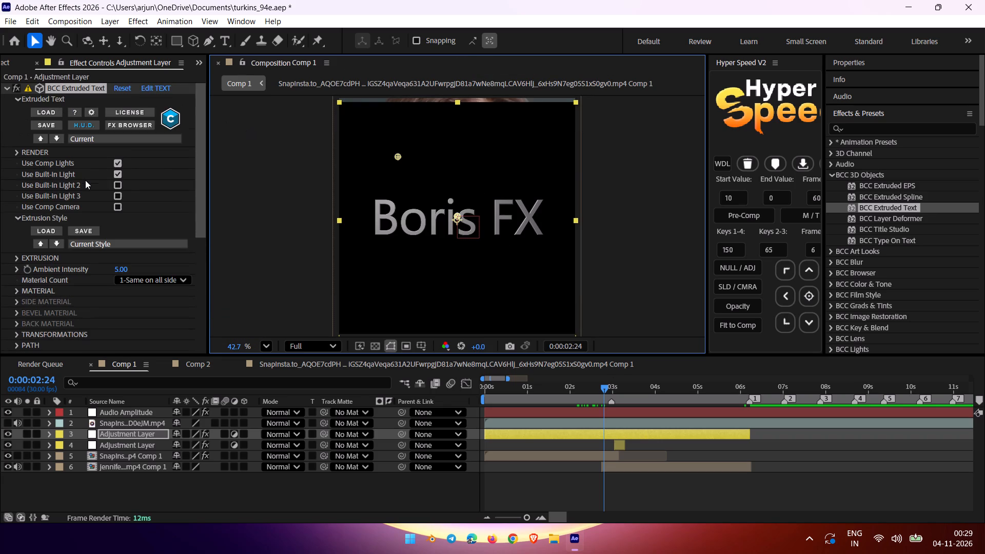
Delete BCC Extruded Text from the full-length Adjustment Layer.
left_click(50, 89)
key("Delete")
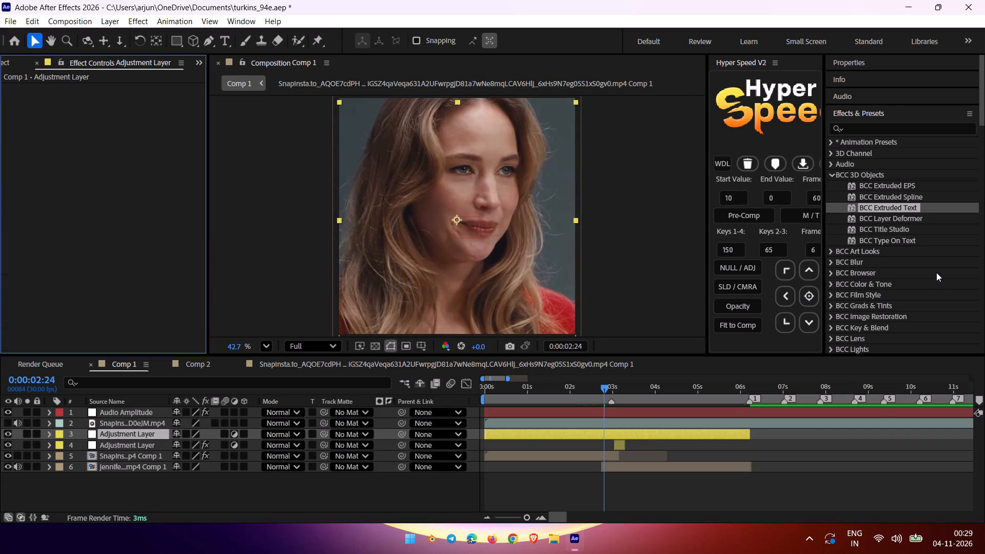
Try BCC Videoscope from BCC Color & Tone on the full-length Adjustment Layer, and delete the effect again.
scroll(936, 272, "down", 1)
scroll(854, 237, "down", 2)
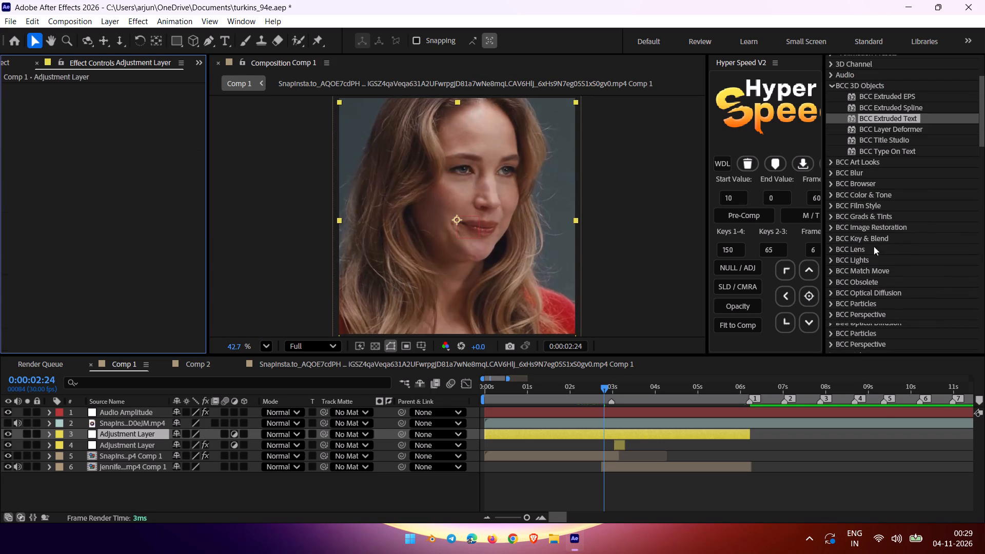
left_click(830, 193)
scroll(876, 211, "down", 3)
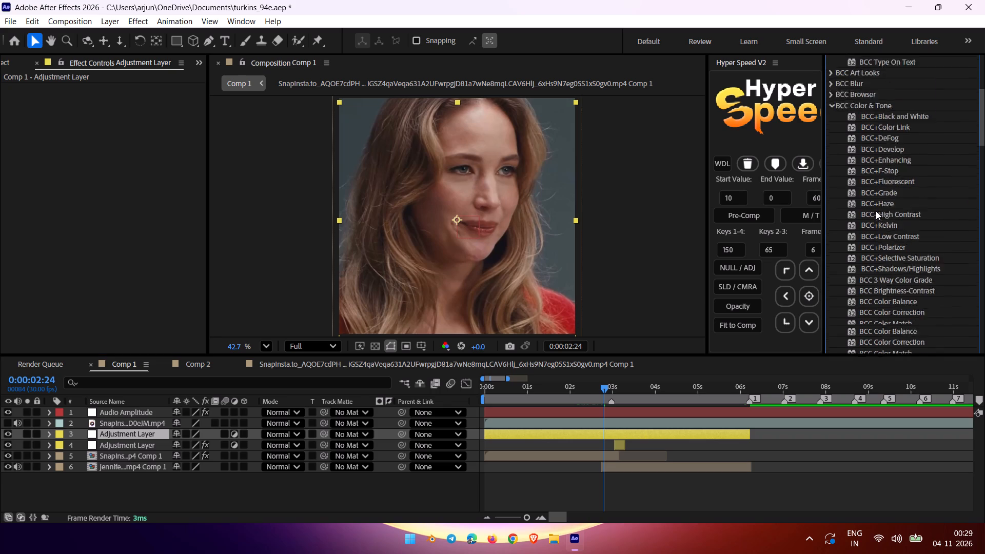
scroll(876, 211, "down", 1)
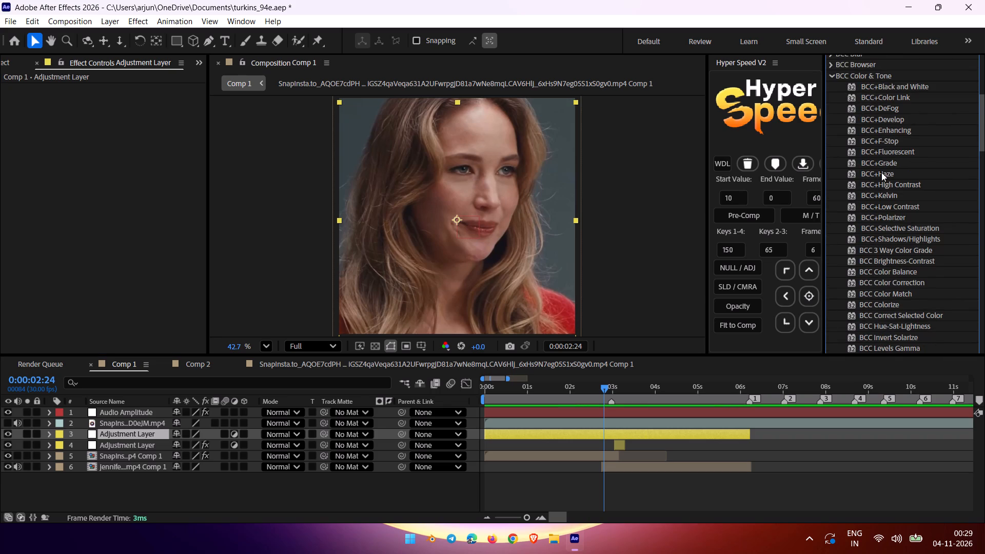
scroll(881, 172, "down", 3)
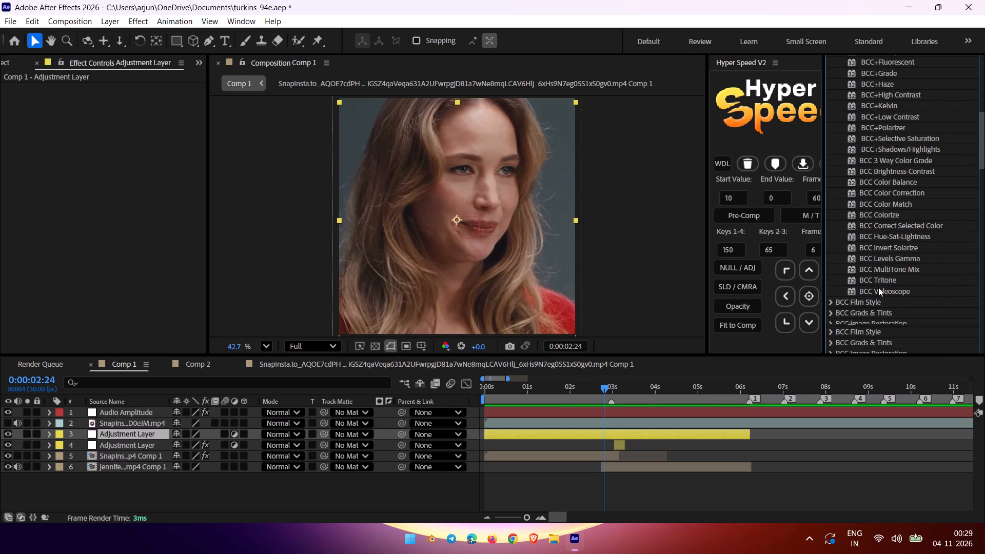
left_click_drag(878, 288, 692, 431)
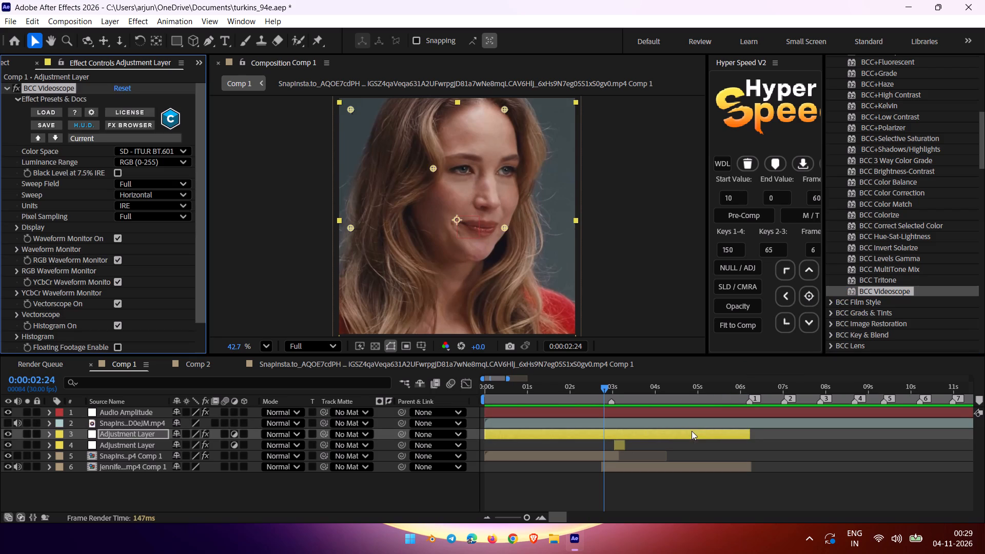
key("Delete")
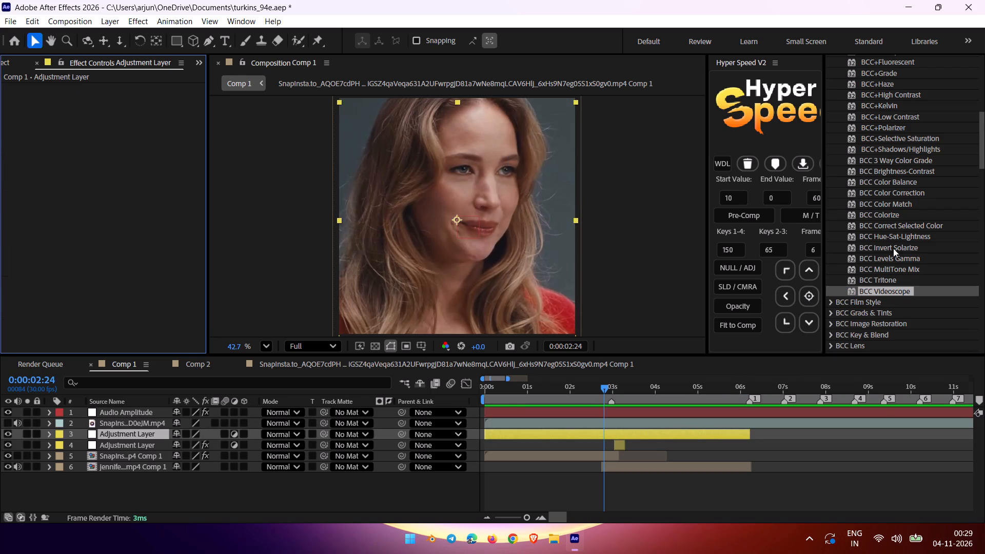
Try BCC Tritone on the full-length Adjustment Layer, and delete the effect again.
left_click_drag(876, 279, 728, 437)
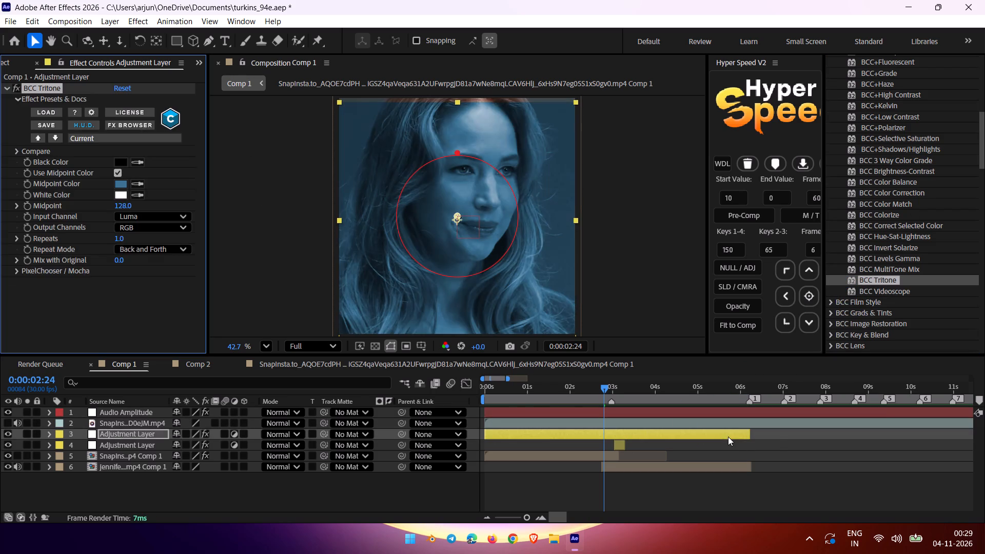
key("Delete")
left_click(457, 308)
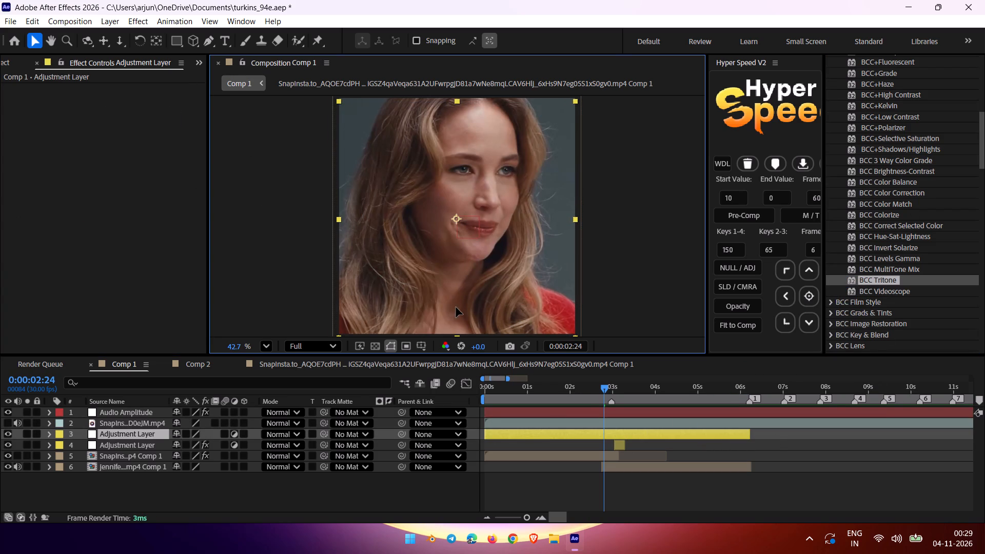
Scale the full-length Adjustment Layer up to 119%.
key("s")
left_click_drag(190, 445, 194, 444)
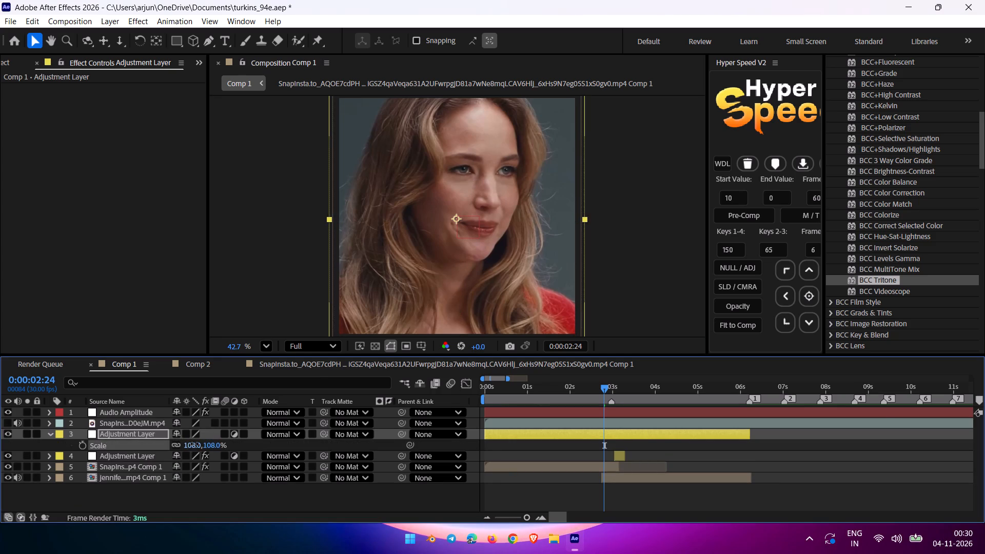
left_click_drag(194, 444, 200, 443)
left_click(217, 268)
left_click(125, 432)
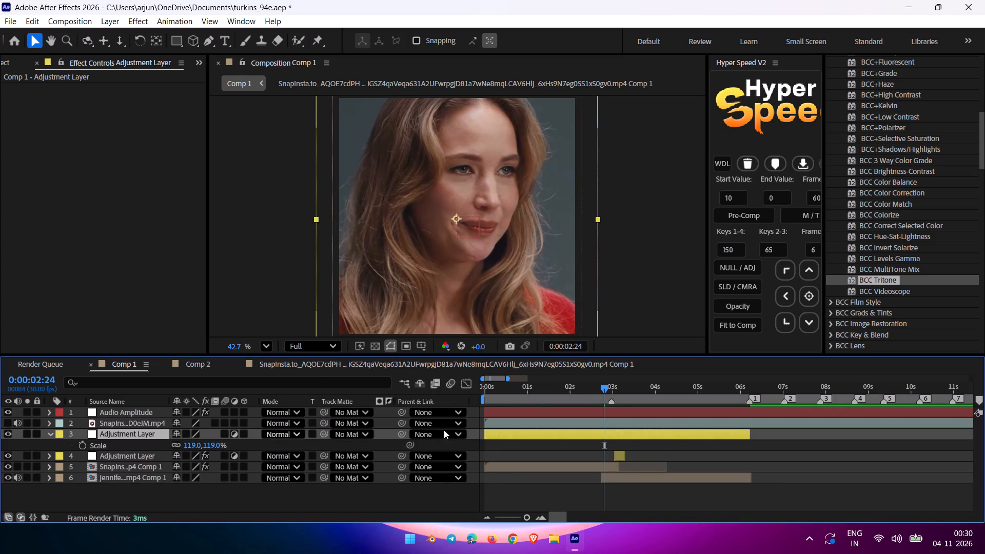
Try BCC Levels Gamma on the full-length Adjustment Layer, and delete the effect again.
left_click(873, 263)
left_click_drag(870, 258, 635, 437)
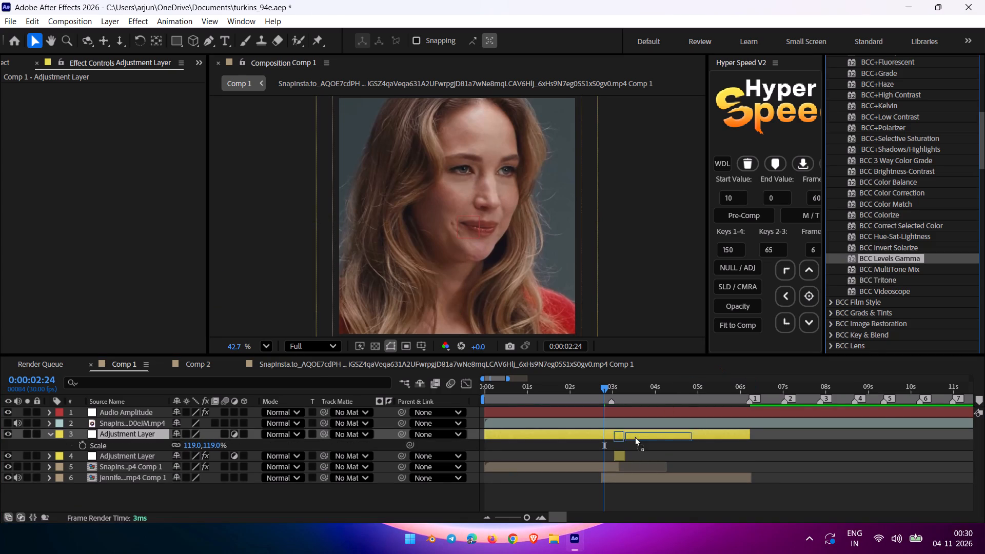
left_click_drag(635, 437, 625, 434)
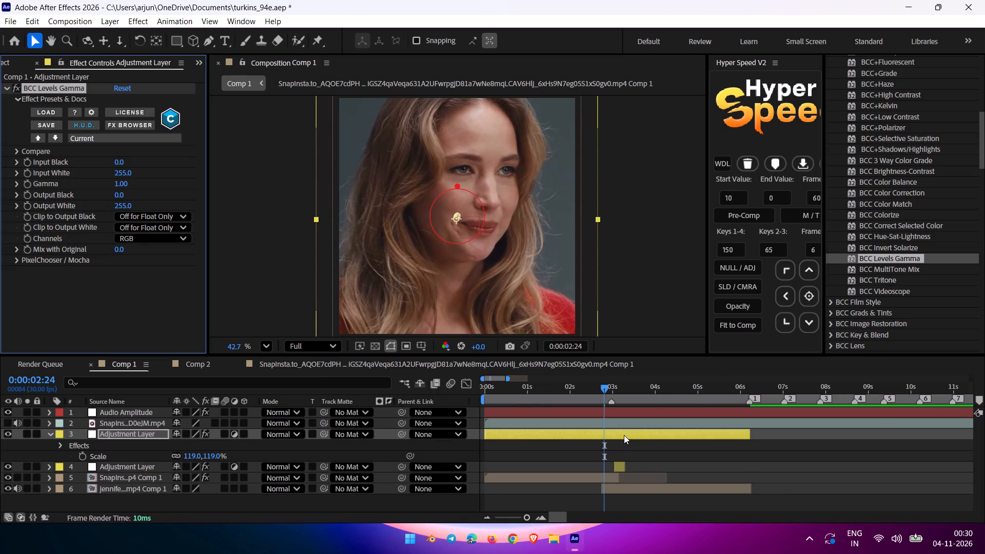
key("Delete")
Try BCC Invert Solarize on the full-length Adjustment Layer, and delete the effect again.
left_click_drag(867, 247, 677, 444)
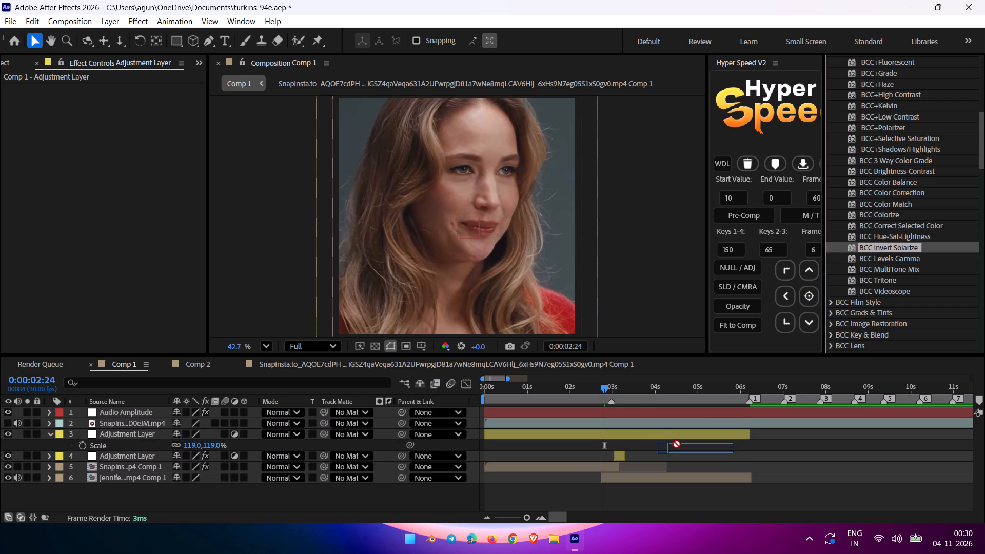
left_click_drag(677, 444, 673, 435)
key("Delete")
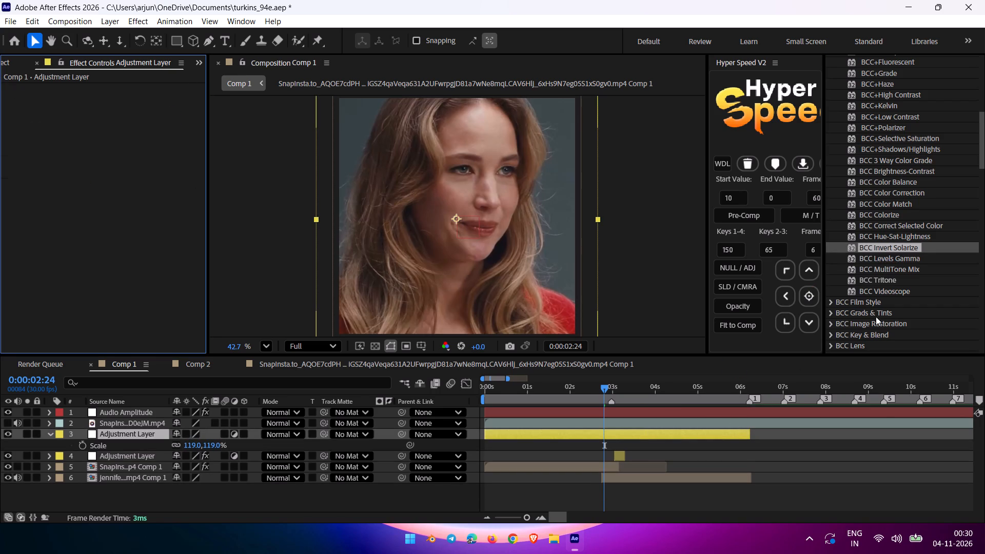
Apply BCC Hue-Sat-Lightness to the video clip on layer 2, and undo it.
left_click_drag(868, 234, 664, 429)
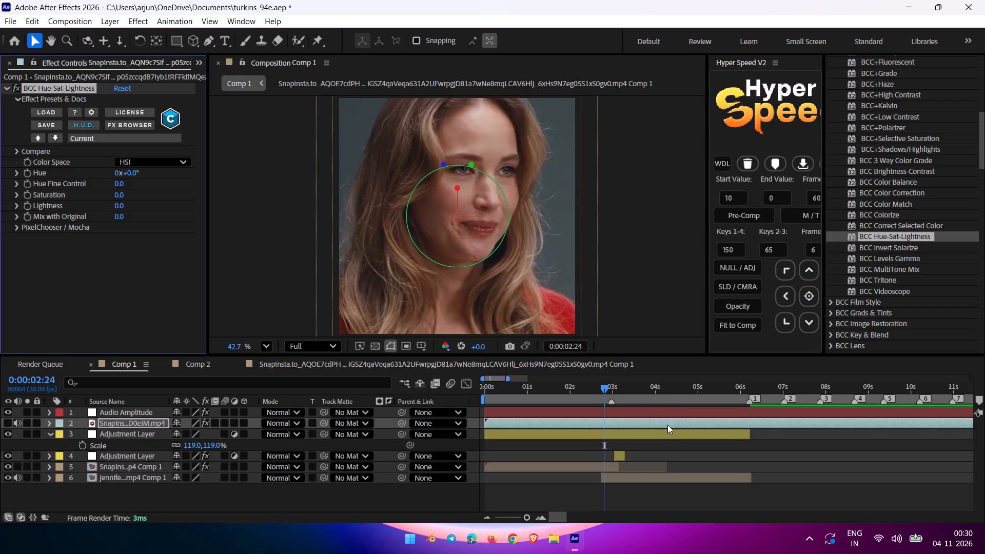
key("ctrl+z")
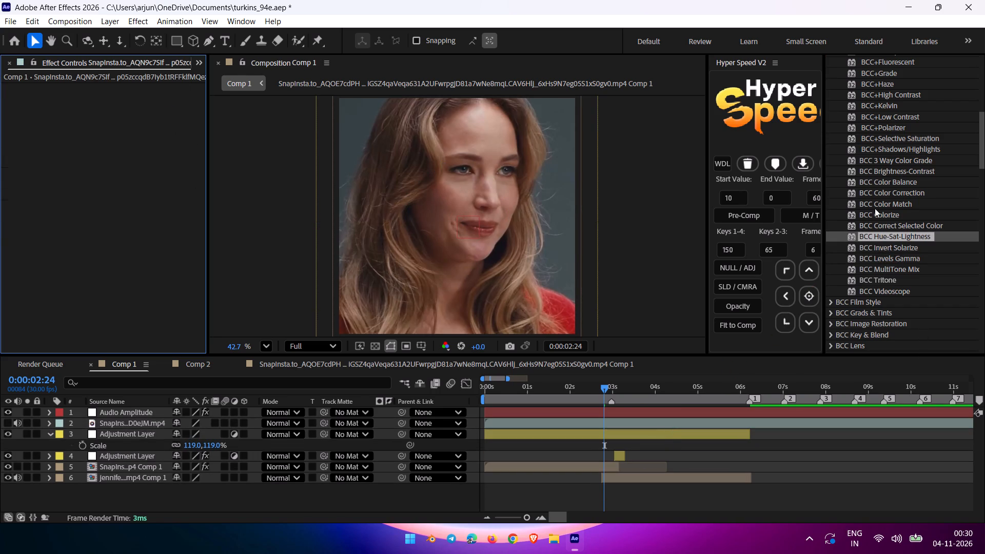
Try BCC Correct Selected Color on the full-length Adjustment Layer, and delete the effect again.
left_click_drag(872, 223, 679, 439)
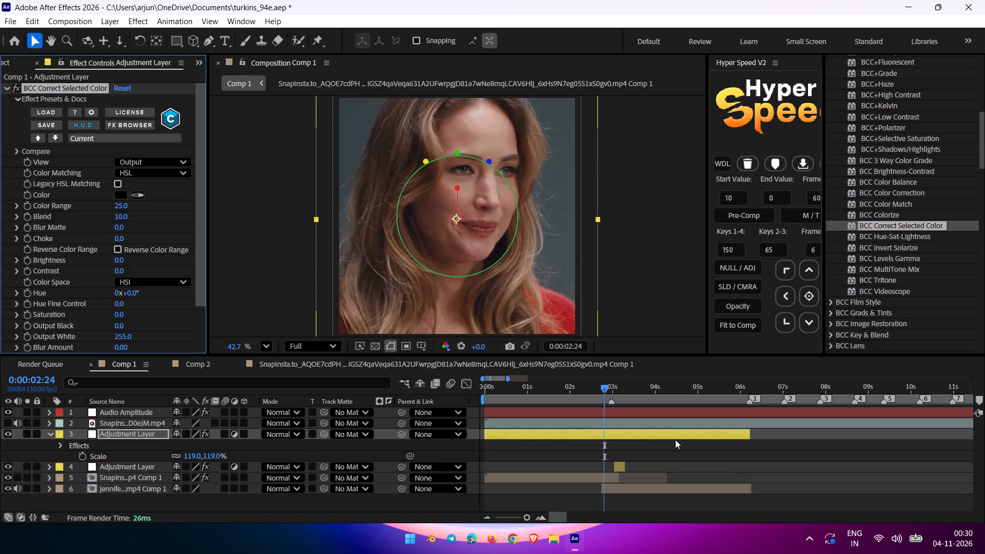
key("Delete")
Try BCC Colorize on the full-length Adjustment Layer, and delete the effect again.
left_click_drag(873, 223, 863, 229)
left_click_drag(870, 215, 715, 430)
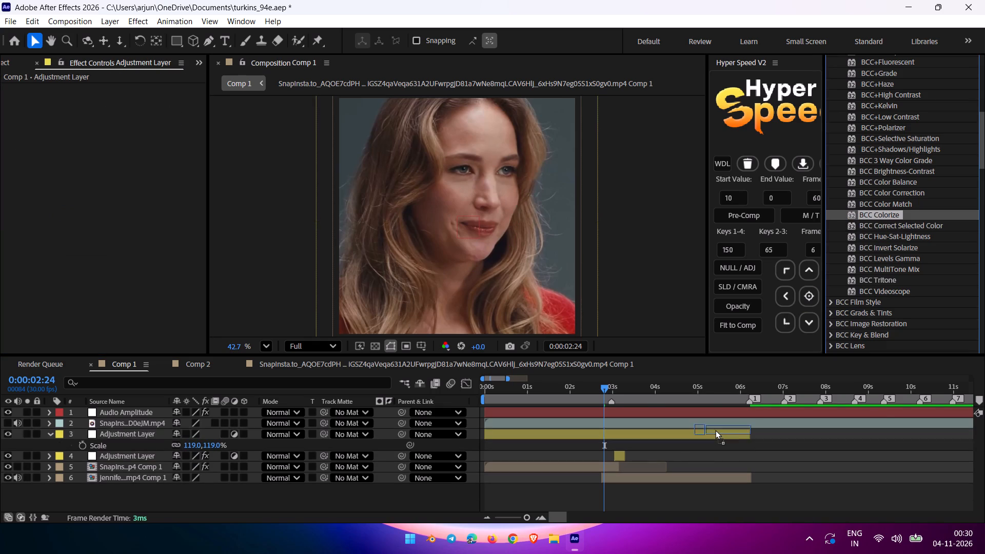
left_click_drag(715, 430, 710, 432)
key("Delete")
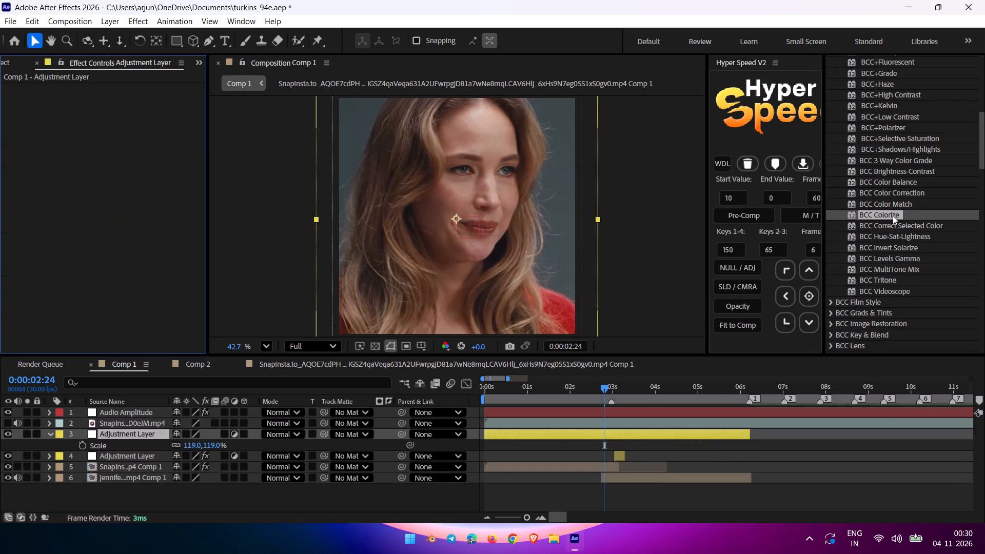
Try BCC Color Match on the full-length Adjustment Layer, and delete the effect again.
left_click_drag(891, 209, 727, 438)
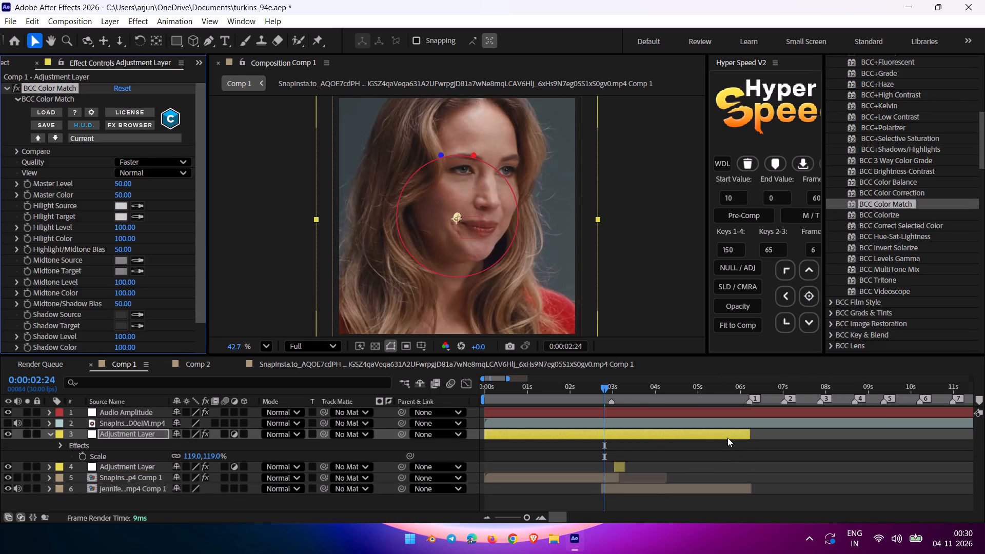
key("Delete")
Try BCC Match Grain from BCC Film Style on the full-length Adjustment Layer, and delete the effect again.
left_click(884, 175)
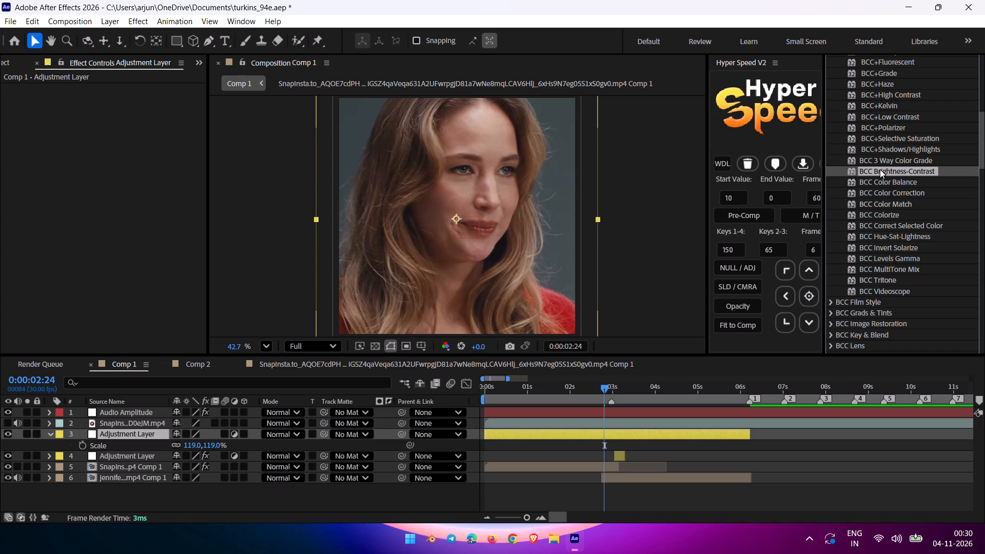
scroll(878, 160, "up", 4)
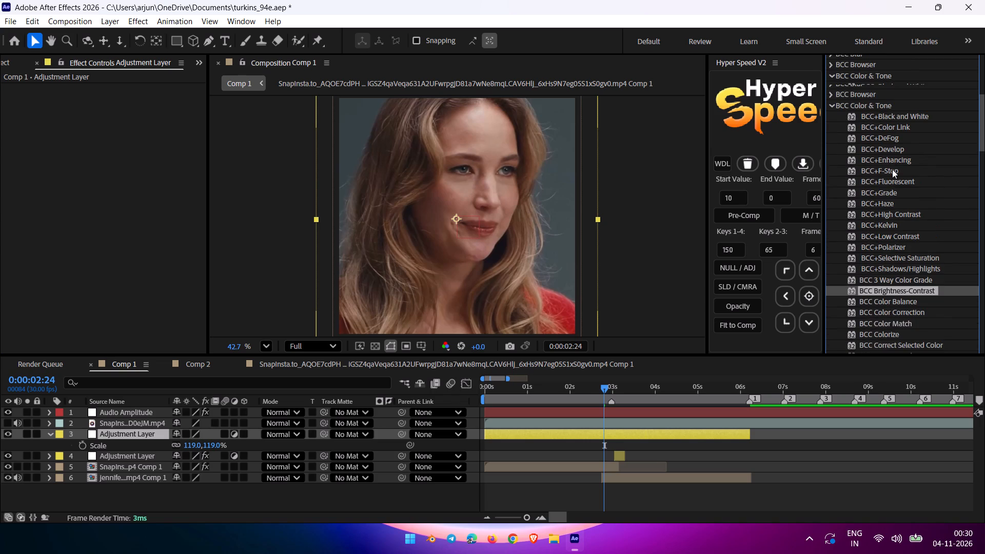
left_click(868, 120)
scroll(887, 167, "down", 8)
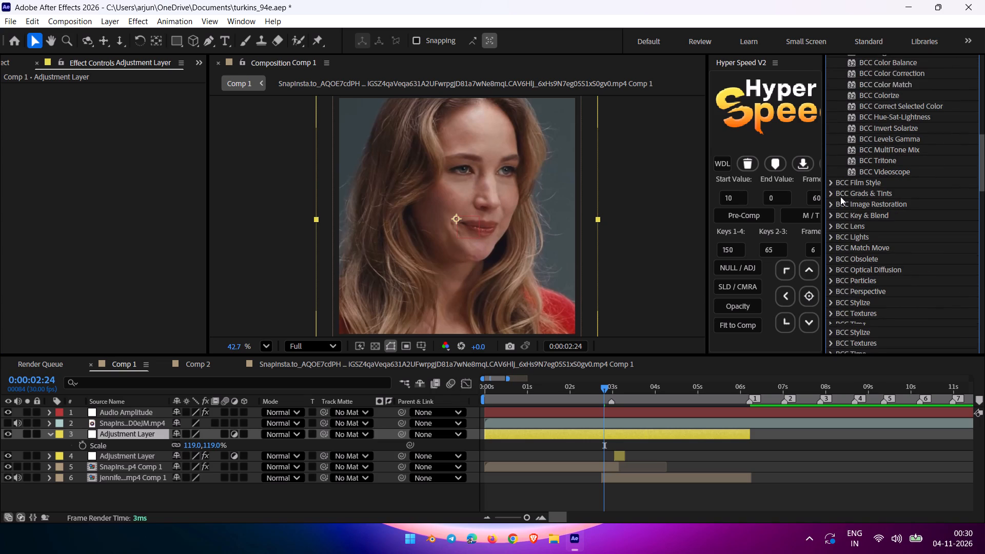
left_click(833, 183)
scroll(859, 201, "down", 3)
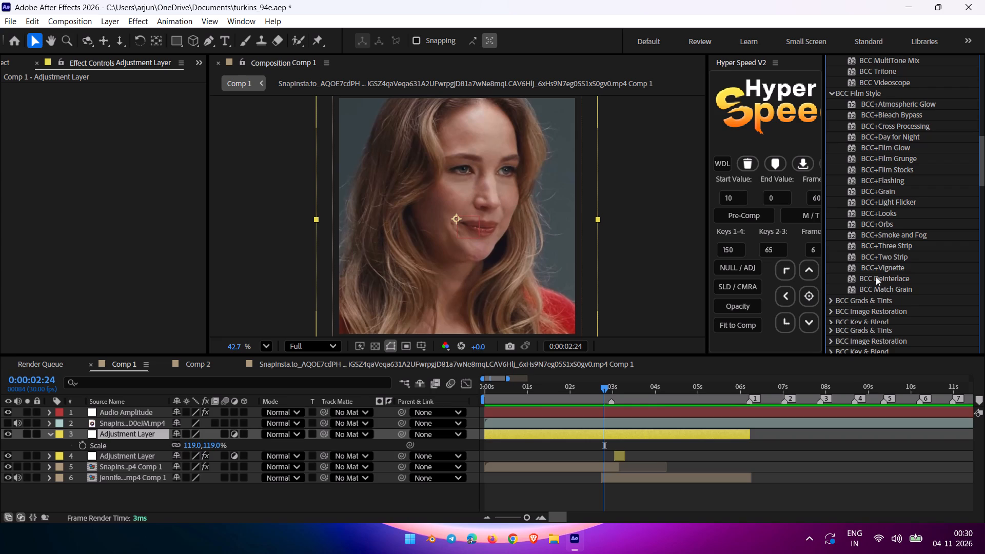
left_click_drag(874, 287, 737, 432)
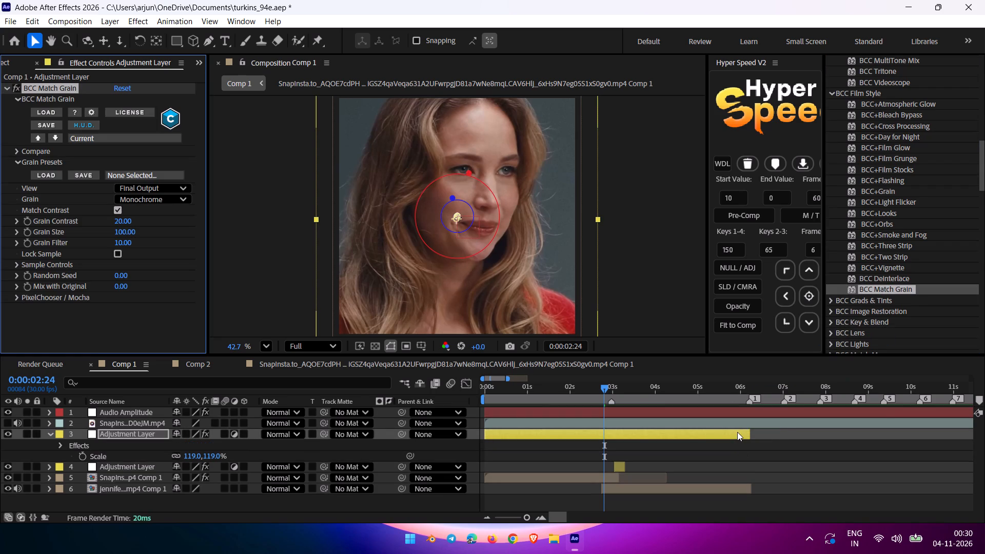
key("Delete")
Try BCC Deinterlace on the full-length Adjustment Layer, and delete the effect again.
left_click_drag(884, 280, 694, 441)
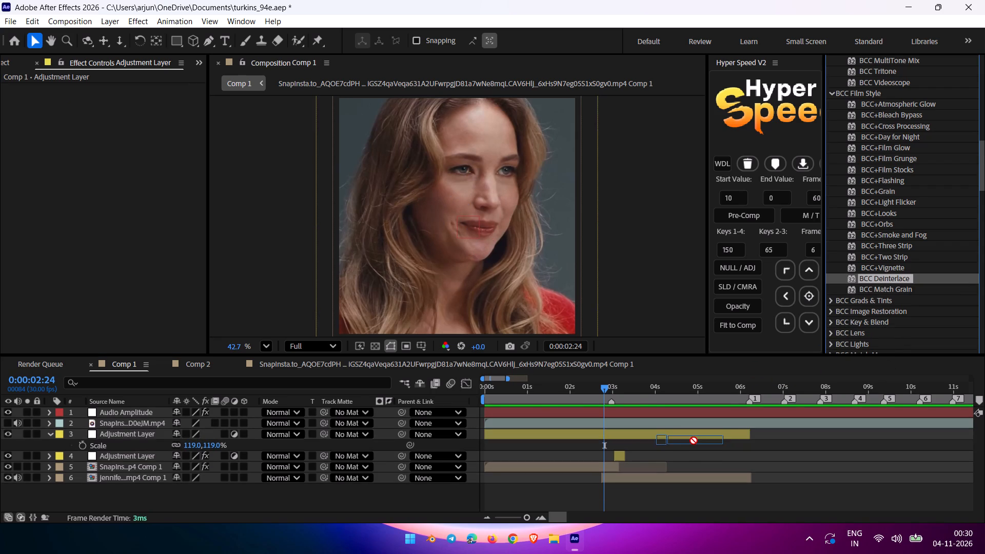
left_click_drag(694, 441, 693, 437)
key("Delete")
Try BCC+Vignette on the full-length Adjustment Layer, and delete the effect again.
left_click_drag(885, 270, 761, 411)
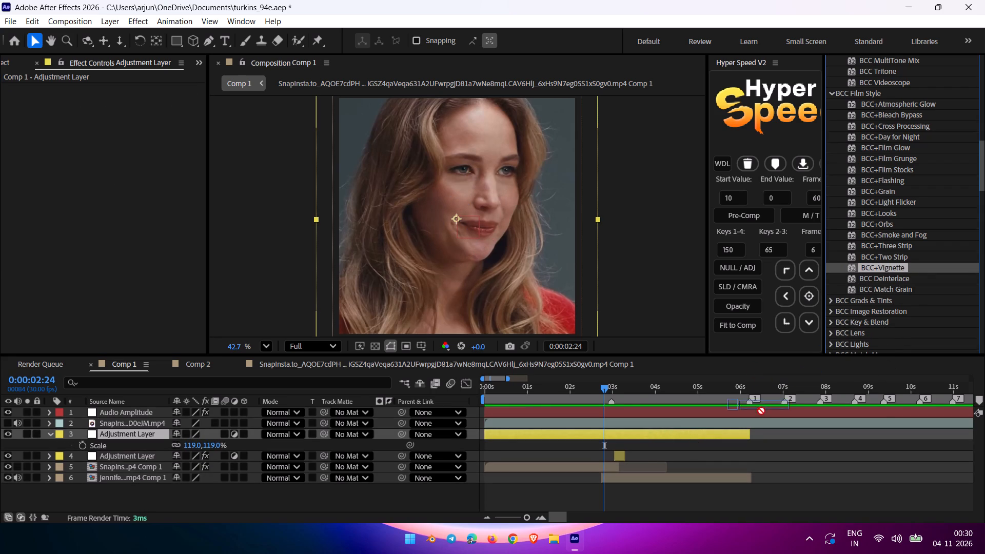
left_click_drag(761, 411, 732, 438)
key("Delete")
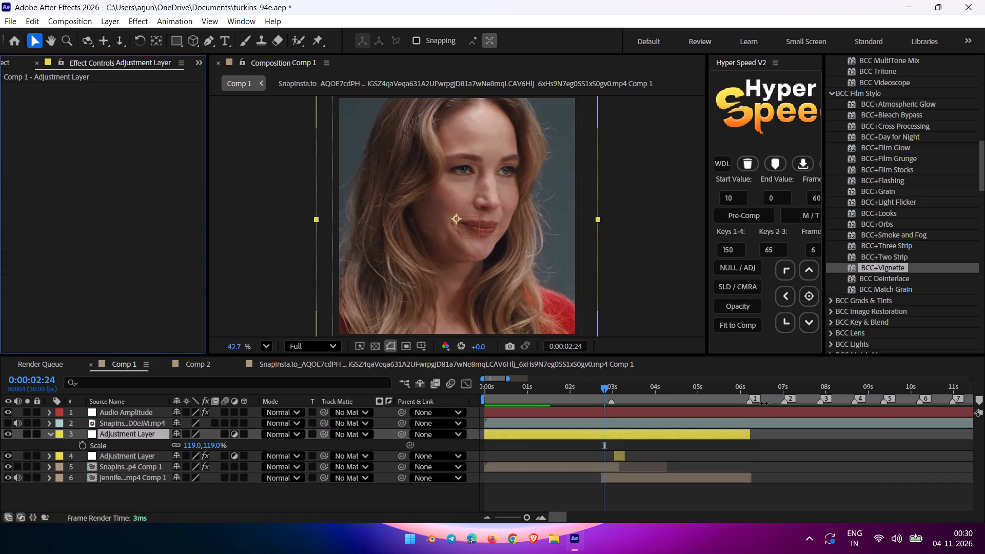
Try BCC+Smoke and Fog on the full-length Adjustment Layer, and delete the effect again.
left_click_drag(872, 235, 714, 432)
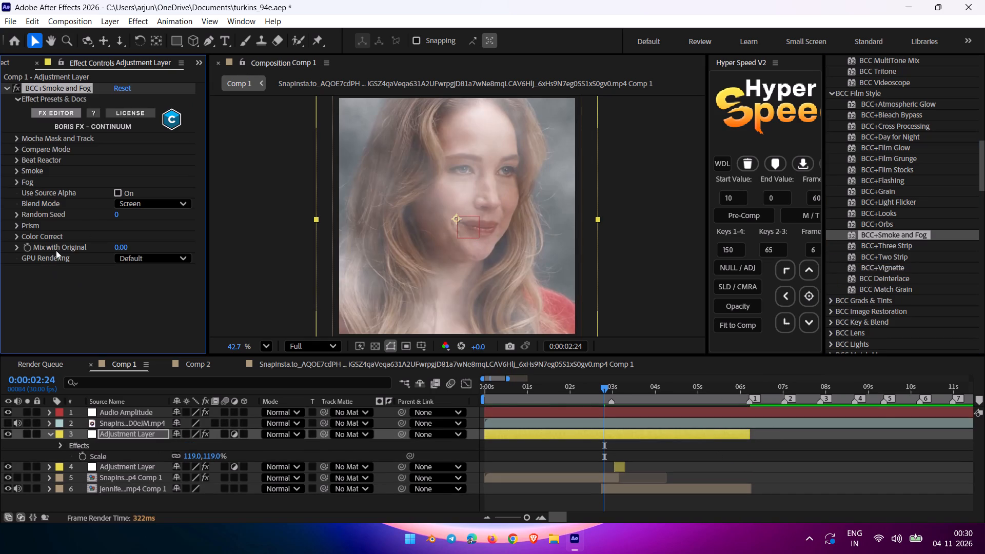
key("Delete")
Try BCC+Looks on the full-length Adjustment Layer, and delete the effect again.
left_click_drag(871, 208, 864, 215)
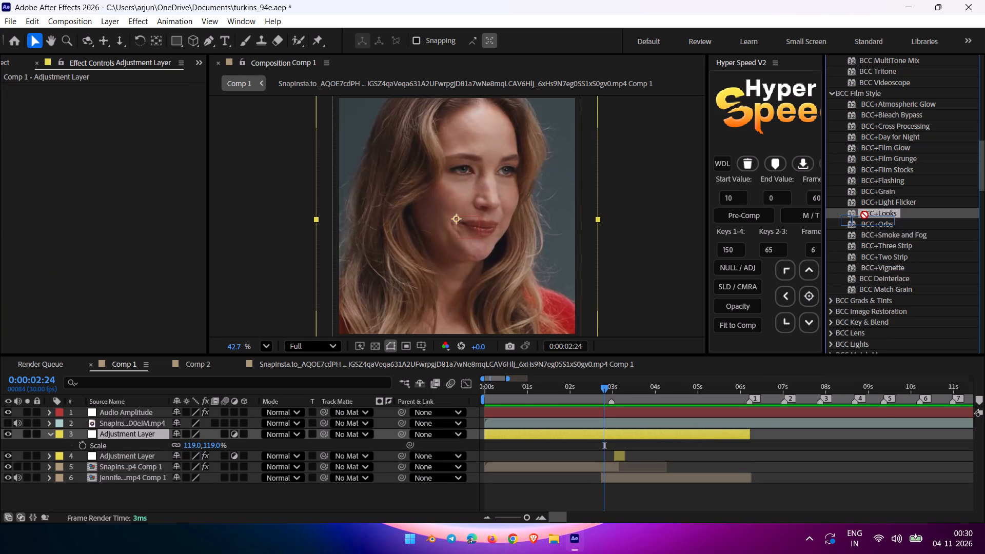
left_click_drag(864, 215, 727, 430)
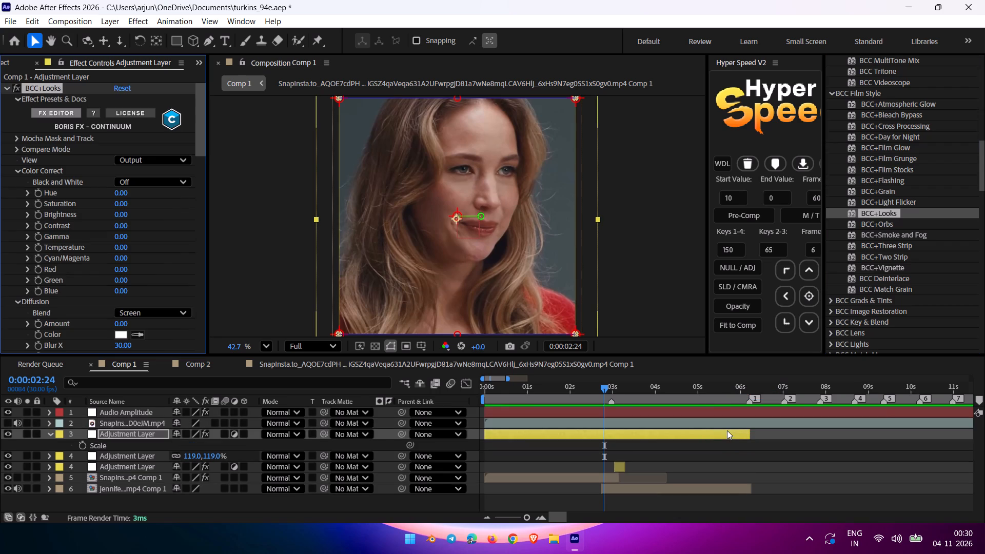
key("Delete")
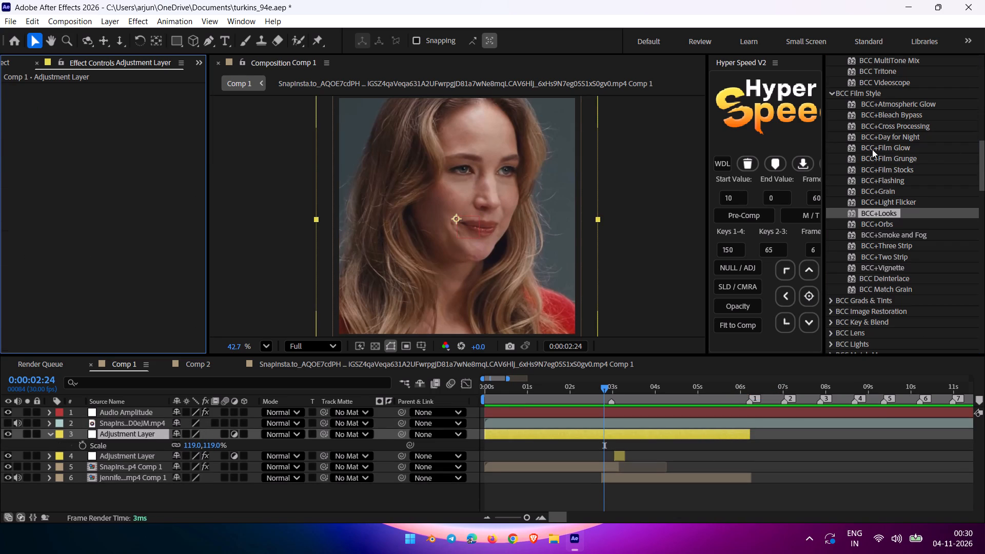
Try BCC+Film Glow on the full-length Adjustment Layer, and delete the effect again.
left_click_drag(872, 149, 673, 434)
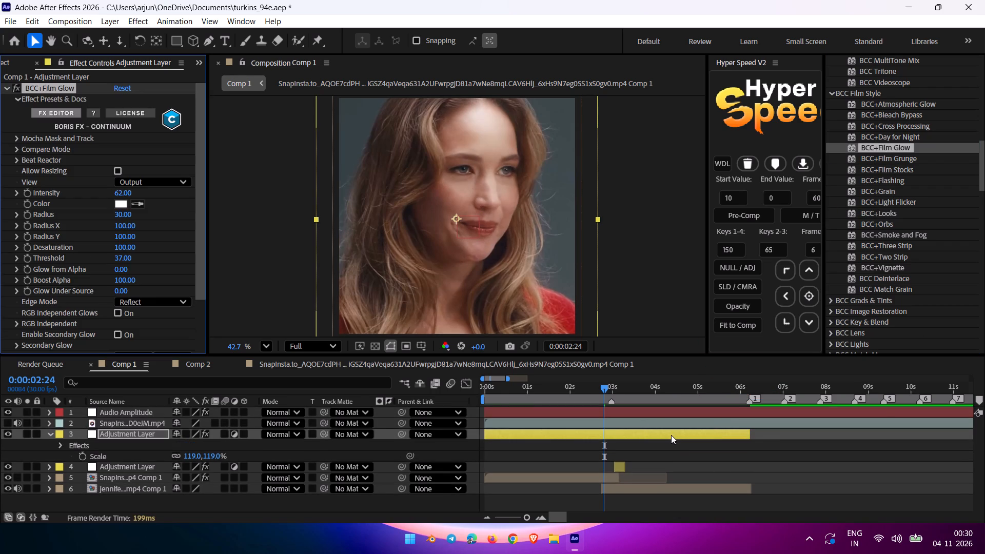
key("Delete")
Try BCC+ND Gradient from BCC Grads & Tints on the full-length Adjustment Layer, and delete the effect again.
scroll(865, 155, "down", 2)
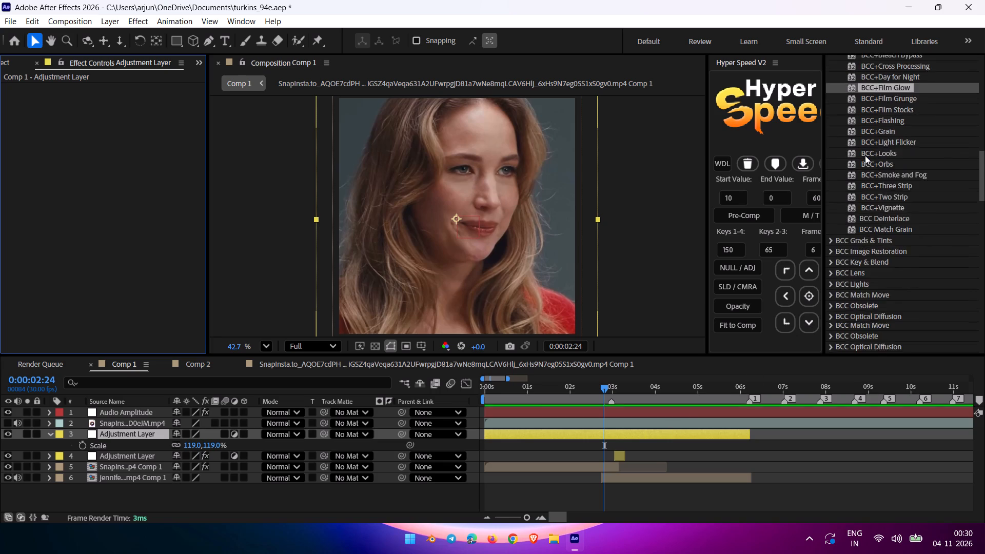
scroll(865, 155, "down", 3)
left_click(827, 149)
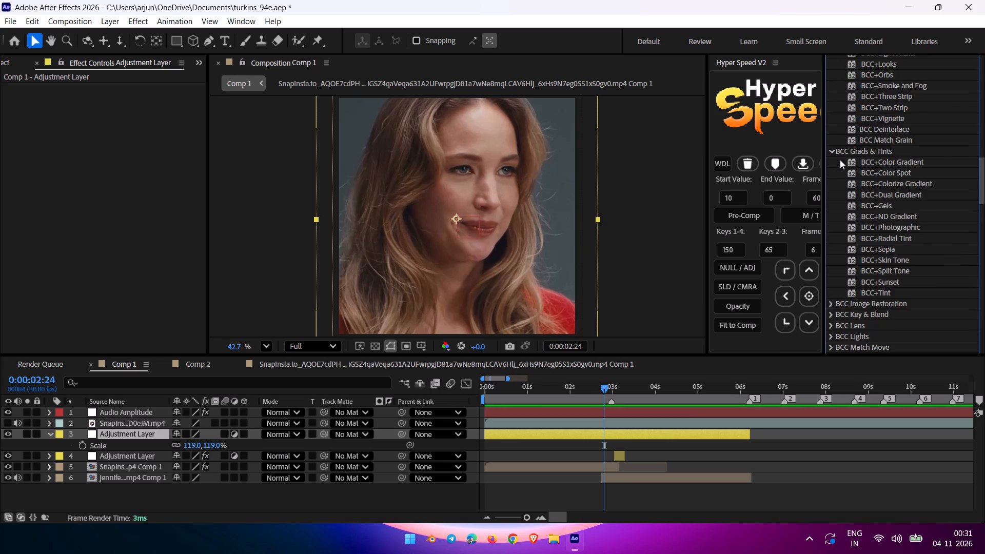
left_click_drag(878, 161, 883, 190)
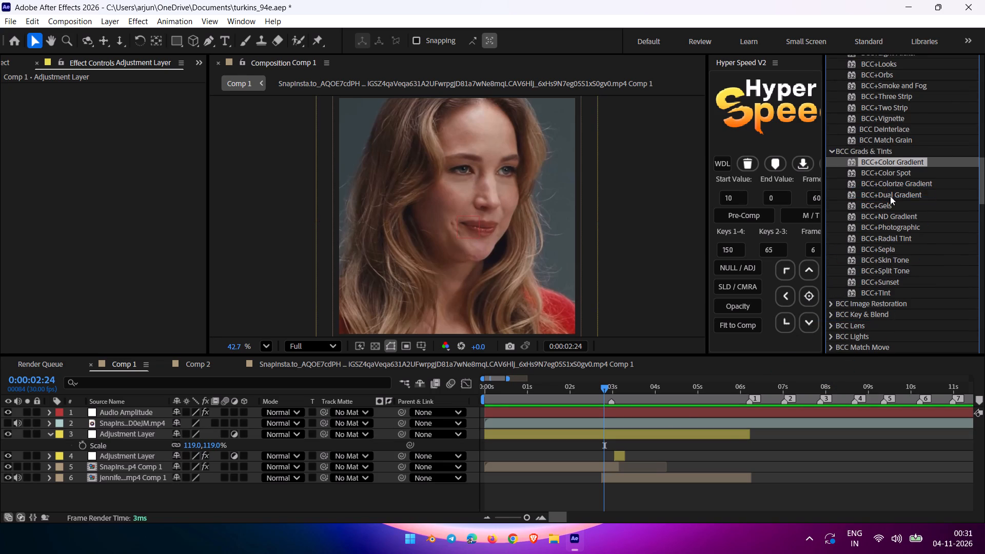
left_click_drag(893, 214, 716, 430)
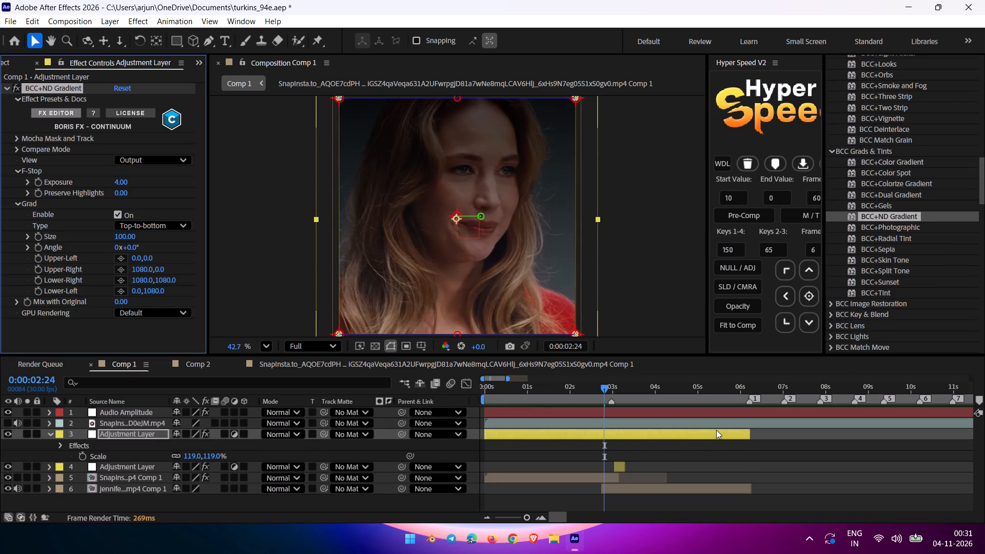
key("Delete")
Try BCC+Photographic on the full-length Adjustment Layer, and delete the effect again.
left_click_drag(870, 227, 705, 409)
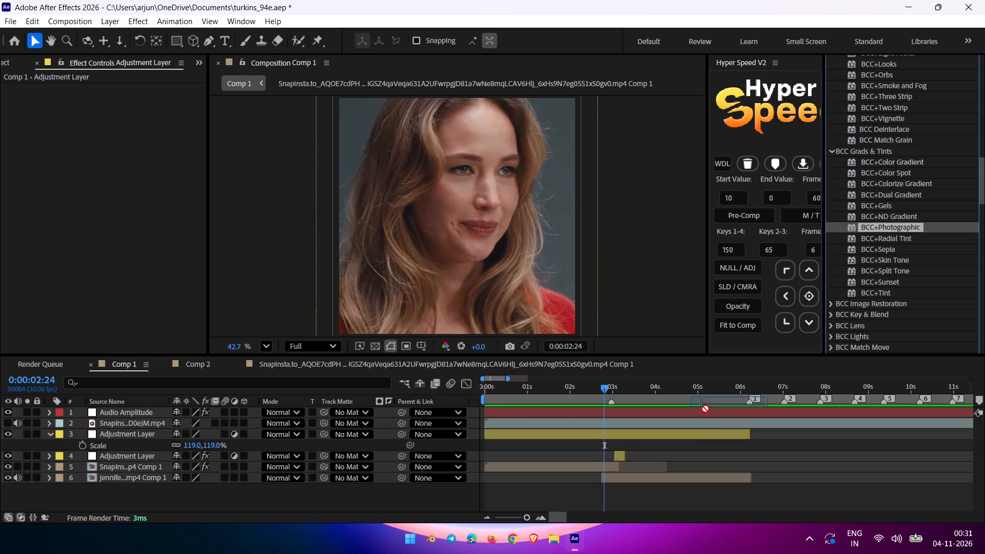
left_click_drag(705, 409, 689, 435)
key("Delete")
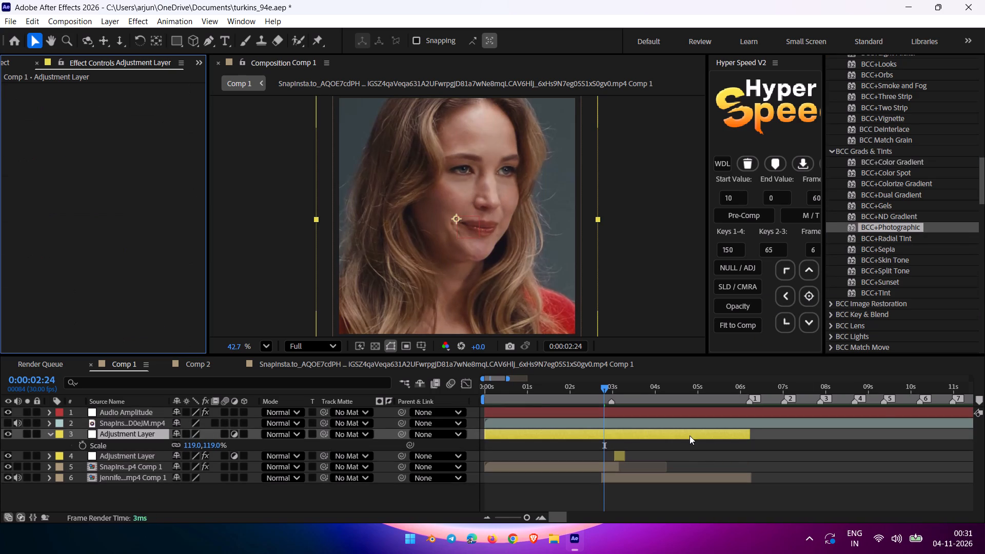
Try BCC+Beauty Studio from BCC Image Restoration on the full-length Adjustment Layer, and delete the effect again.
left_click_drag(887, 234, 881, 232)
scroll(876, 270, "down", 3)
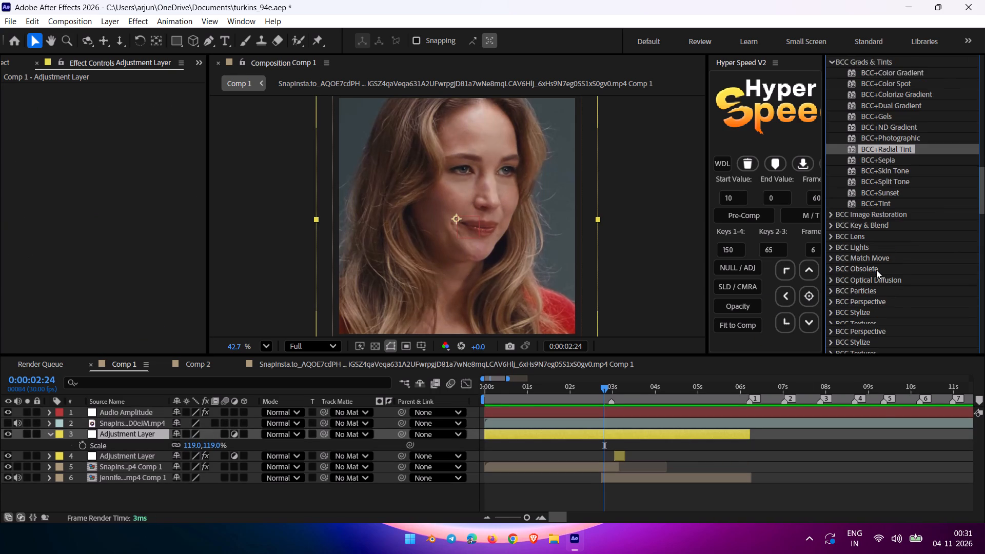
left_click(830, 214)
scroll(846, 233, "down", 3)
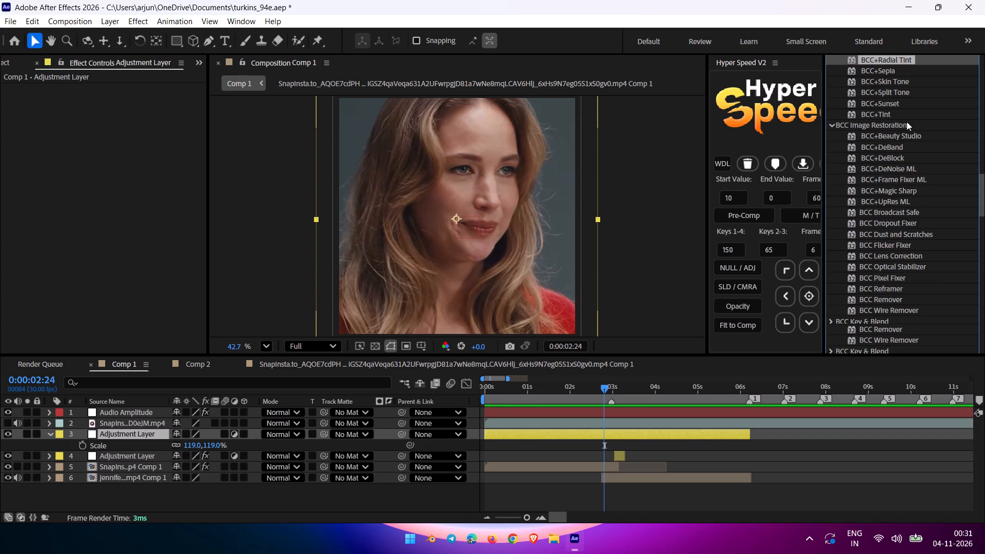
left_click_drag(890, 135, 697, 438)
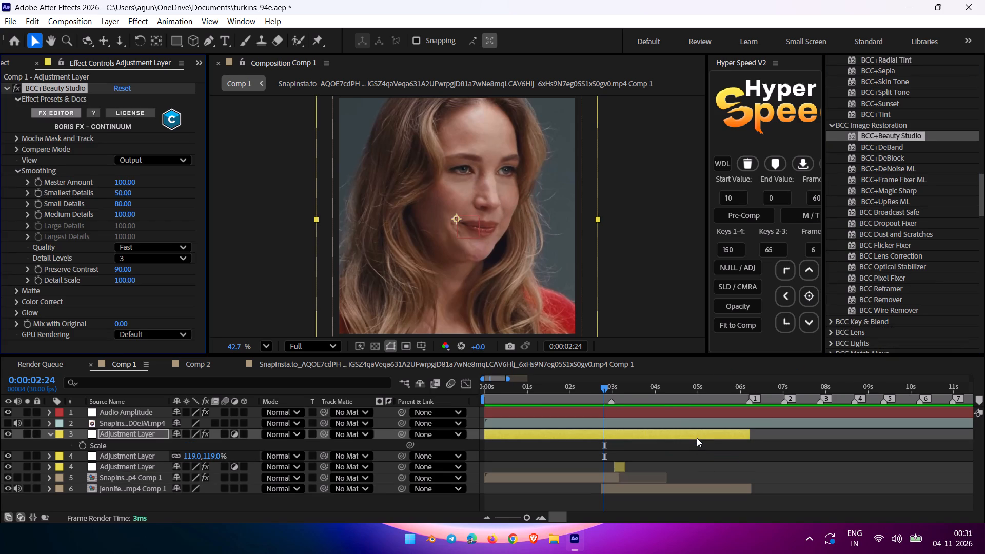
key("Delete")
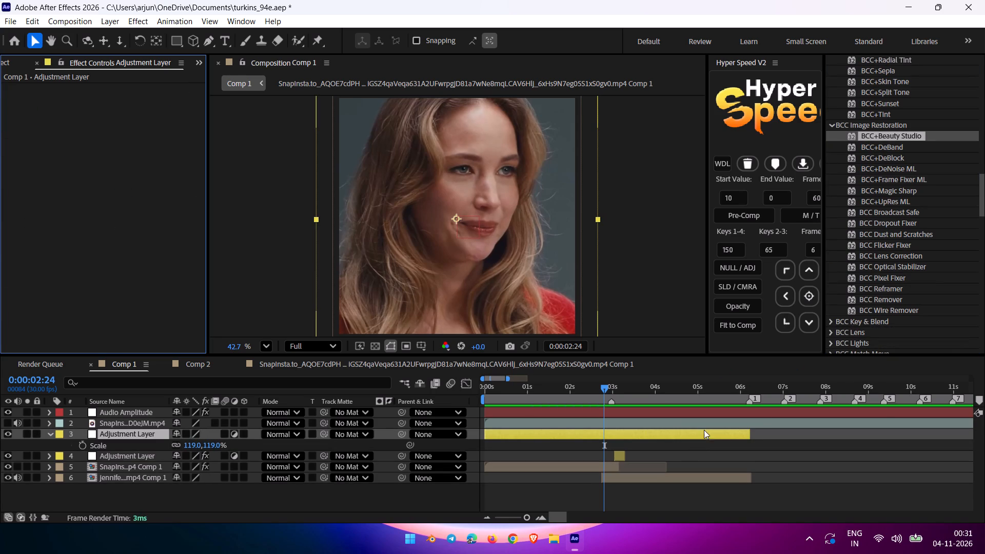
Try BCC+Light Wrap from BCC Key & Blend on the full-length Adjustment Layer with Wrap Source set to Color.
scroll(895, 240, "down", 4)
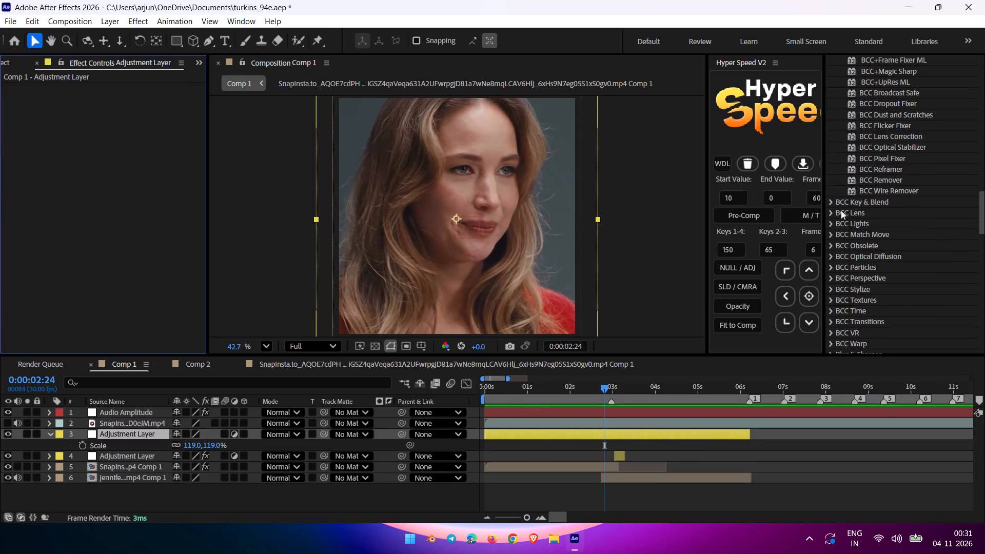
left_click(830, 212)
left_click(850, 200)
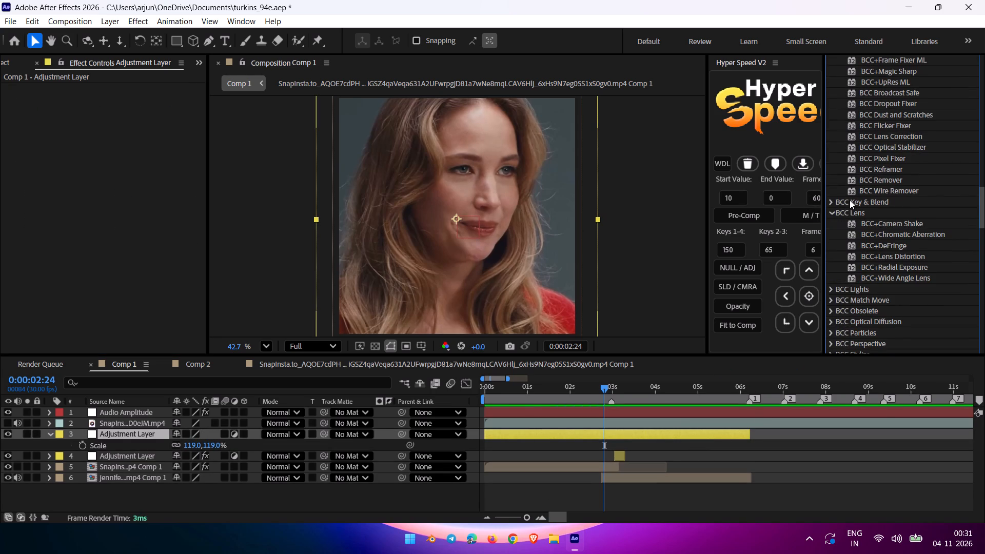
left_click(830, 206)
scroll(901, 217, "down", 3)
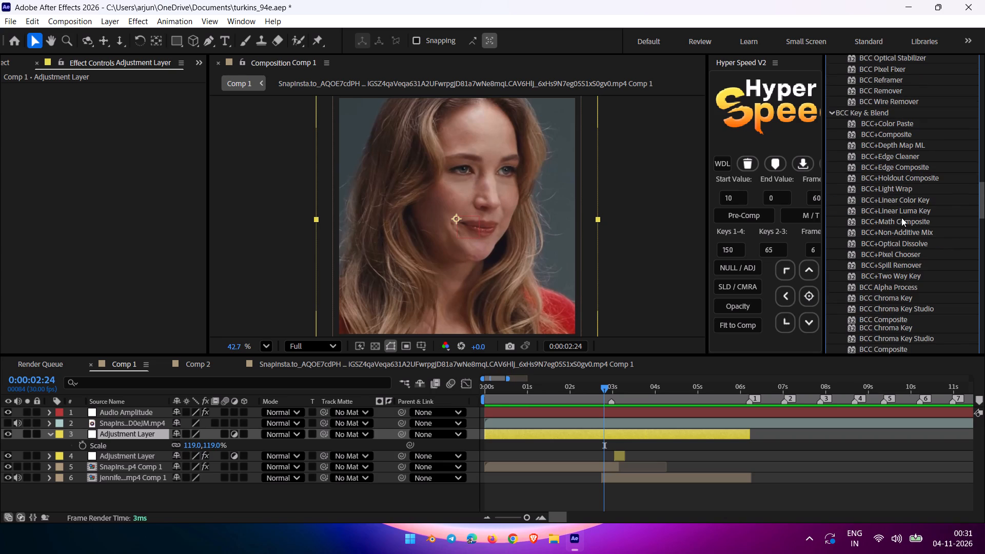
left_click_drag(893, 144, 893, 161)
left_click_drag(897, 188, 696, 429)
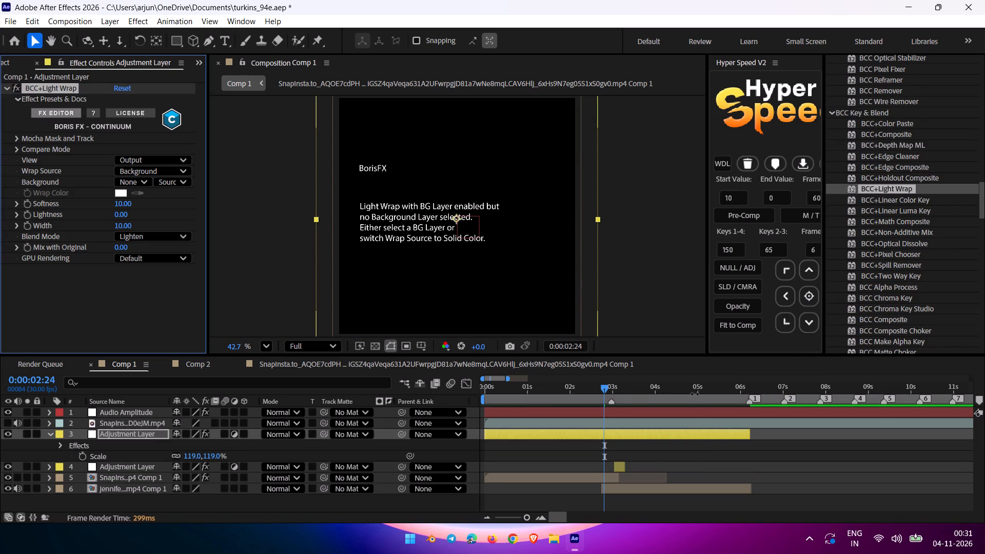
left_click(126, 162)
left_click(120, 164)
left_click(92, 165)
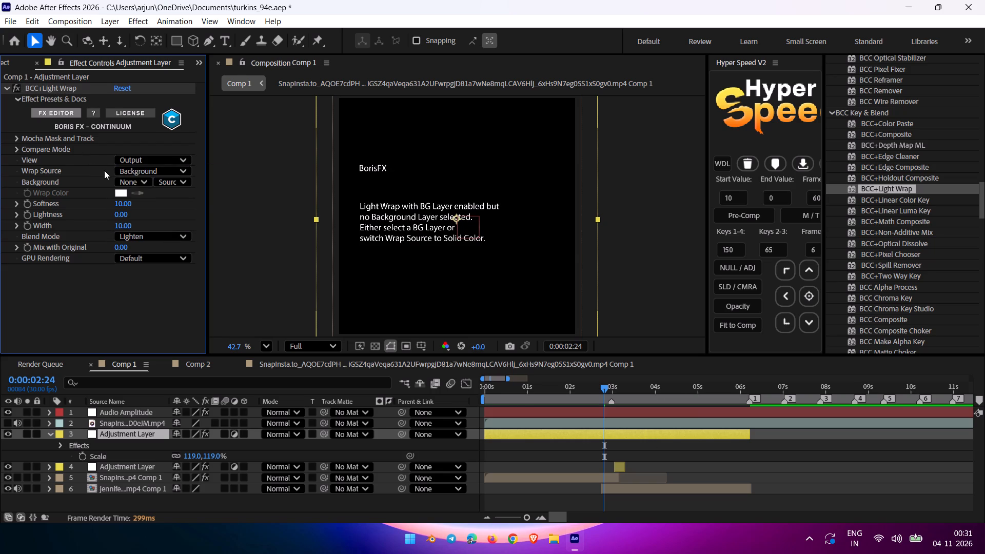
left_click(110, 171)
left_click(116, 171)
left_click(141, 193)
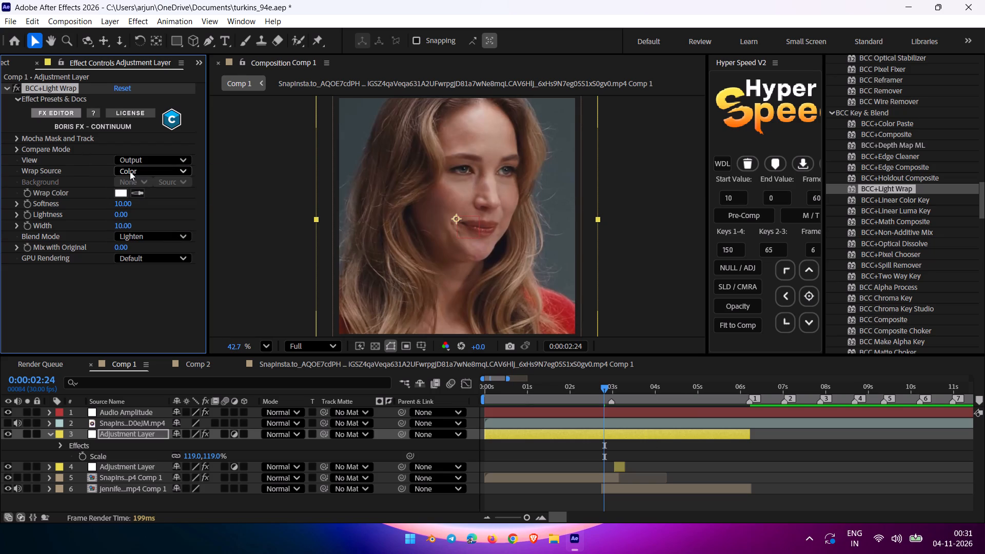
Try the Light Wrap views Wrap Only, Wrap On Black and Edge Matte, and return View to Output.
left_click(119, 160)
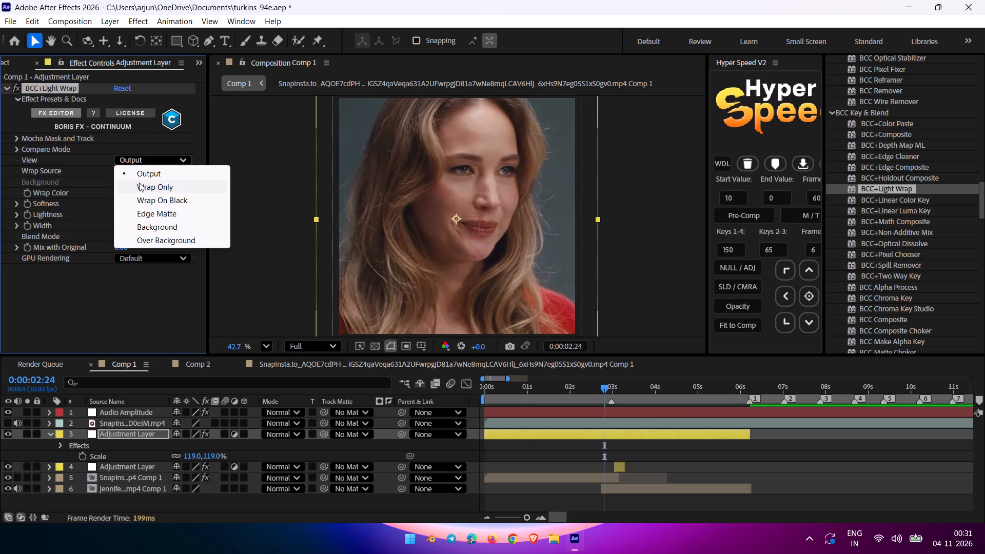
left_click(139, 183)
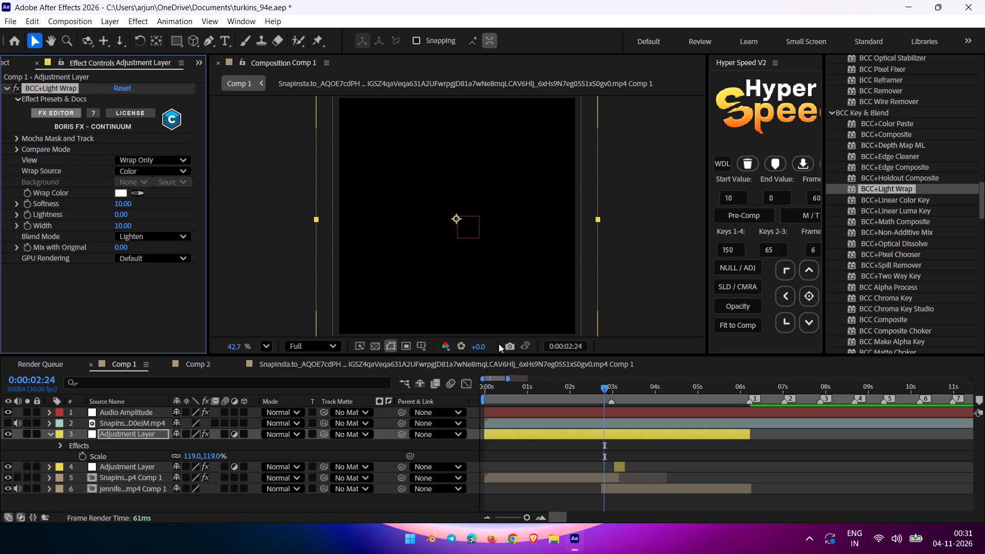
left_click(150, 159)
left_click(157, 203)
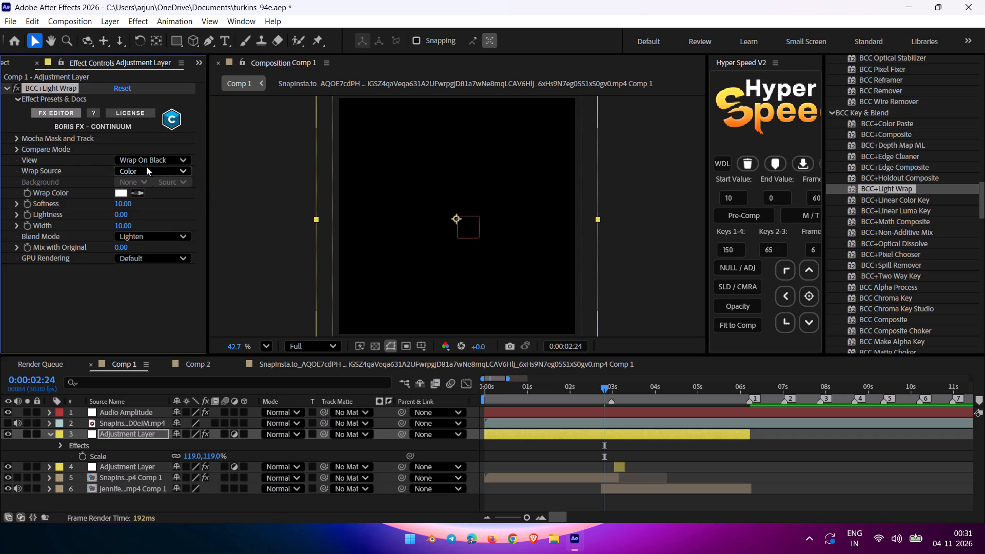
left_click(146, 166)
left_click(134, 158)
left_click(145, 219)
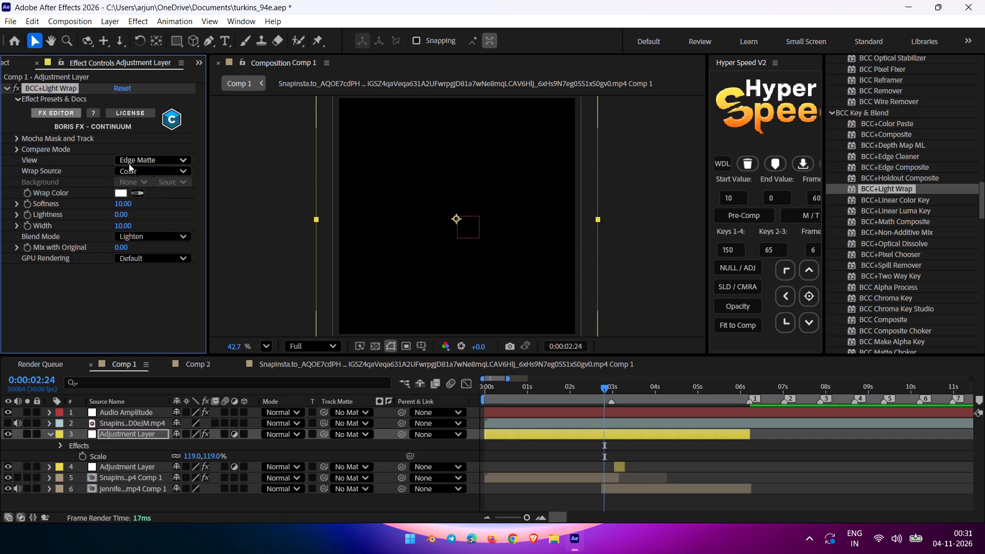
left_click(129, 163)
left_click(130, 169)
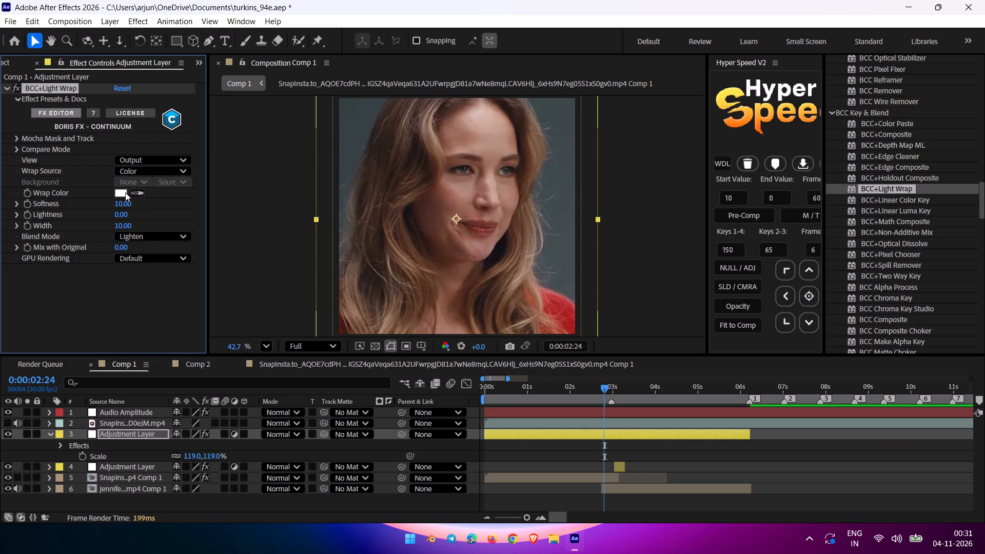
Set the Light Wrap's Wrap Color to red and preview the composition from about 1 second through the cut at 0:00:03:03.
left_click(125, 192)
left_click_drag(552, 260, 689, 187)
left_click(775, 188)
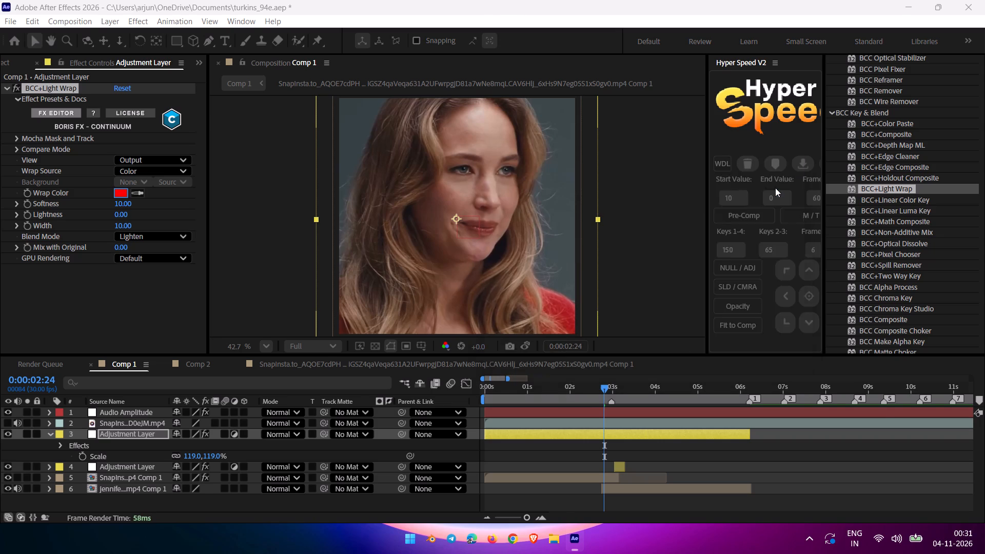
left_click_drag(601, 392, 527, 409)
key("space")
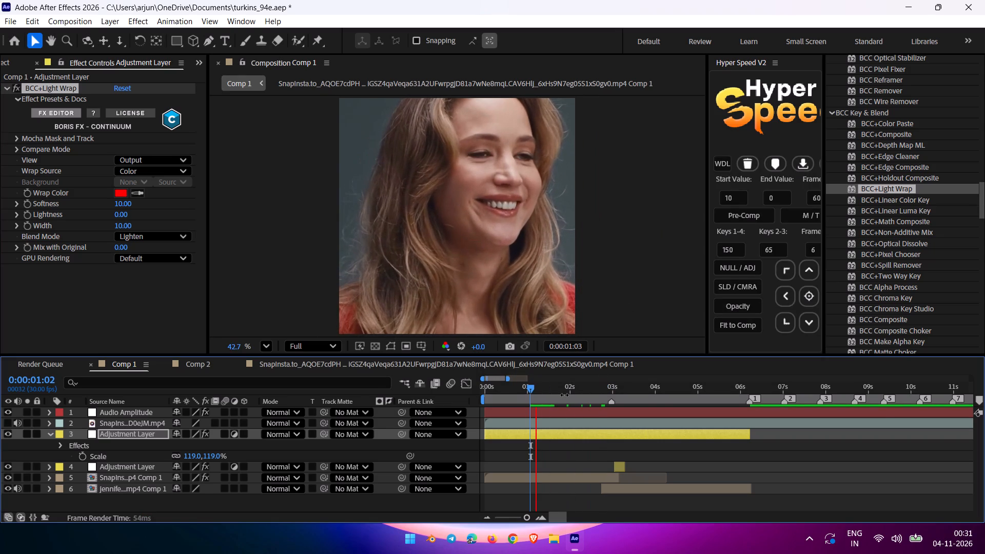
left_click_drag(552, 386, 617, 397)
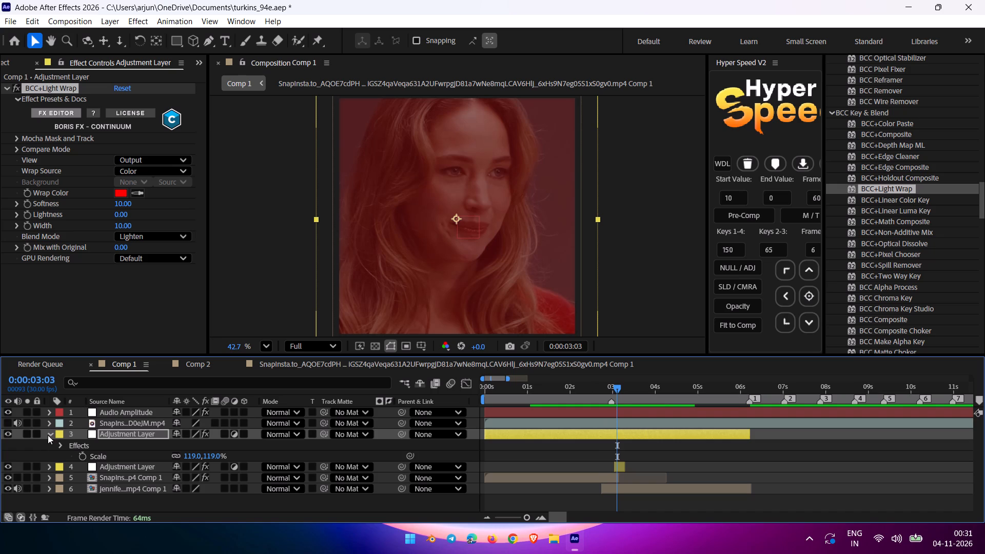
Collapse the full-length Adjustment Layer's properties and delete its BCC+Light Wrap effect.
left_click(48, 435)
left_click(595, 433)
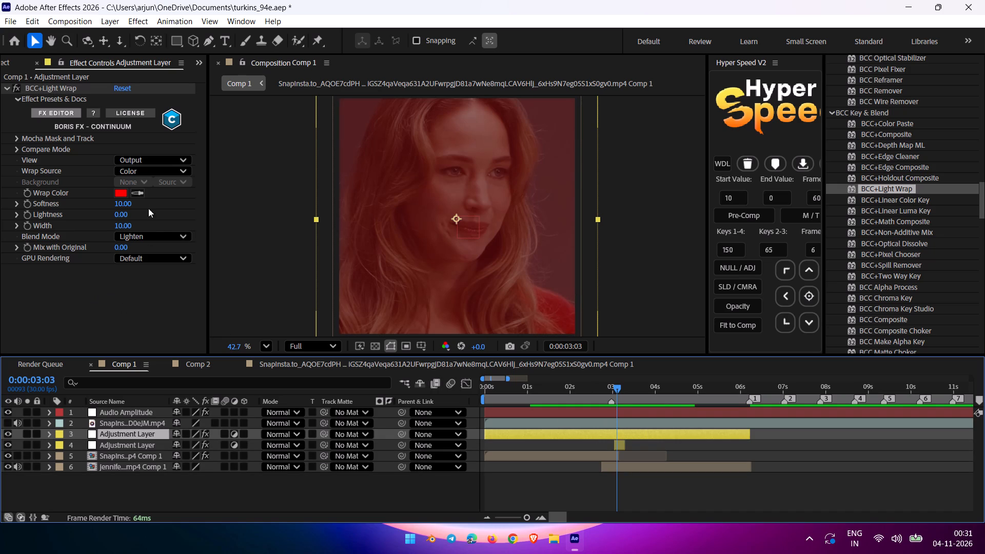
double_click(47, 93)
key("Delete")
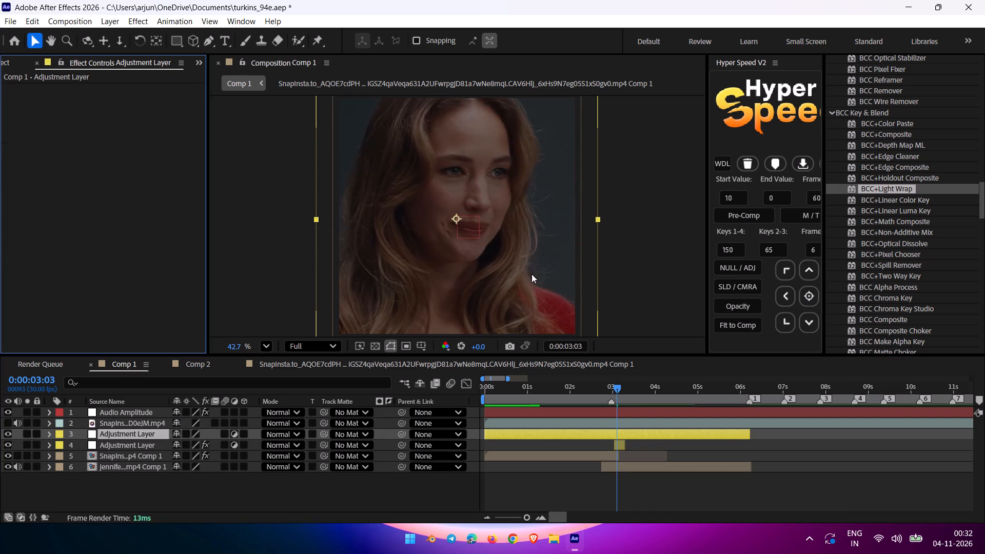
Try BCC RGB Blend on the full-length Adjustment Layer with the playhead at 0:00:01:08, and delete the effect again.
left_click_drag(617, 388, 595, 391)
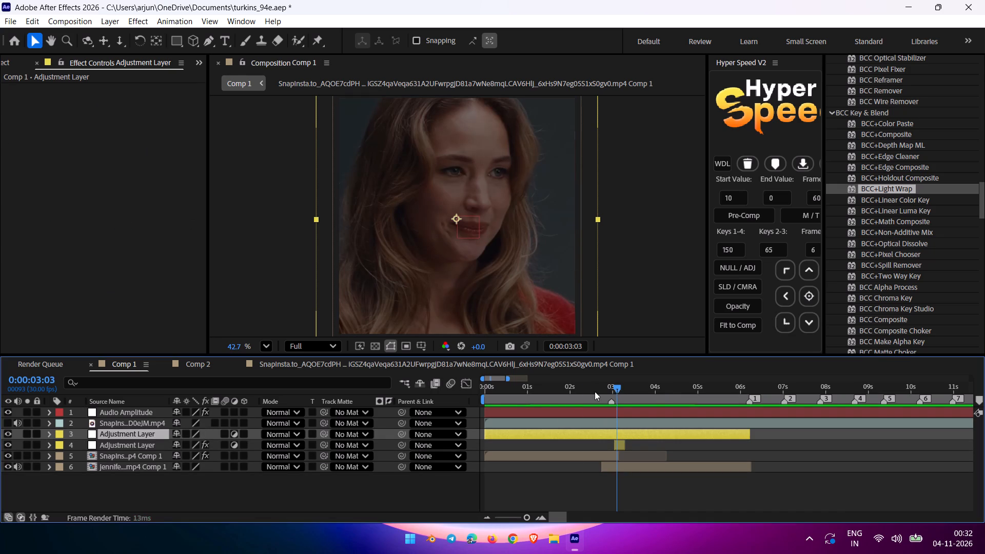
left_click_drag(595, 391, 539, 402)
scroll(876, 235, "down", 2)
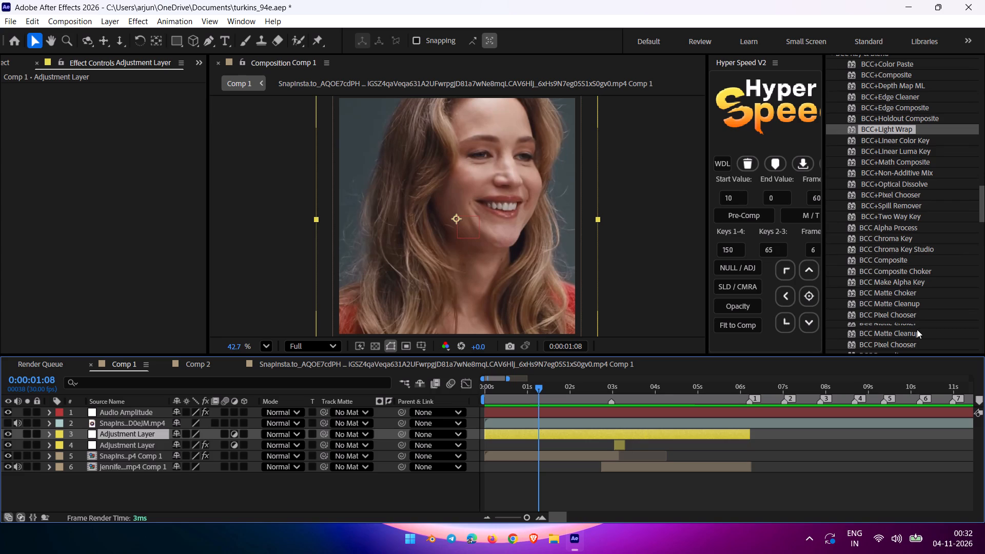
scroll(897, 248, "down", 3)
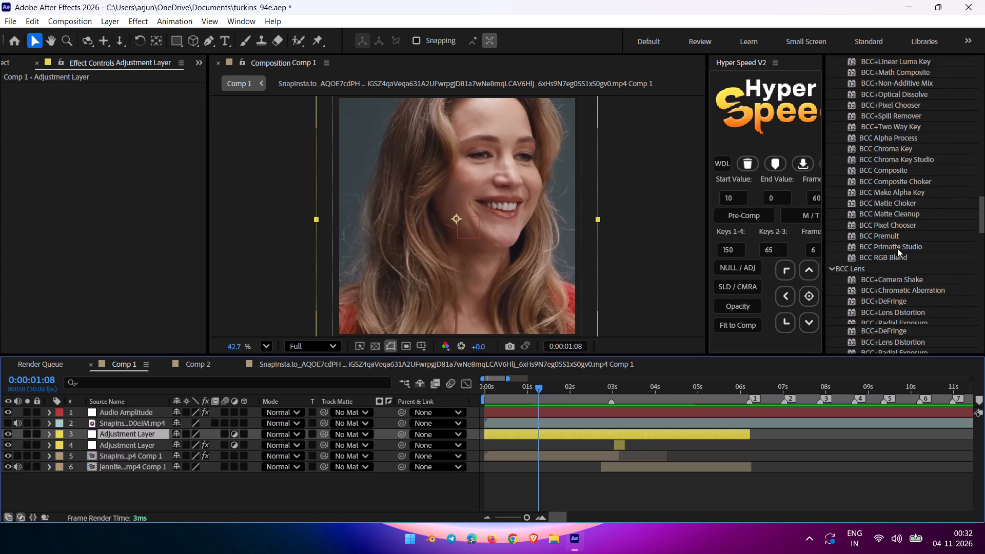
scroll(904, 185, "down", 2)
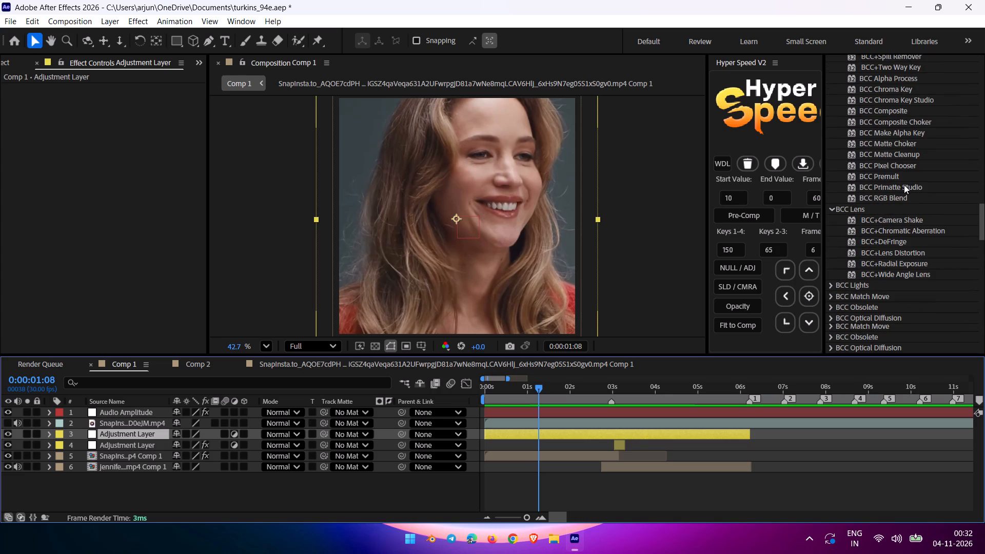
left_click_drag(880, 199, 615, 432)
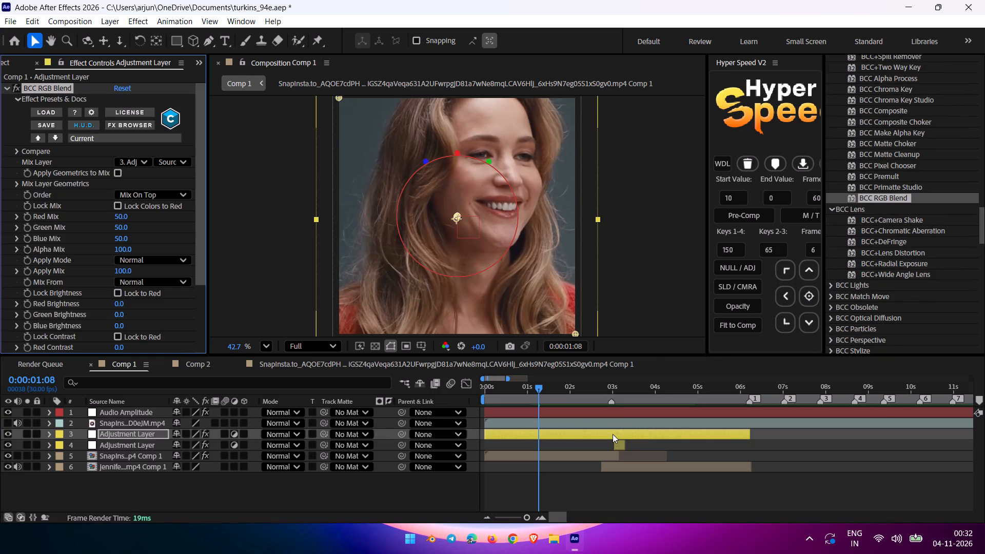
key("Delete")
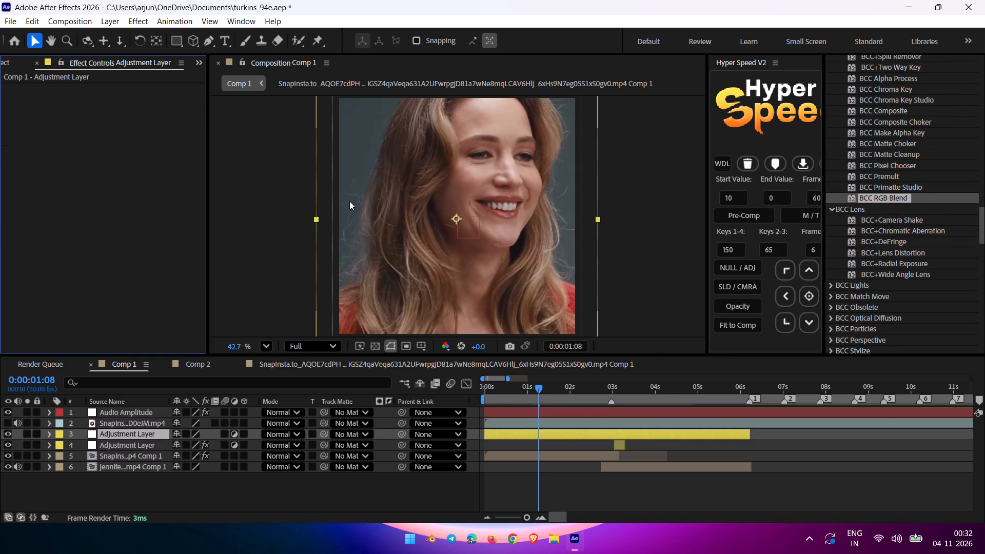
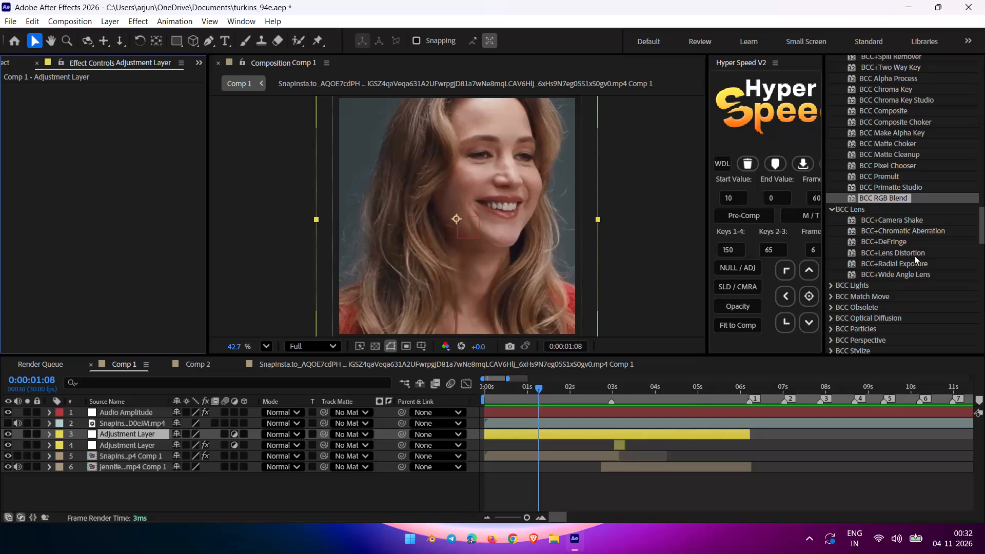
Look through the effects in the BCC Lens and BCC Lights categories for one that suits the full-length Adjustment Layer.
scroll(912, 238, "down", 1)
left_click(831, 255)
scroll(843, 254, "down", 1)
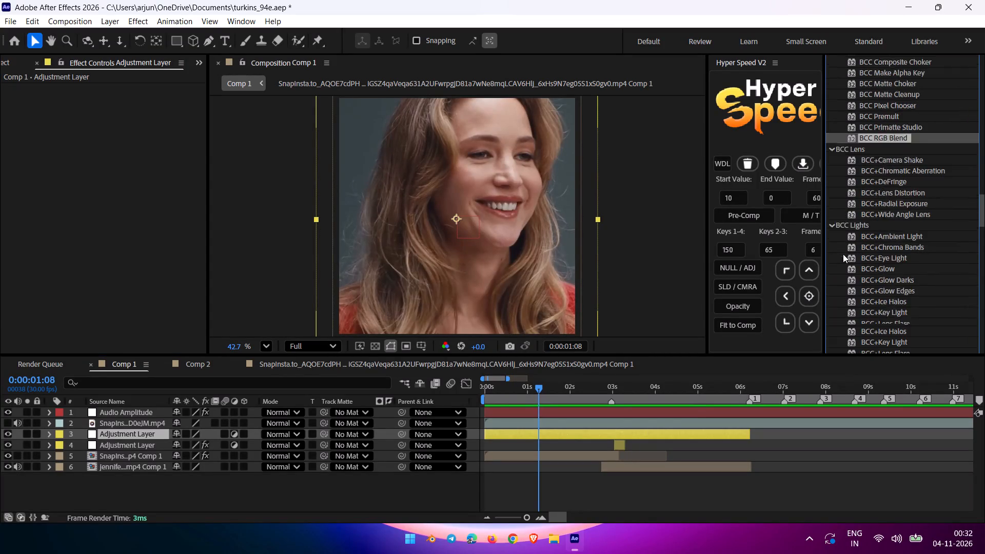
scroll(843, 254, "down", 2)
scroll(863, 188, "down", 1)
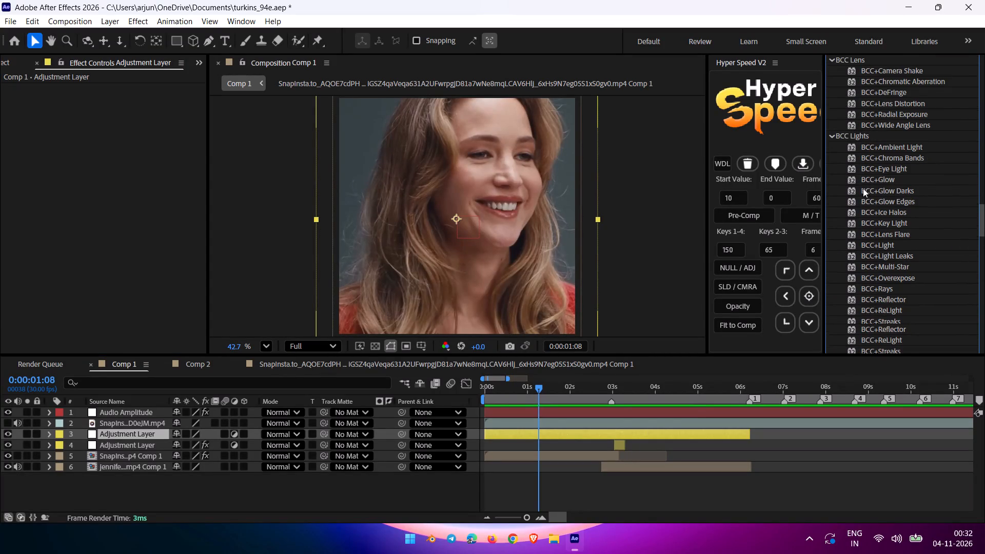
scroll(899, 194, "down", 1)
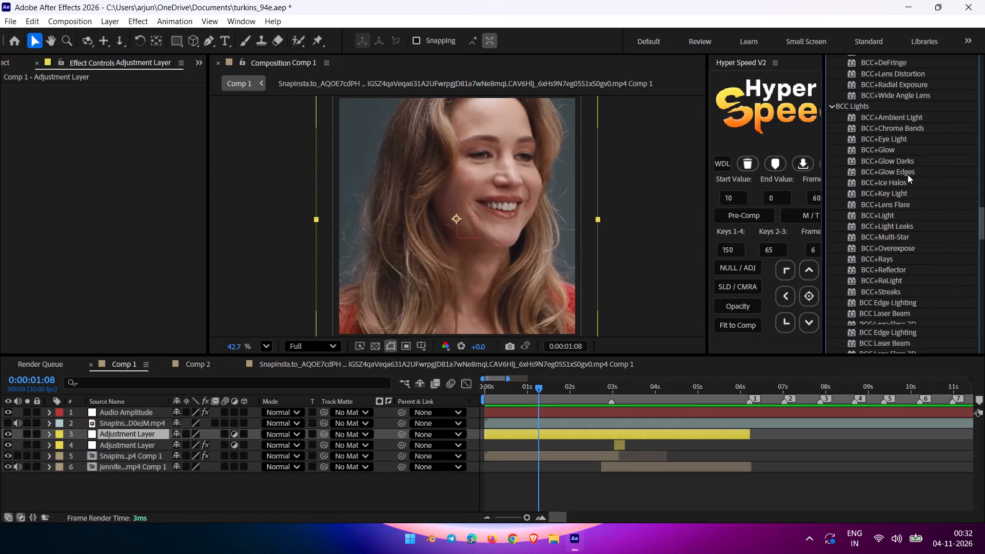
scroll(909, 163, "down", 8)
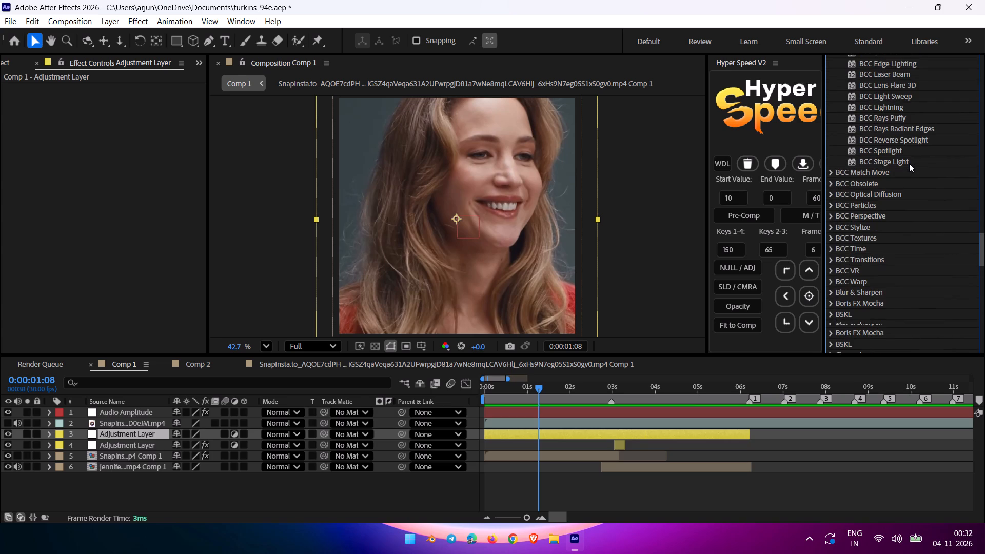
scroll(870, 164, "down", 1)
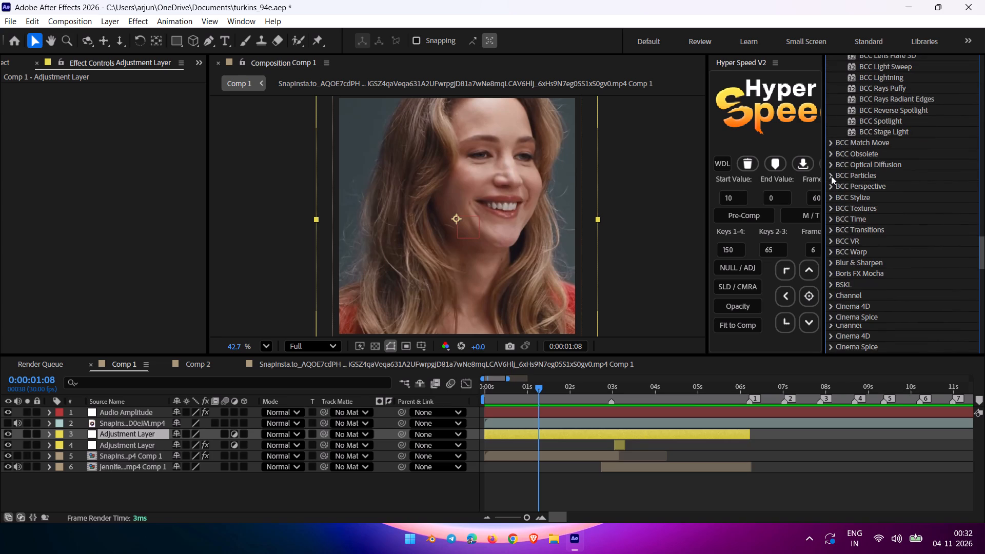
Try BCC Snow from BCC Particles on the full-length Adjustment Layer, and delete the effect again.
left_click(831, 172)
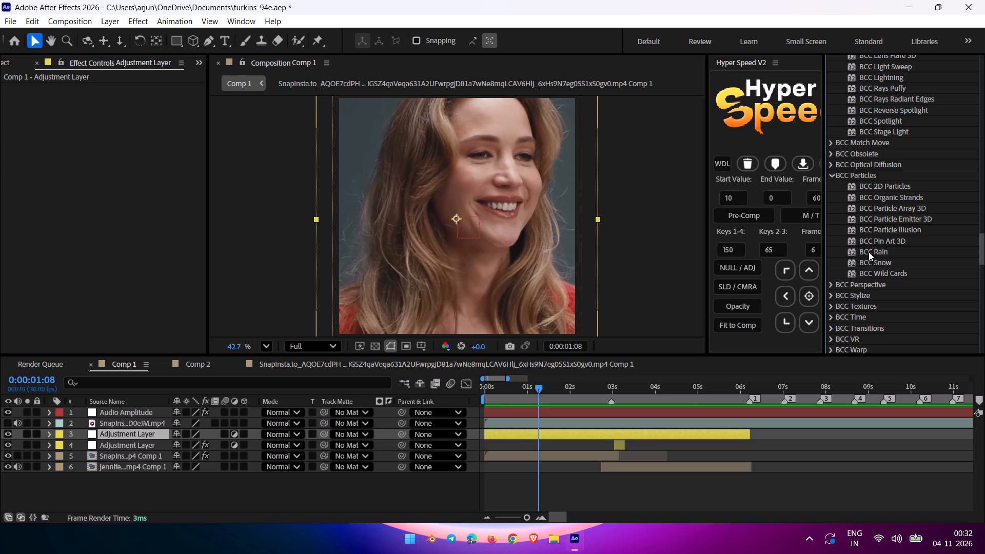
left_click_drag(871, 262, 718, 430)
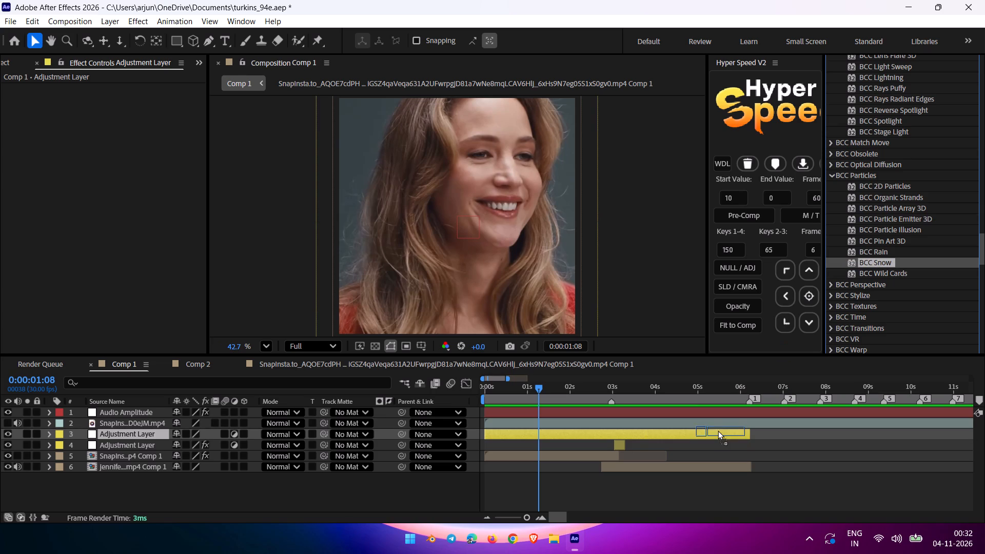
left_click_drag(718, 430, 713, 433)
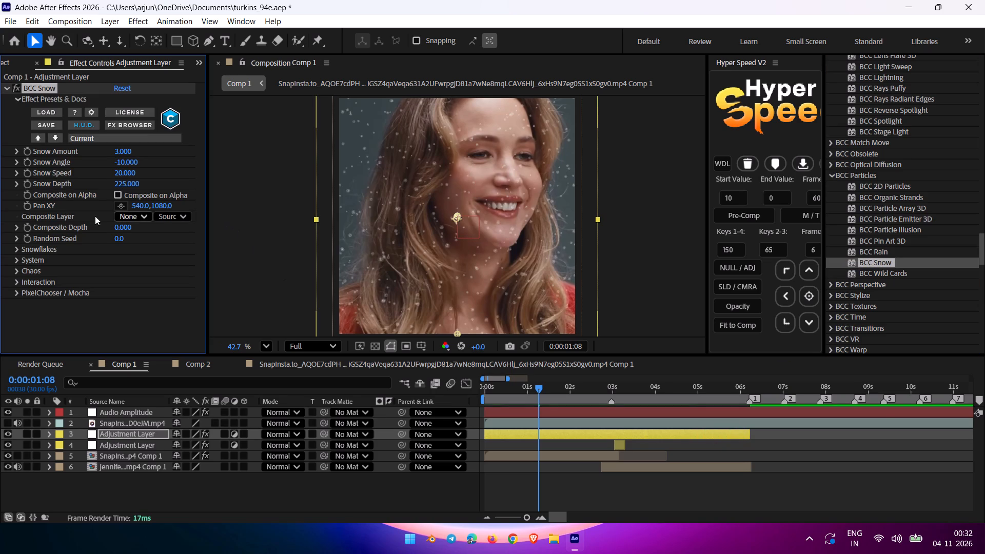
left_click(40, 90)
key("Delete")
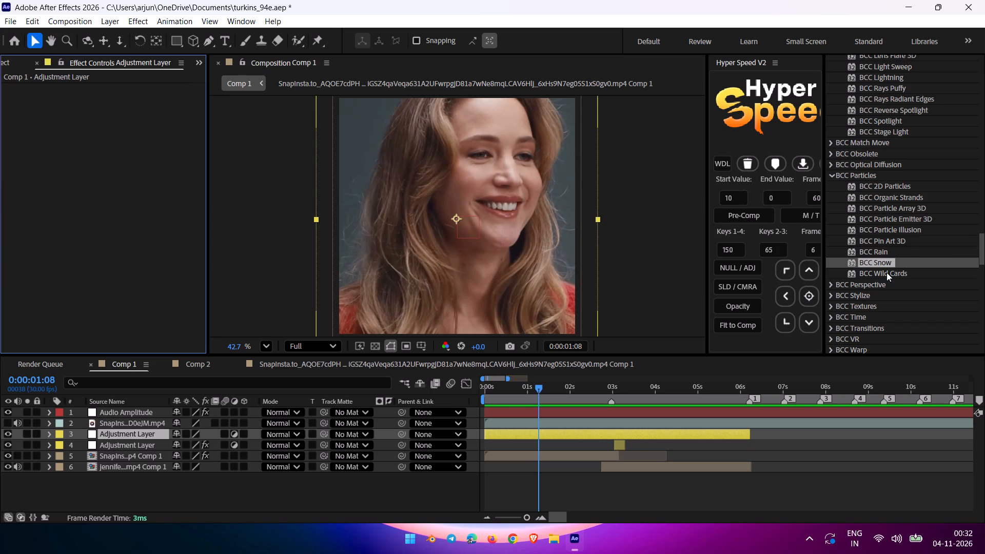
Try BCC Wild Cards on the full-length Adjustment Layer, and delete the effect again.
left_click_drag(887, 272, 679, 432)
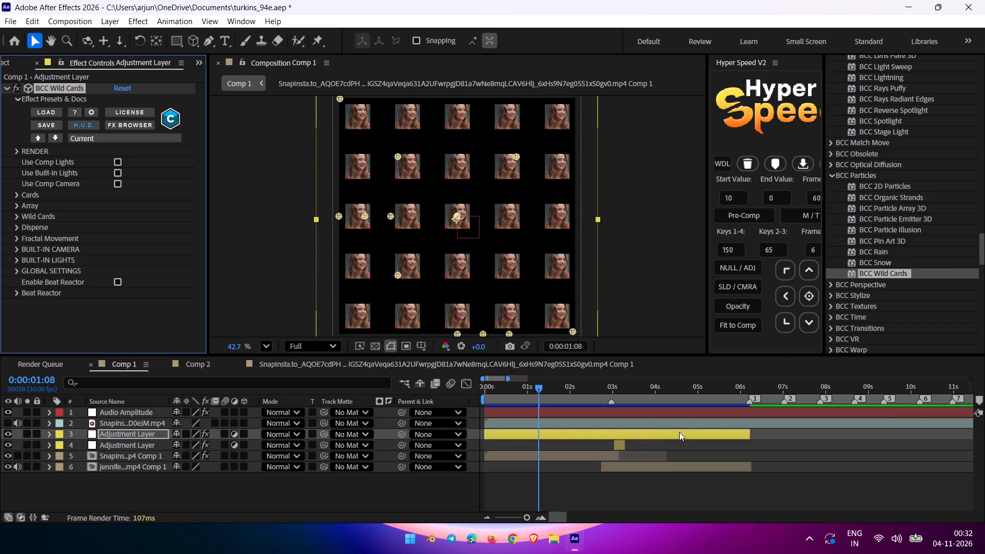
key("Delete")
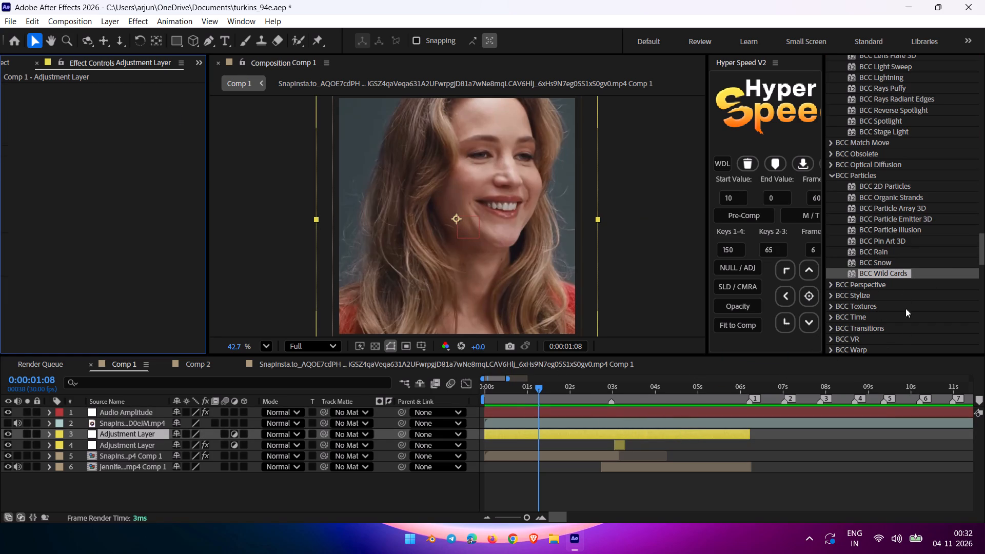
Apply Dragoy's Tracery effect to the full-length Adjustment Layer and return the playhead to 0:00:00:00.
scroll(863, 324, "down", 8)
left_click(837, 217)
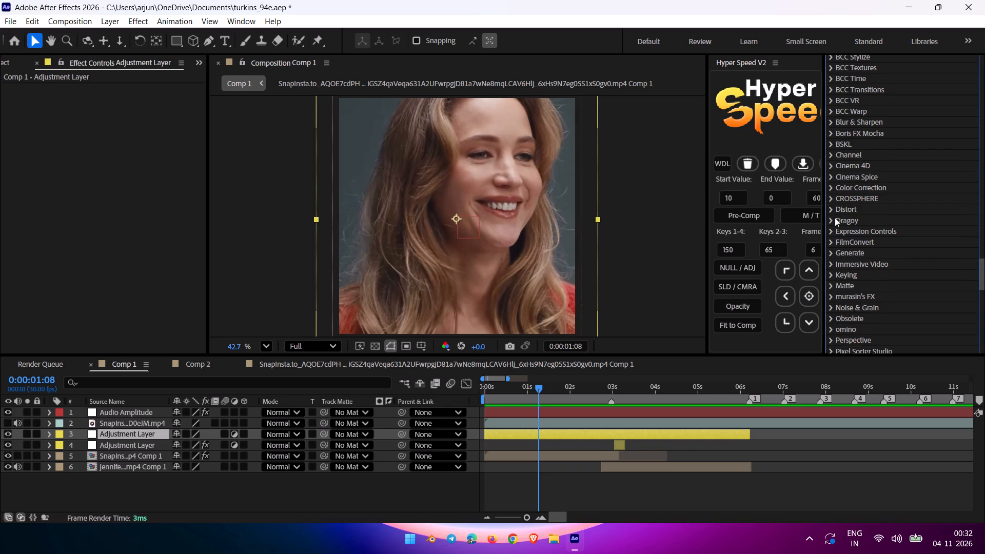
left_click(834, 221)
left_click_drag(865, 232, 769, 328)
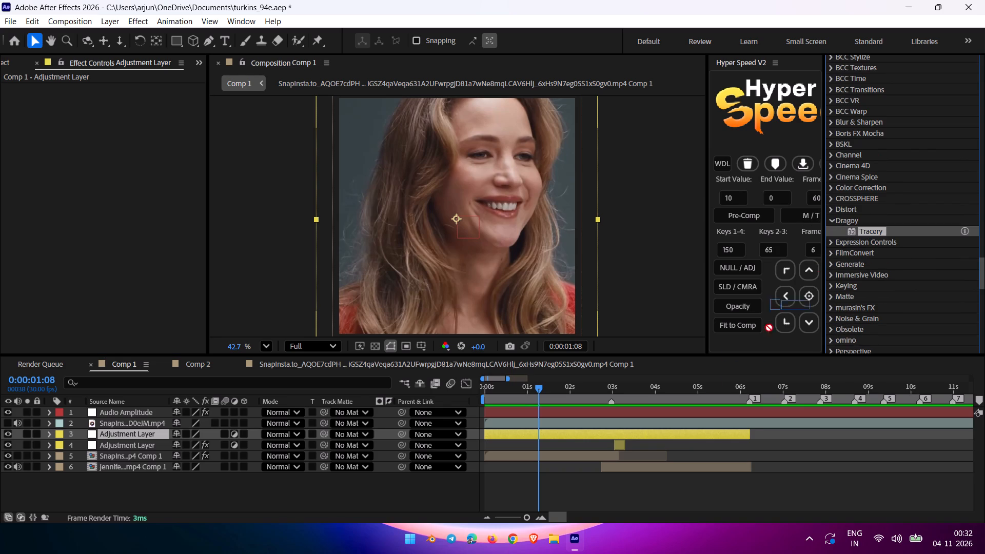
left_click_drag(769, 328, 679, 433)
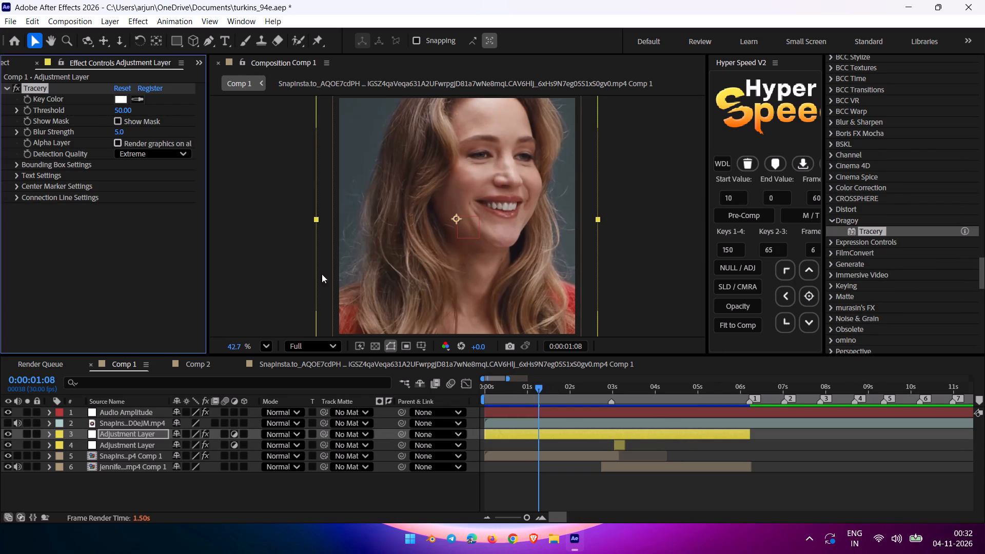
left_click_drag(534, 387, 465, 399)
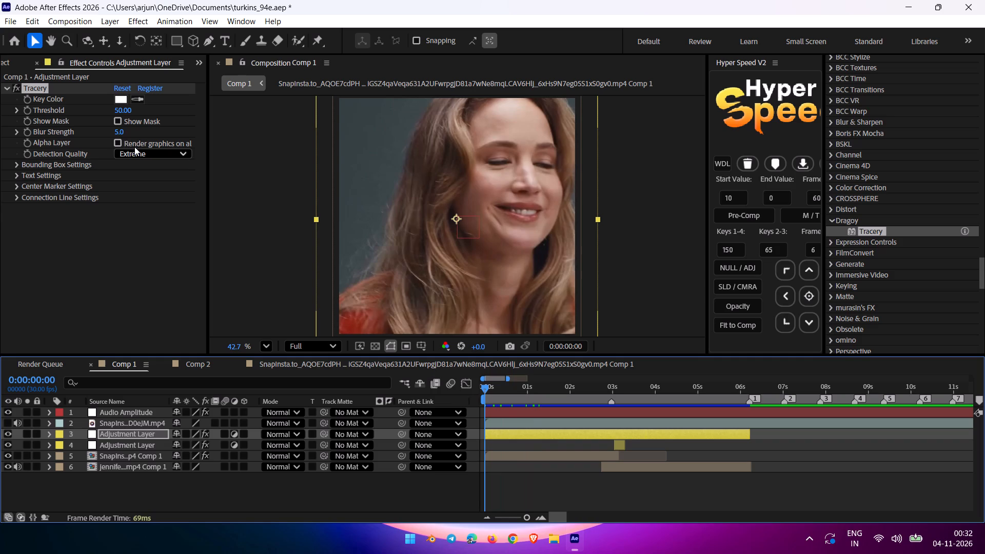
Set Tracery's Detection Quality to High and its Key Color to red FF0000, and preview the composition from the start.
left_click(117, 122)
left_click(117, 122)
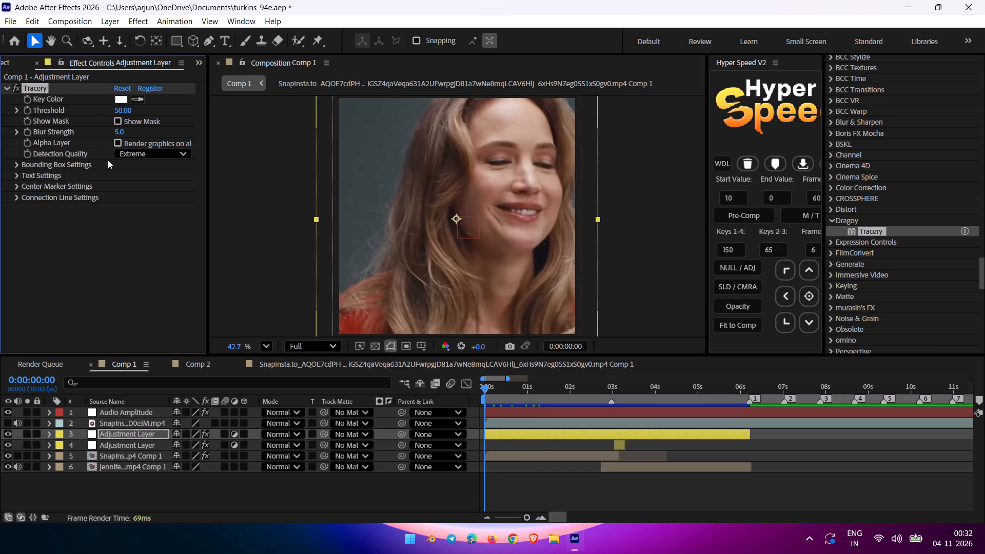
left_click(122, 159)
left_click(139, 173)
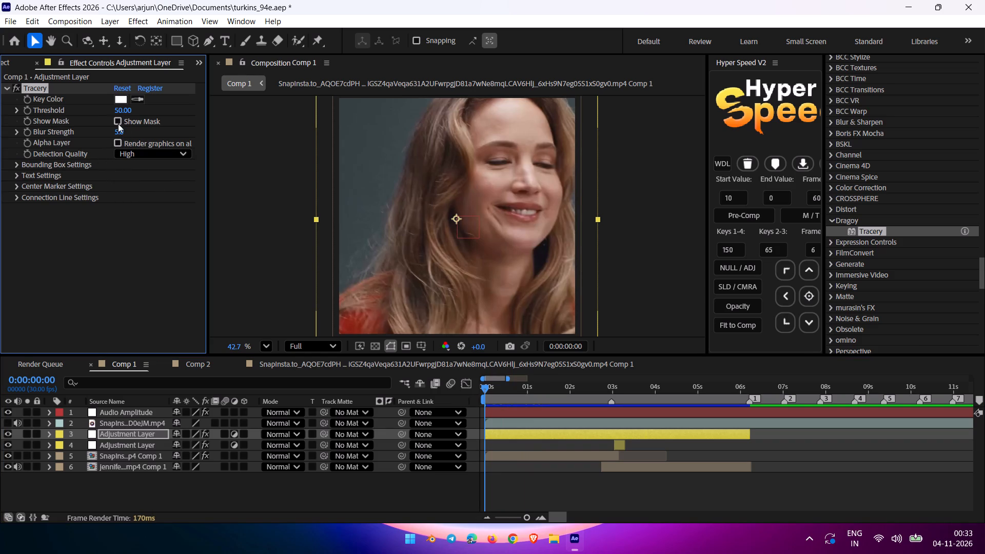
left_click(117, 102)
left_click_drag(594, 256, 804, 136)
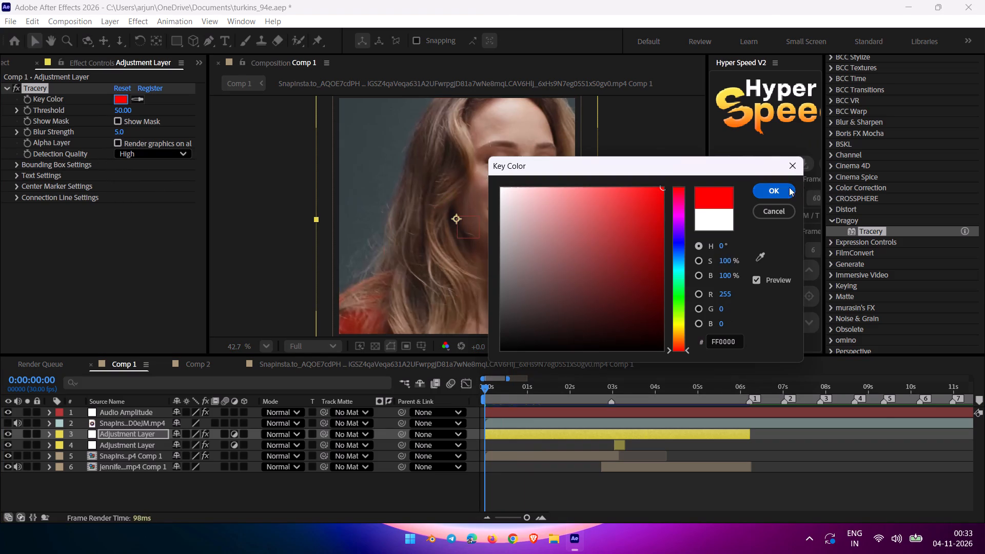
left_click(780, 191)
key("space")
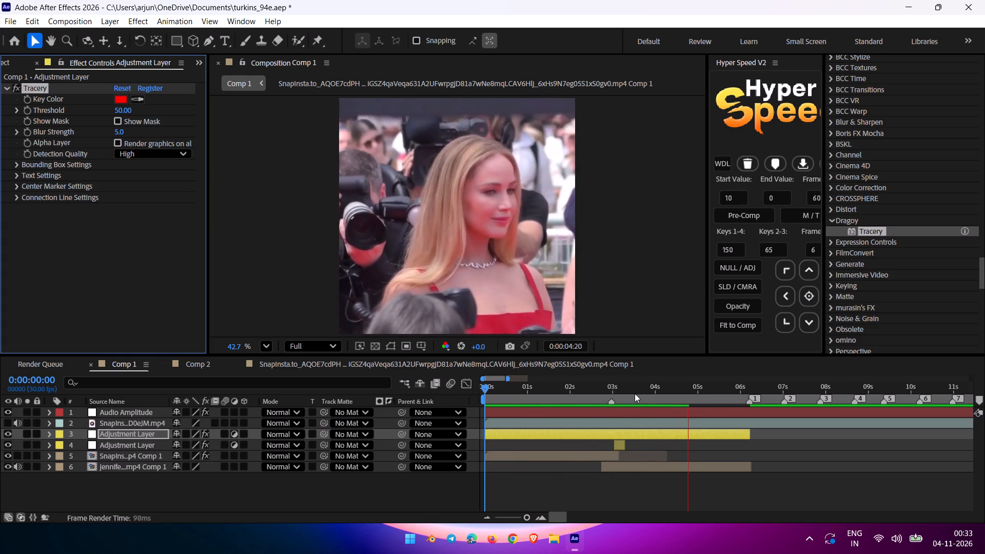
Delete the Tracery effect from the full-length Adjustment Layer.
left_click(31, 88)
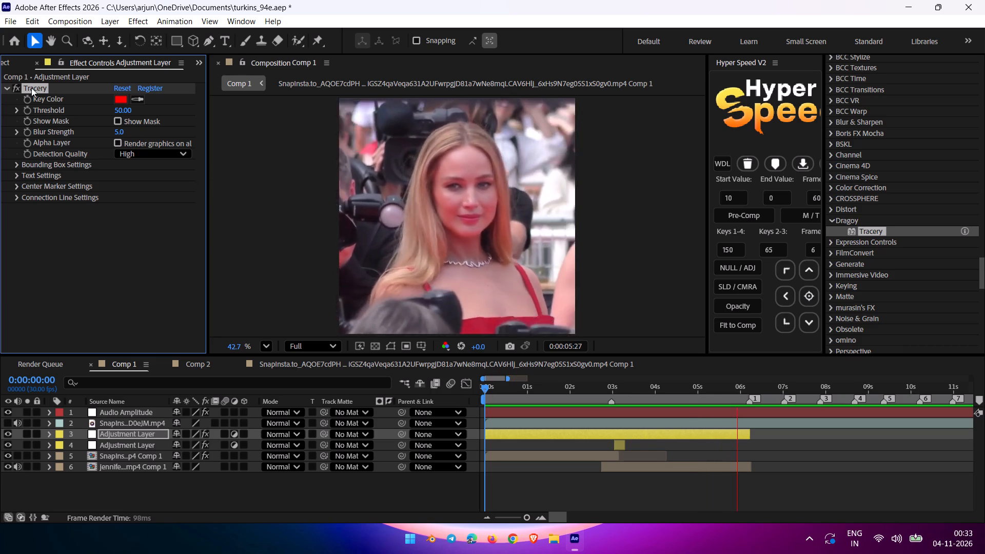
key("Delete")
Play Comp 1 from the start and add nine markers to the full-length Adjustment Layer during playback, from about 0:00:00:19 to the layer's end.
left_click_drag(507, 390, 484, 392)
key("space")
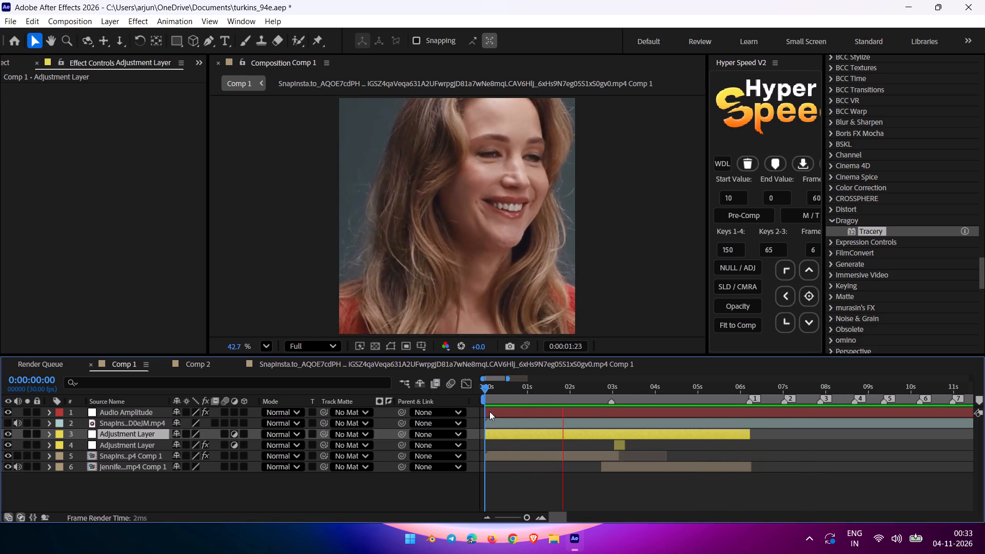
left_click_drag(507, 391, 446, 400)
key("space")
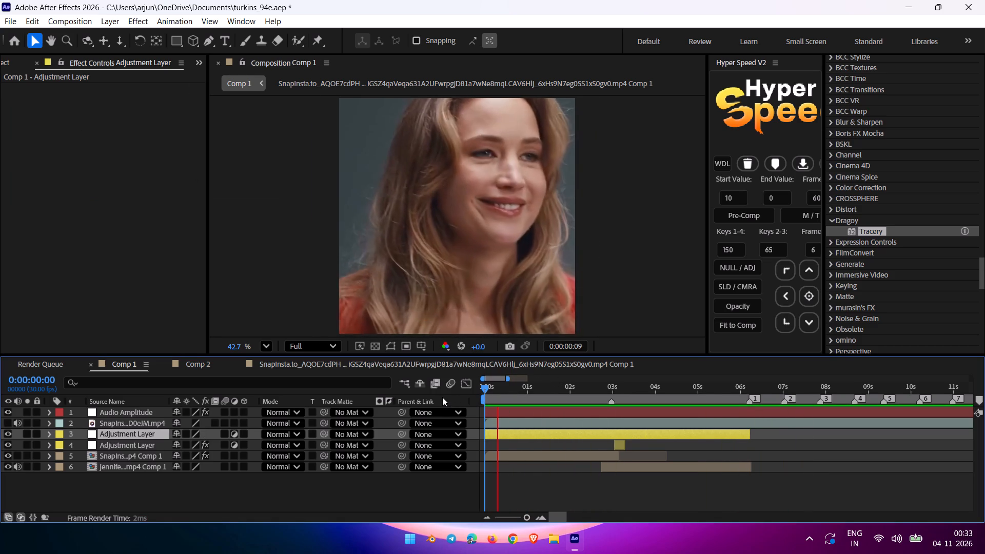
left_click_drag(496, 391, 456, 398)
key("space")
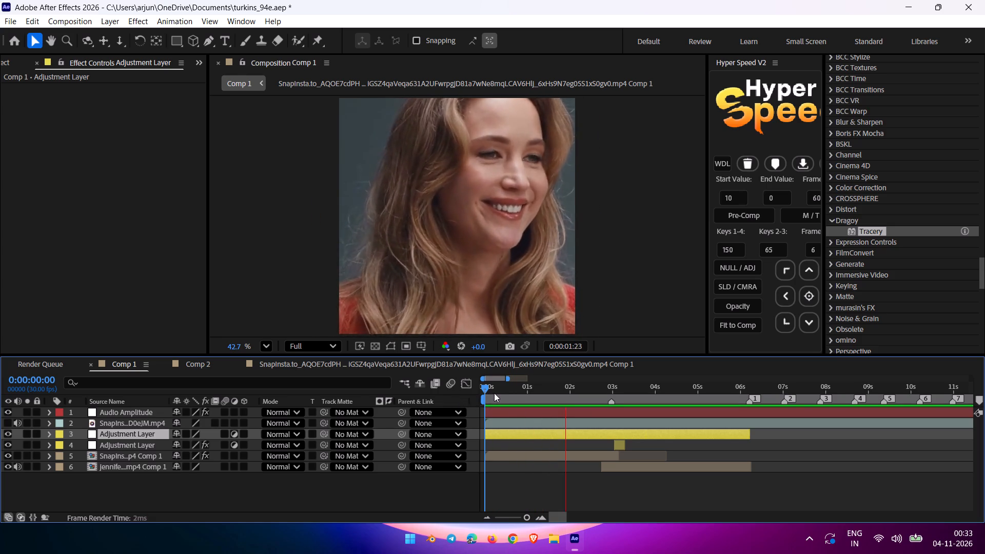
left_click_drag(494, 393, 474, 395)
key("space")
type("***")
key("asterisk")
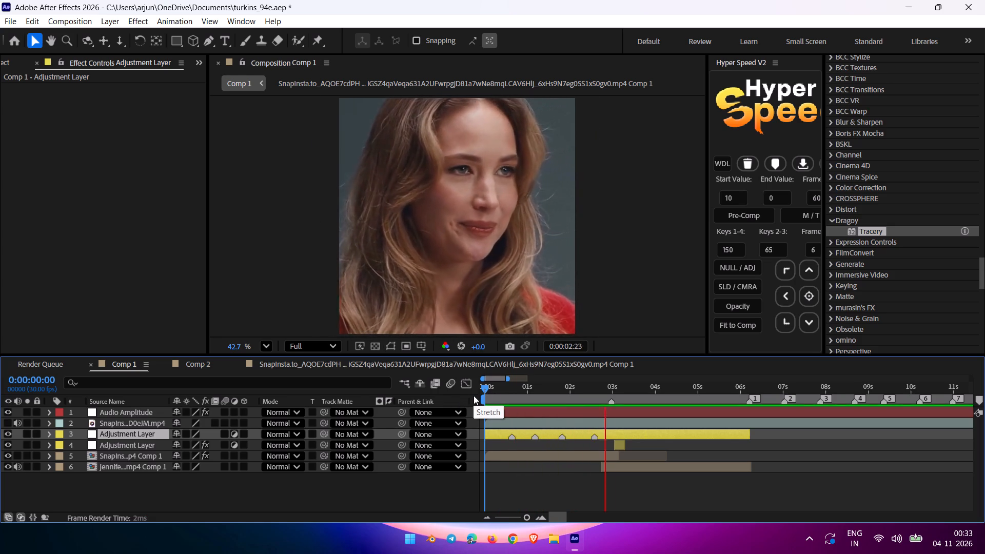
type("***")
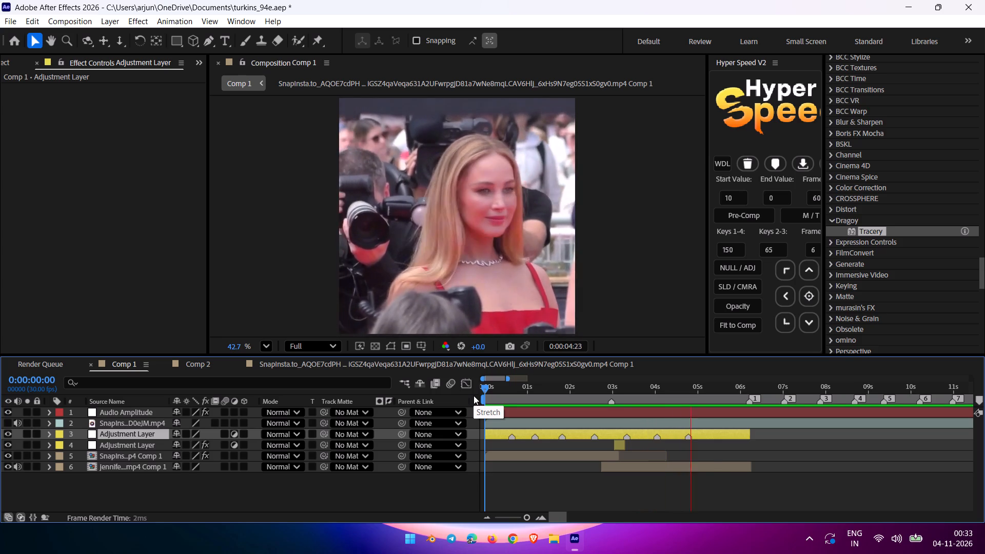
type("**")
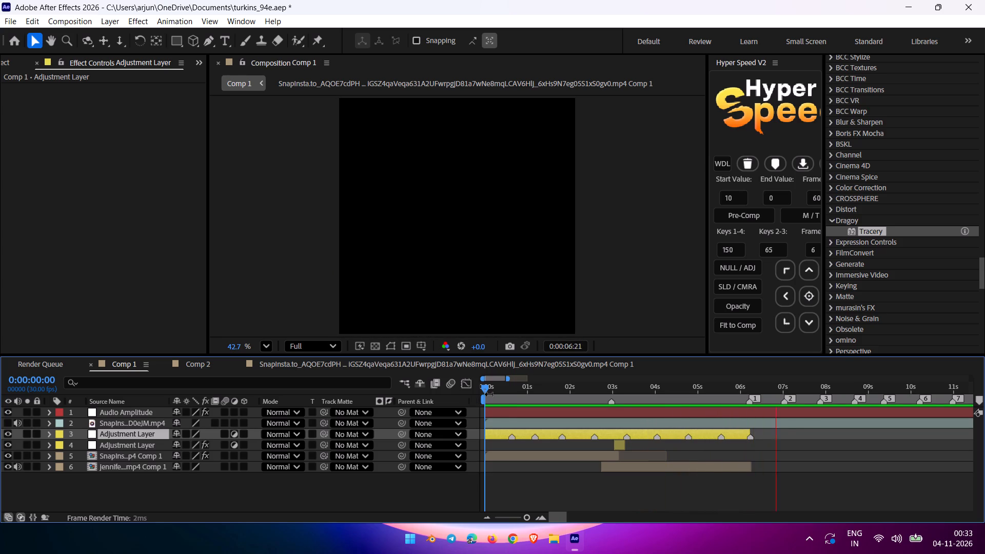
Move the playhead to the Adjustment Layer's first marker at 0:00:00:19.
left_click_drag(498, 384, 512, 385)
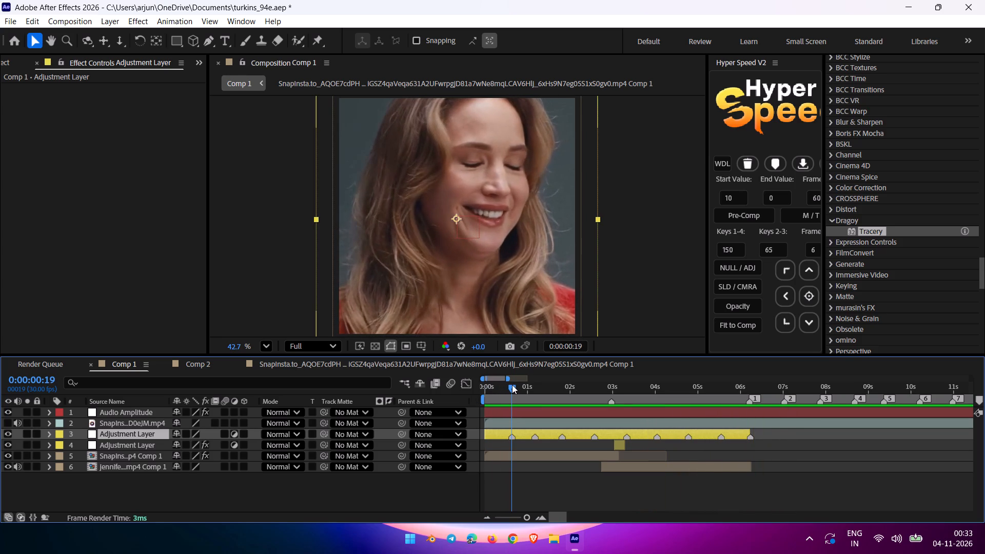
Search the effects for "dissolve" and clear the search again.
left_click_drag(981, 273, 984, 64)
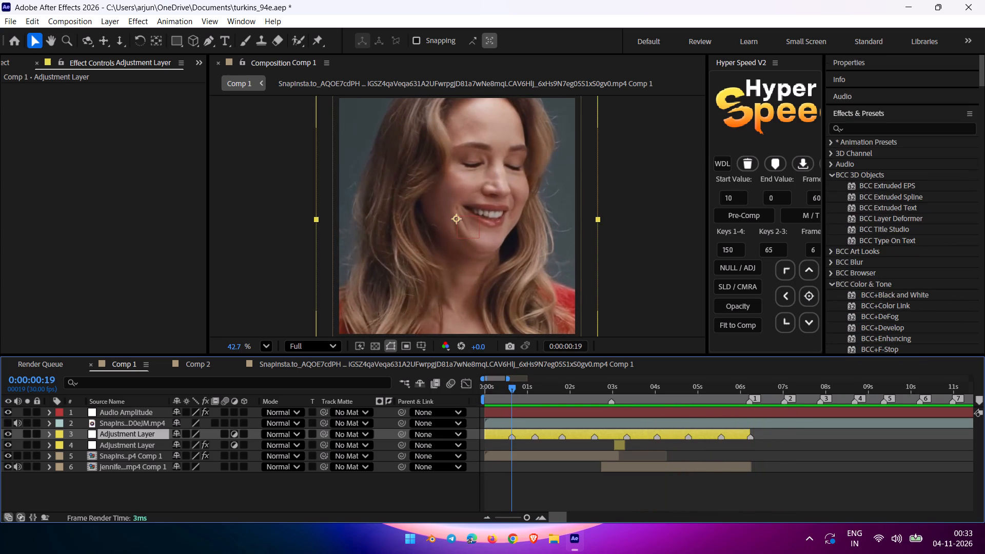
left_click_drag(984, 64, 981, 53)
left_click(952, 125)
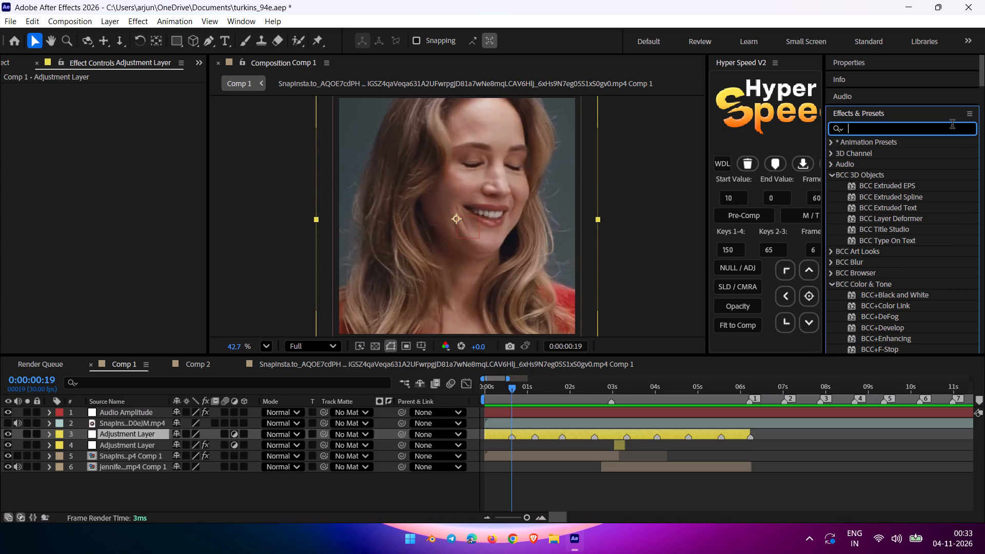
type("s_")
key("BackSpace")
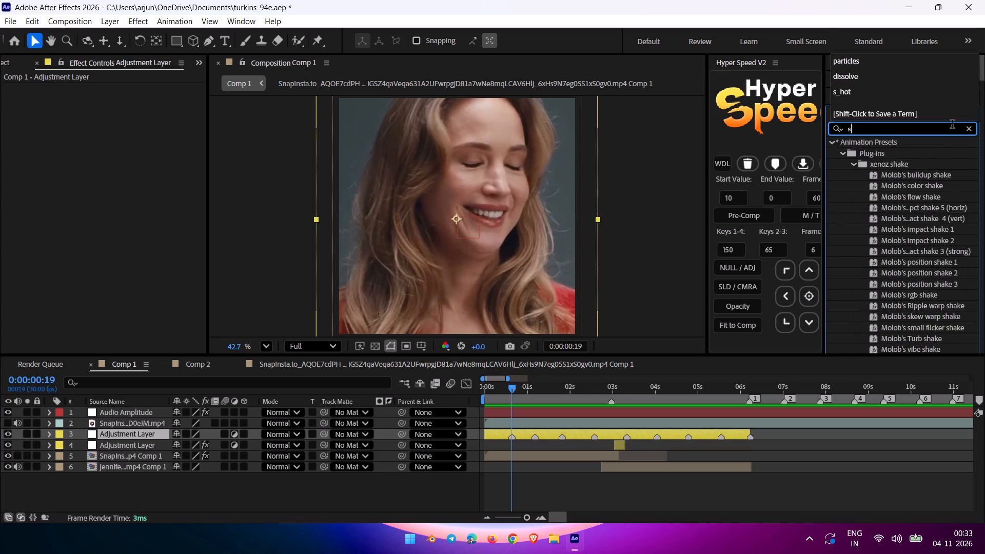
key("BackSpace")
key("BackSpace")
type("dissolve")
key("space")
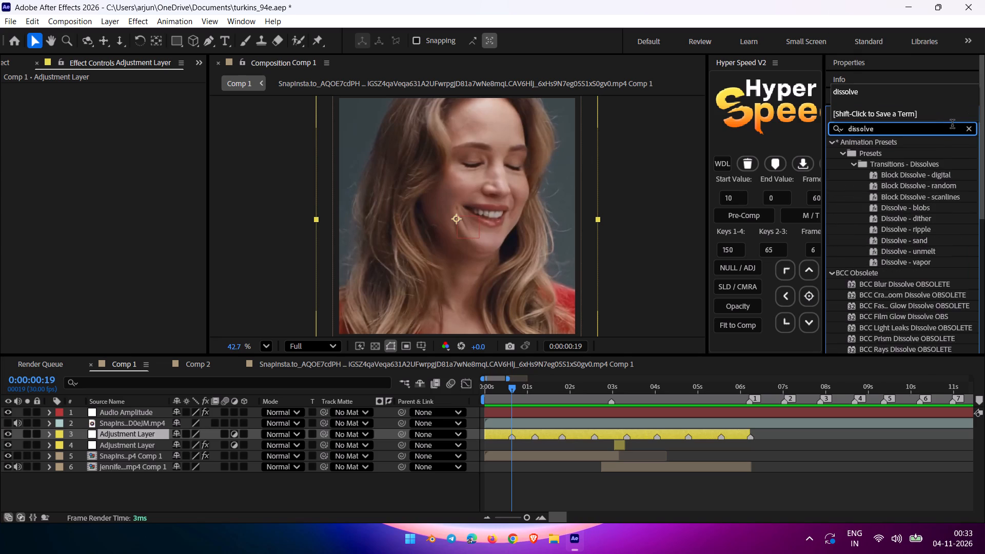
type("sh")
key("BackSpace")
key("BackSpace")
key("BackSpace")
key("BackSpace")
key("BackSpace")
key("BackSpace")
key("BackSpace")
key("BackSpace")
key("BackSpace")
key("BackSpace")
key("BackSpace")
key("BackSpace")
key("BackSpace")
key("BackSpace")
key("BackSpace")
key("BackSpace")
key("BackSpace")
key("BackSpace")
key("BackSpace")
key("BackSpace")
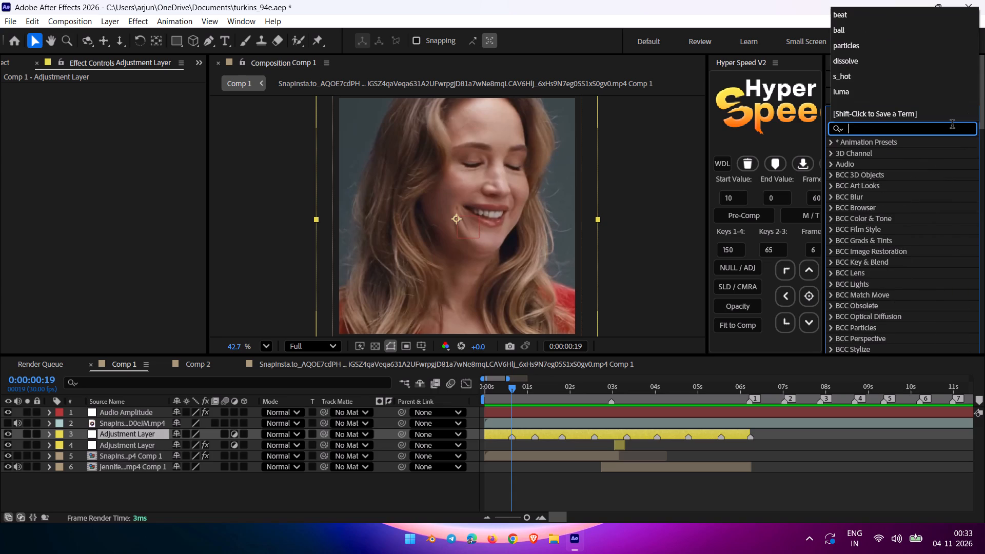
Search the effects for "s_diss" and apply S_DissolveShake to the full-length Adjustment Layer.
type("s_diss")
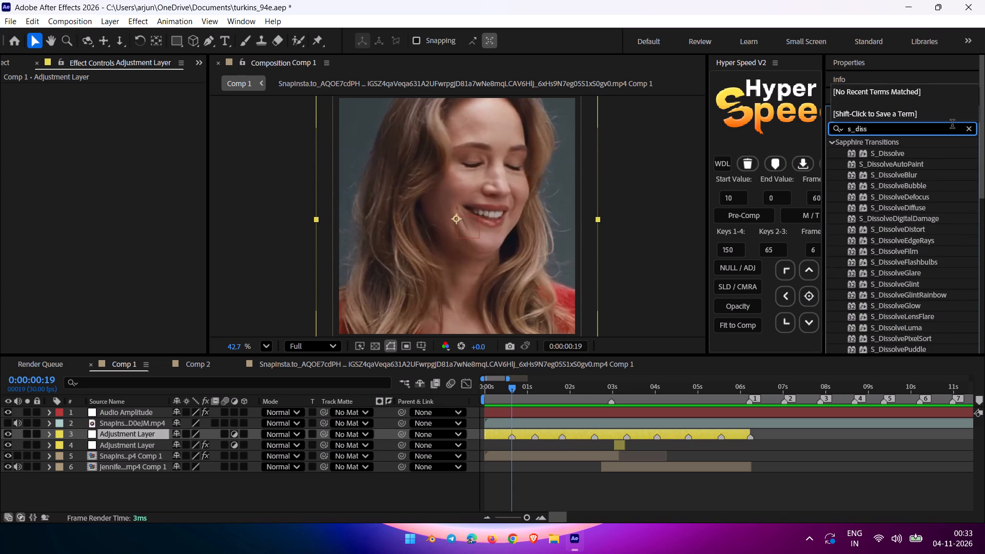
scroll(900, 244, "down", 2)
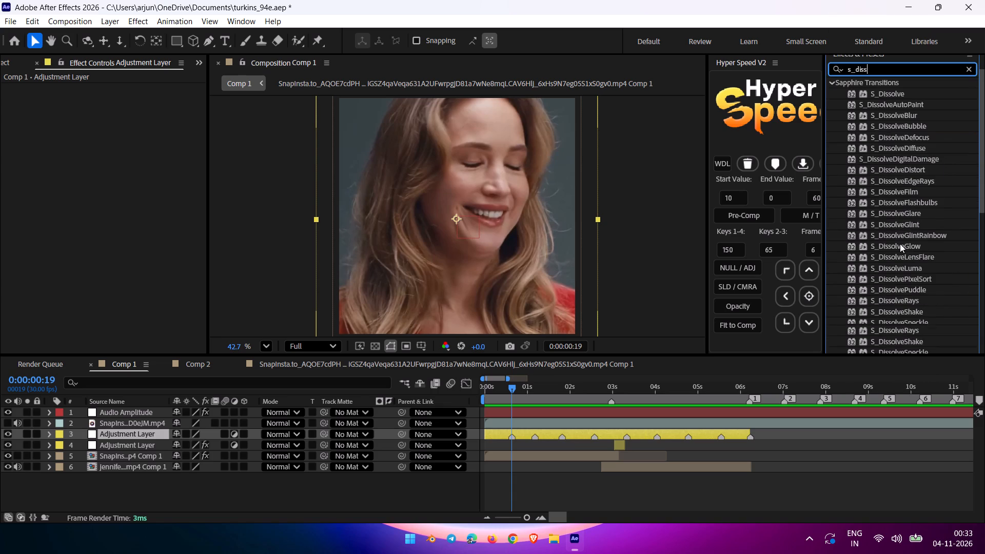
left_click_drag(893, 313, 558, 433)
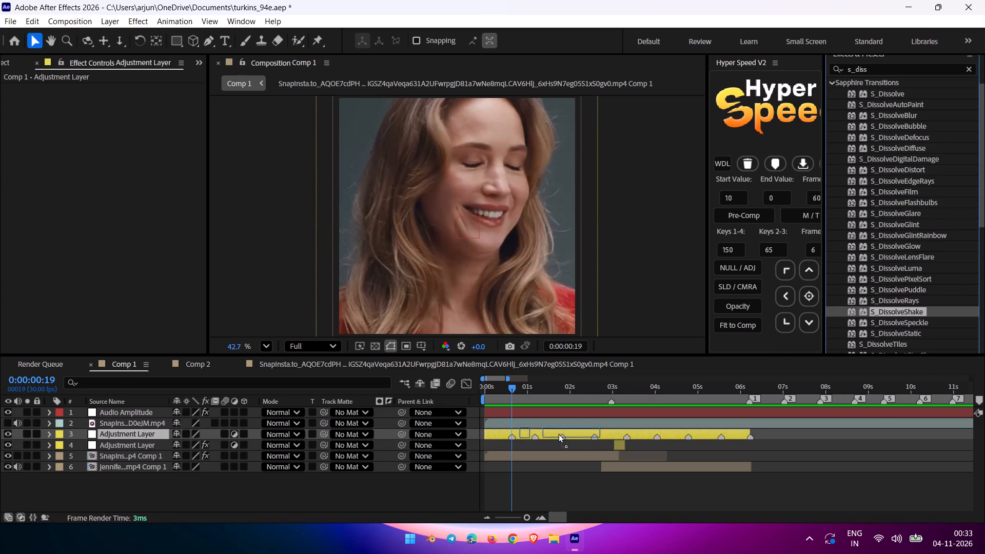
left_click_drag(558, 433, 554, 433)
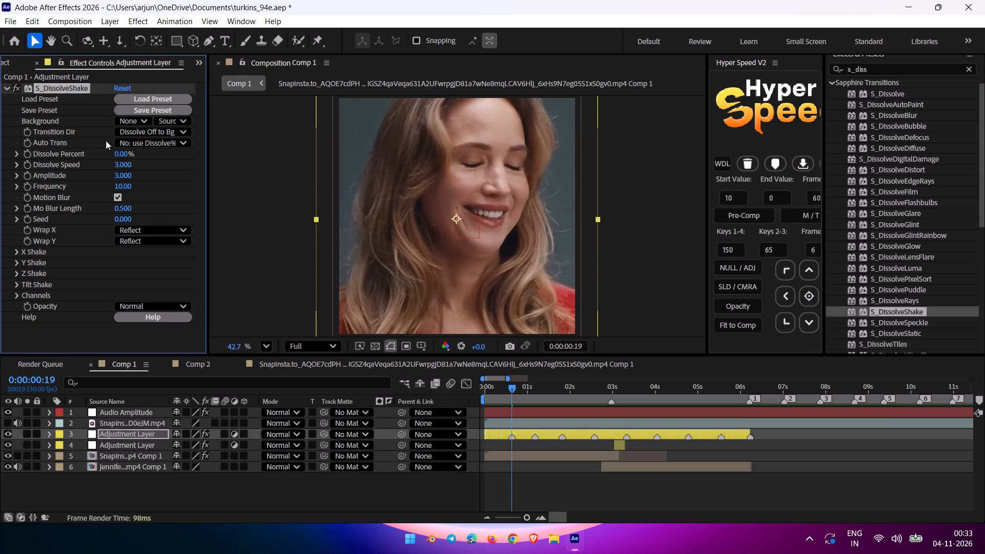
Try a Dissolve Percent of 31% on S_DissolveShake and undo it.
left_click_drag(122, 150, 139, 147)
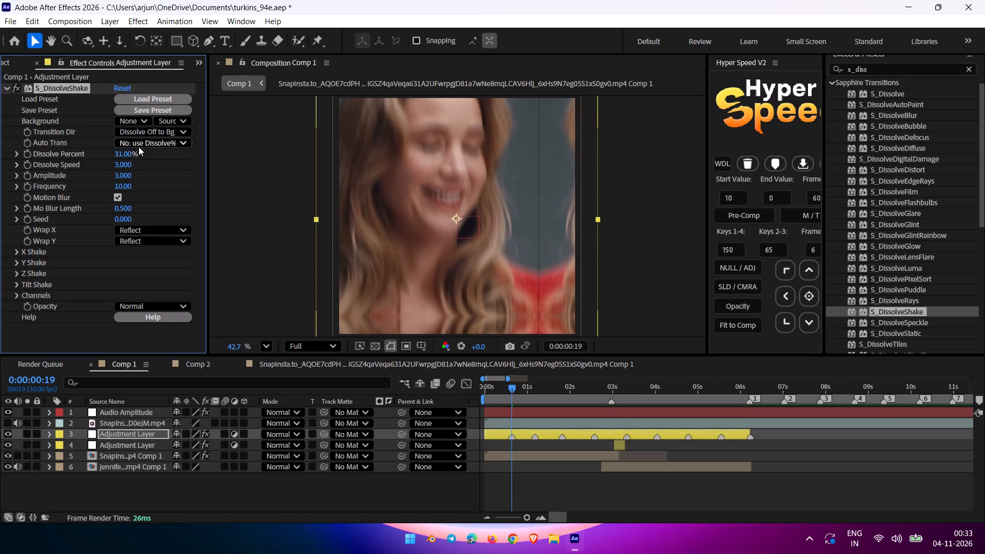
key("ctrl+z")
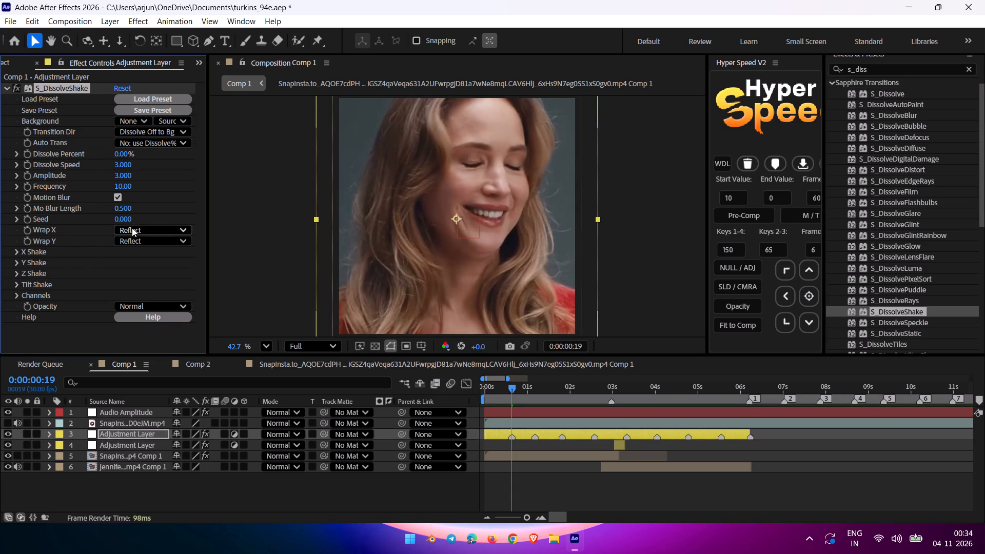
Set S_DissolveShake's X Rand Amp to 0 in the X Shake settings.
left_click(15, 250)
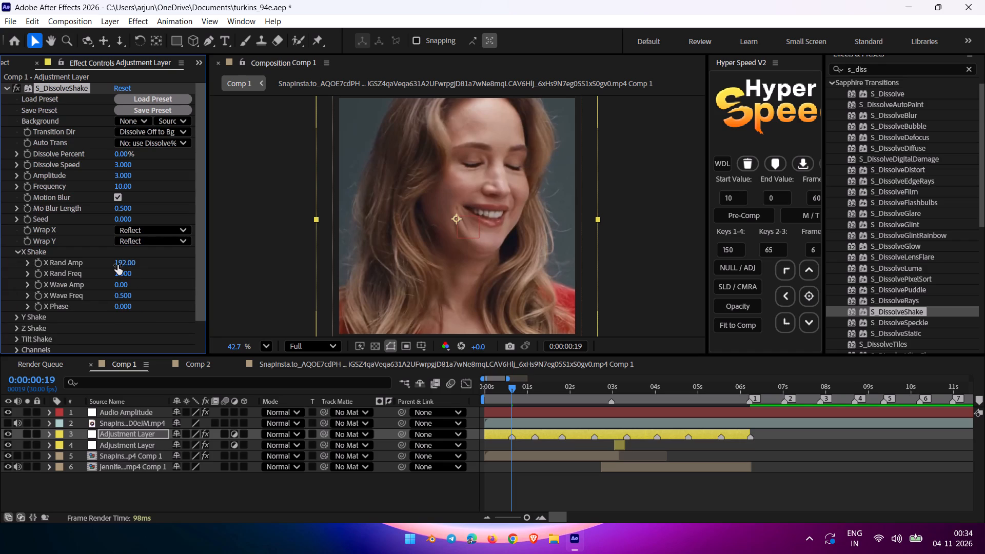
left_click_drag(120, 265, 0, 273)
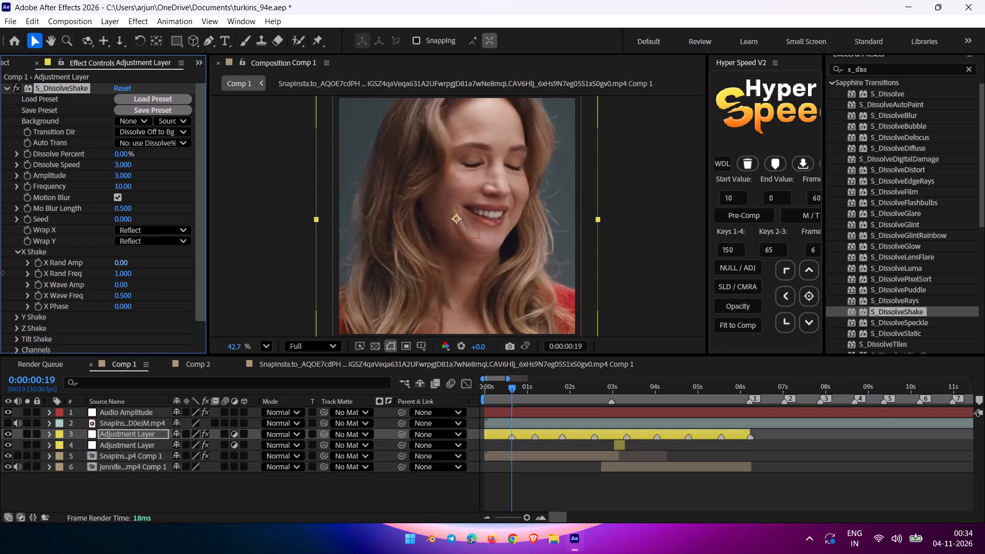
left_click_drag(0, 273, 0, 274)
left_click(15, 254)
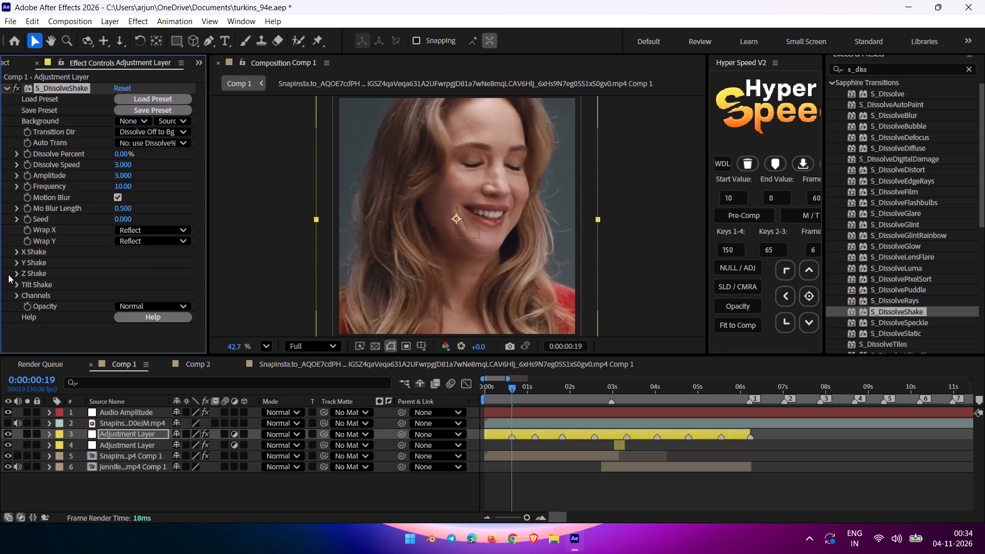
Set S_DissolveShake's Z Rand Amp to 5 in the Z Shake settings.
left_click(15, 276)
left_click(118, 281)
key("BackSpace")
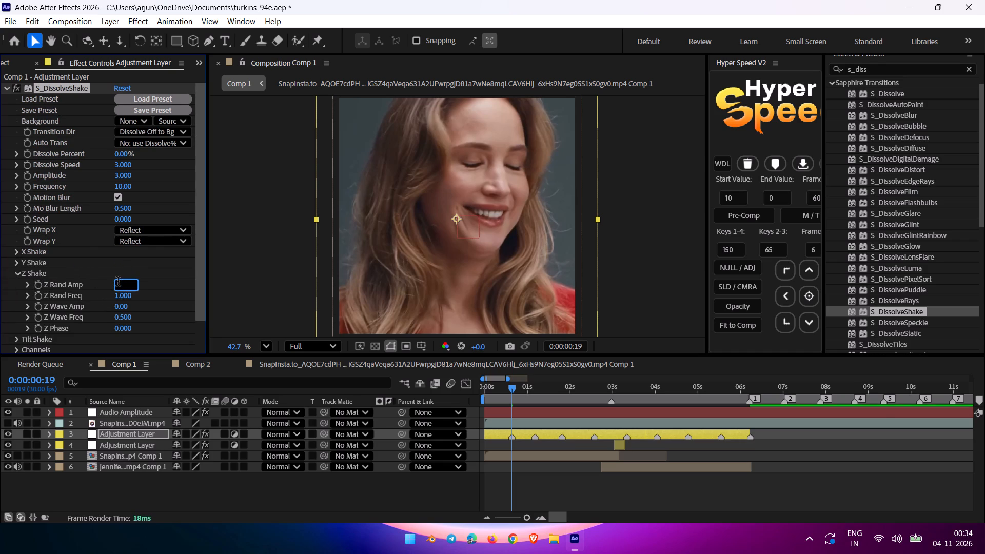
key("5")
key("Return")
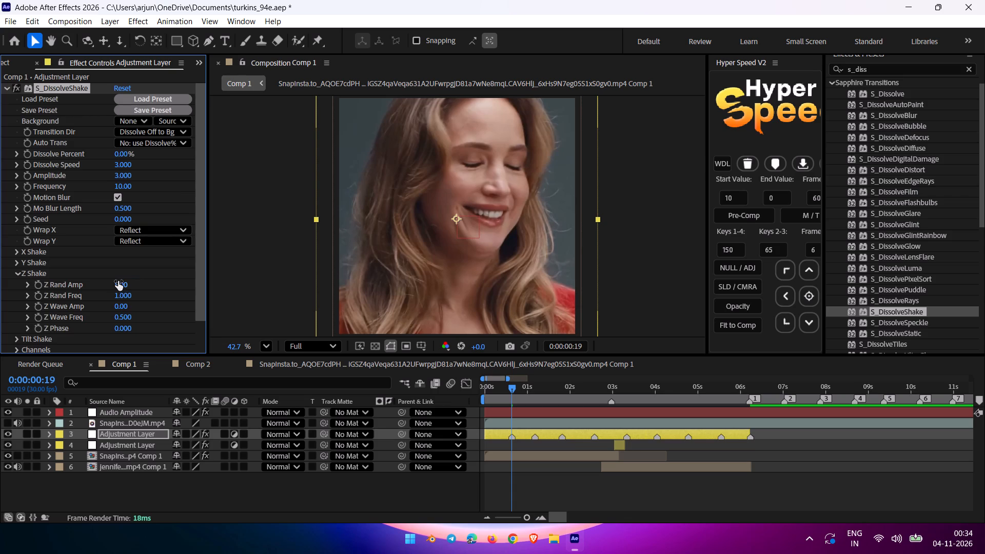
left_click(14, 272)
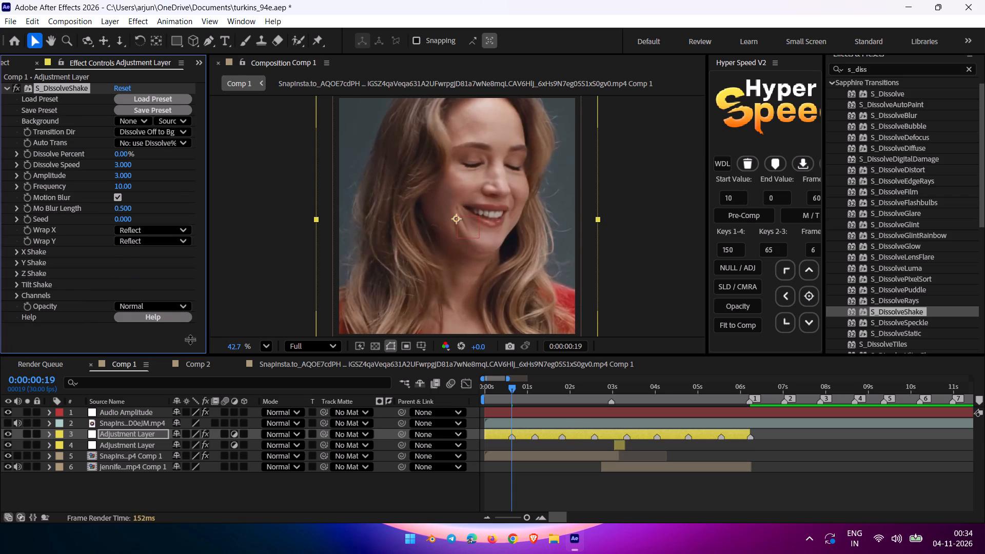
Start animating Dissolve Percent with a 10% keyframe at the Adjustment Layer's first marker, 0:00:00:19.
left_click(27, 154)
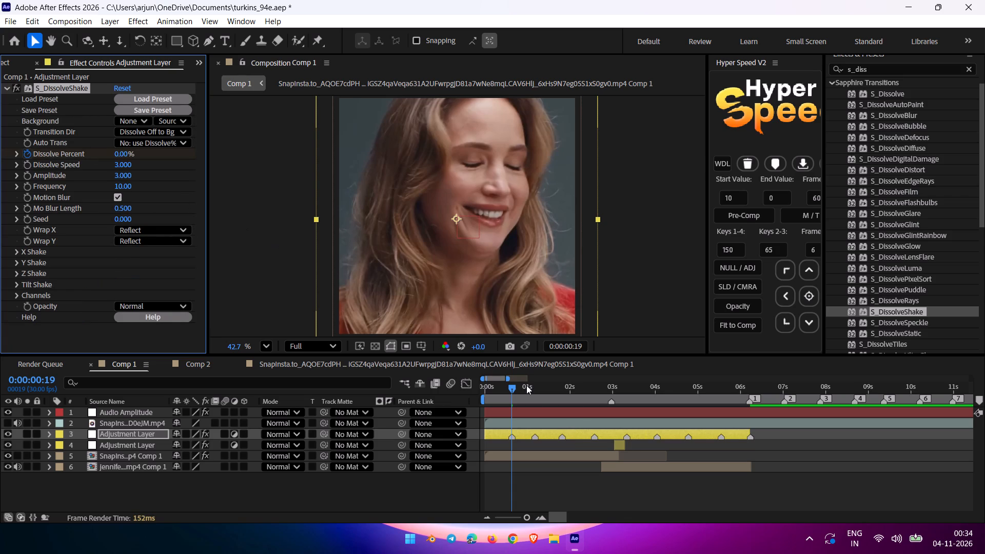
key("equal")
key("equal")
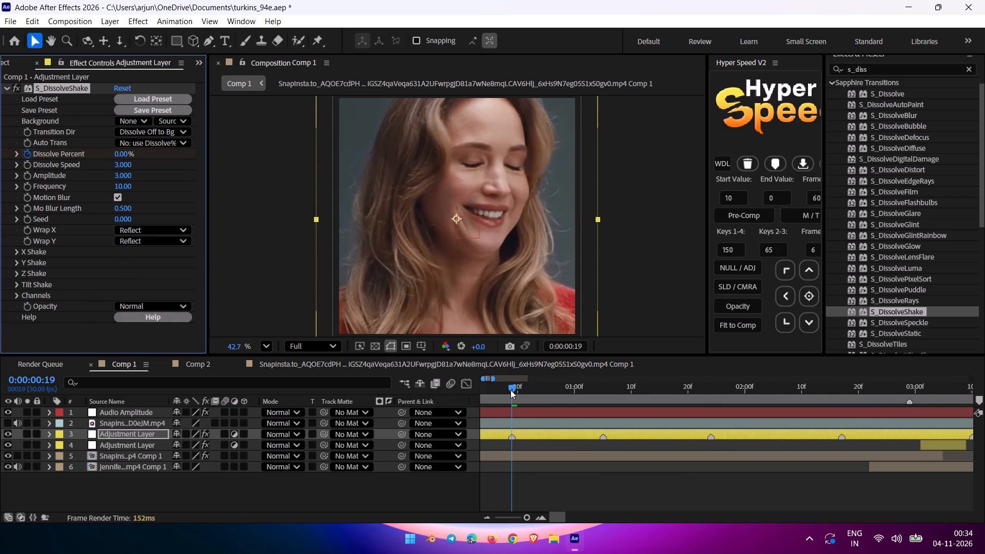
left_click_drag(122, 153, 137, 153)
left_click(125, 156)
key("BackSpace")
type("10")
key("Return")
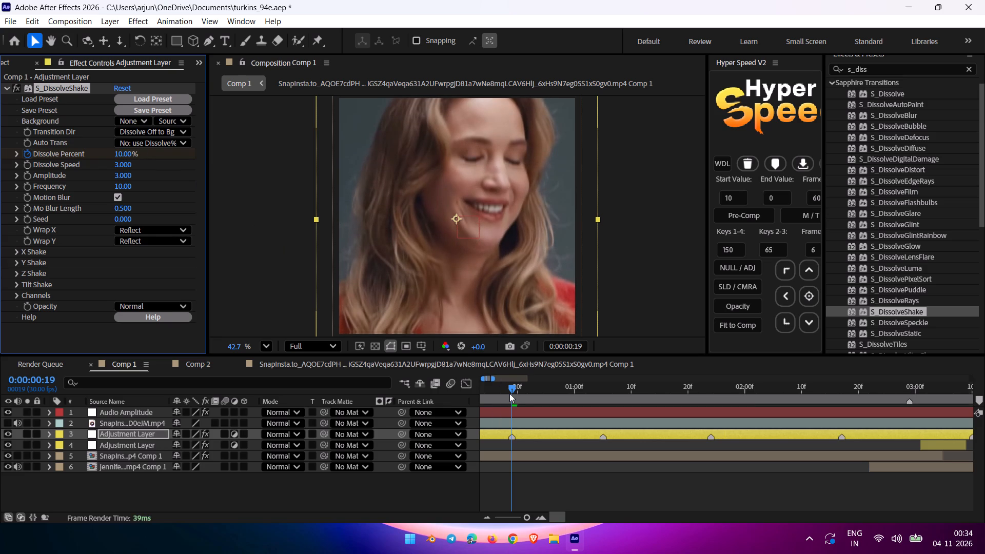
Add Dissolve Percent keyframes of 0% at 0:00:00:00 and at 0:00:00:28.
left_click_drag(509, 393, 478, 397)
left_click(118, 158)
key("BackSpace")
key("0")
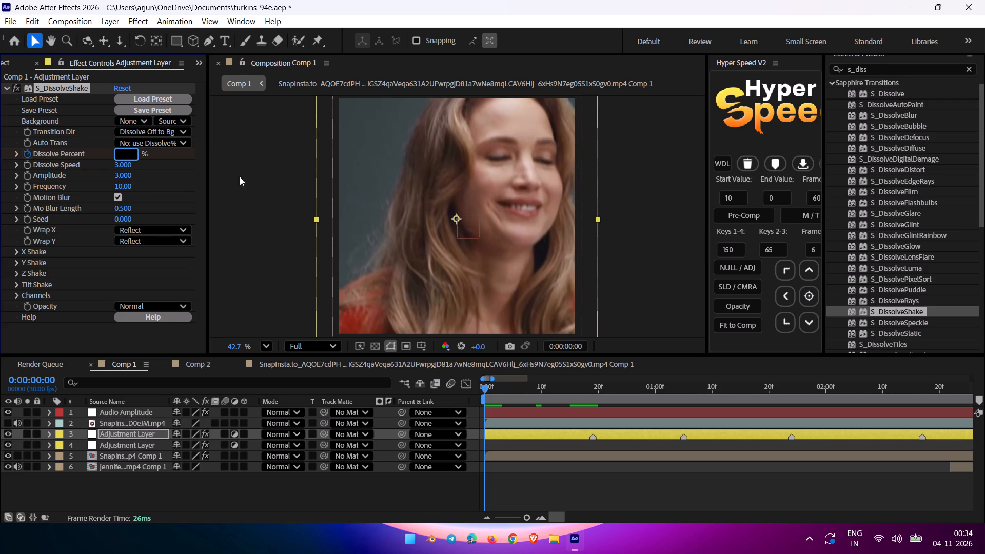
key("Return")
left_click_drag(485, 385, 594, 420)
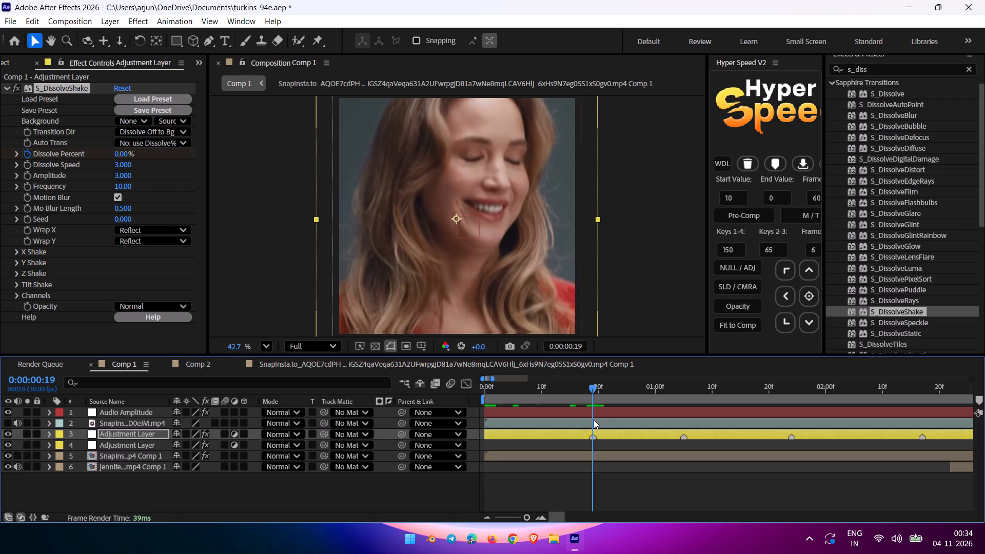
left_click_drag(594, 420, 645, 432)
left_click_drag(128, 155, 1, 182)
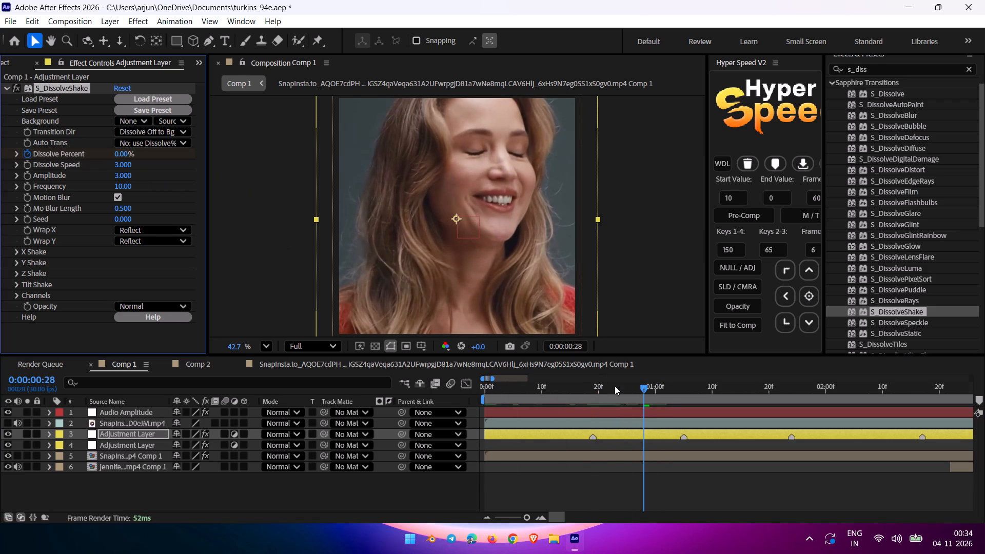
Reveal the Adjustment Layer's keyframes and copy the 10% Dissolve Percent keyframe to the markers at 0:00:01:05, 0:00:01:24 and about 0:00:02:17.
key("u")
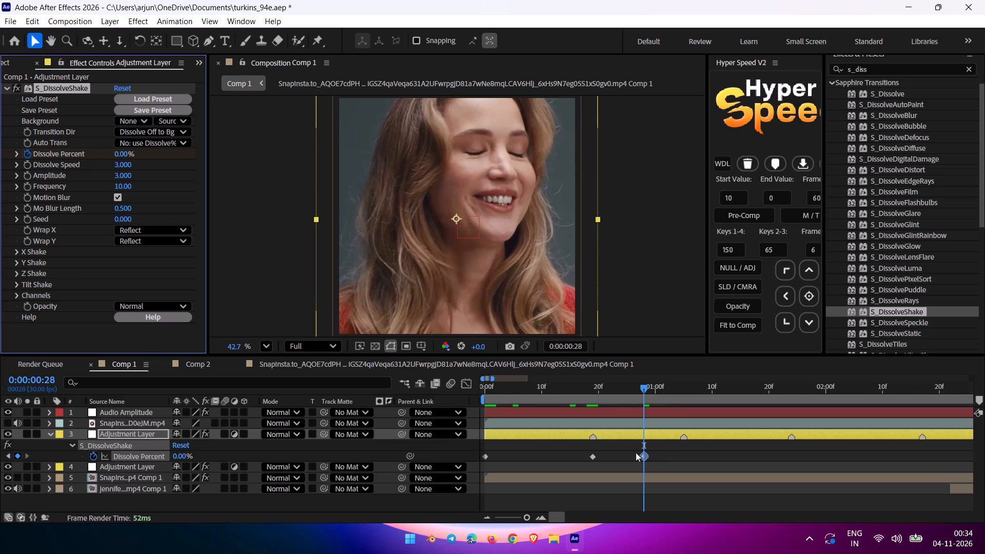
left_click(582, 451)
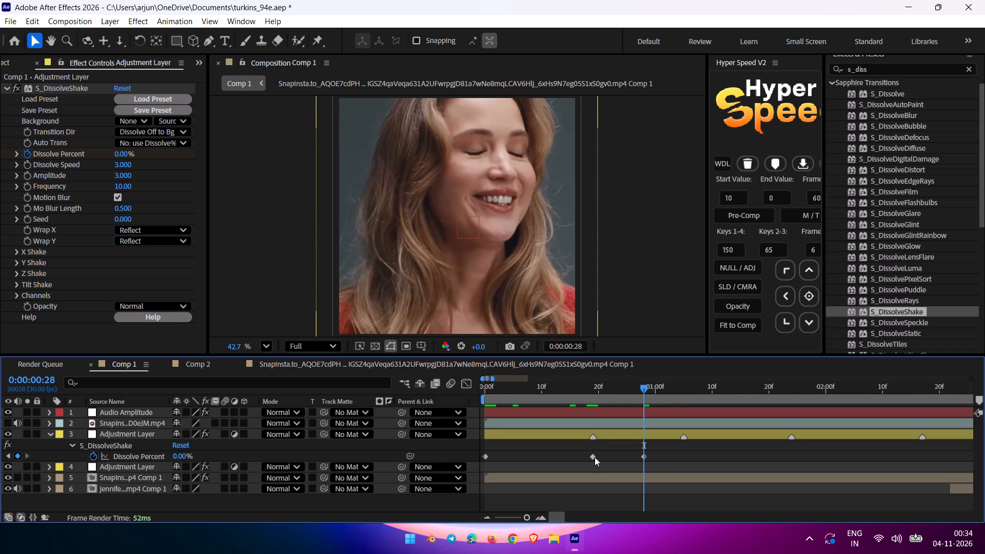
left_click(595, 457)
key("ctrl+c")
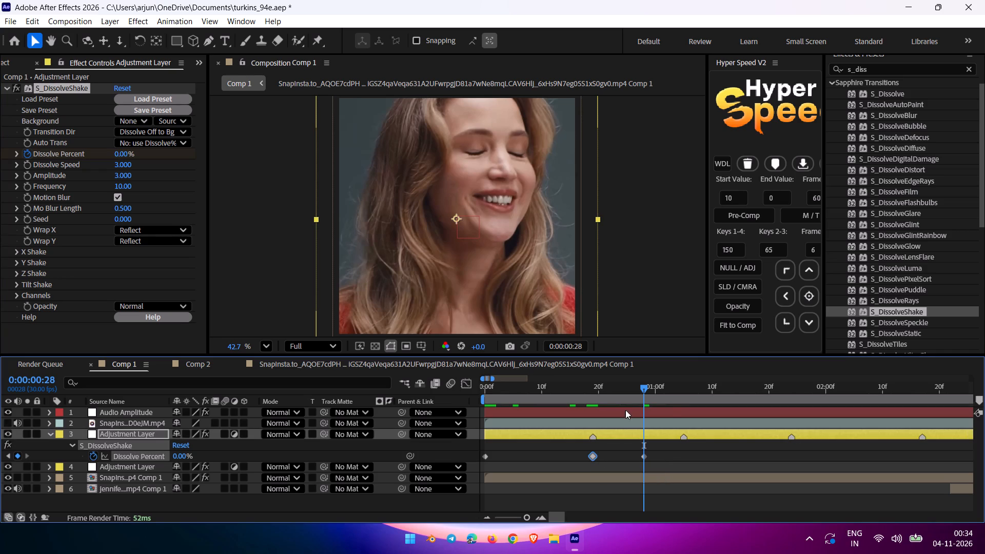
left_click_drag(643, 392, 684, 394)
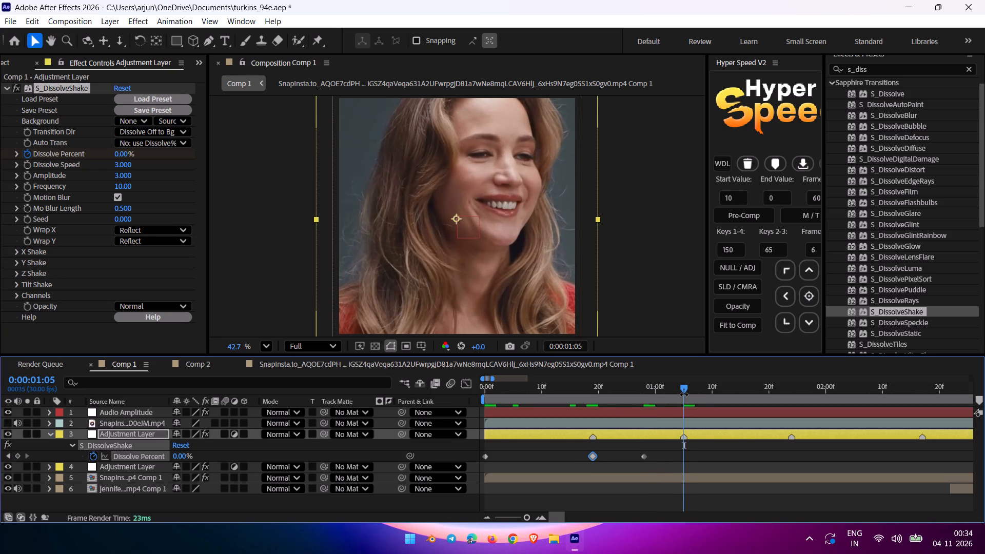
key("ctrl+v")
left_click_drag(682, 384, 788, 422)
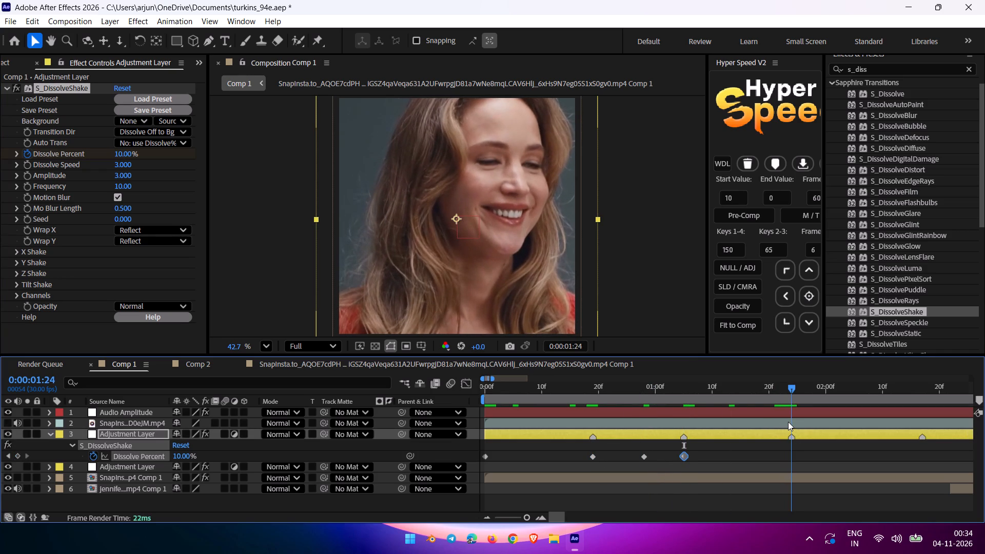
key("ctrl+v")
left_click_drag(794, 387, 925, 419)
key("ctrl+v")
Paste the 10% Dissolve Percent keyframe at the remaining markers: about 0:00:03:10 and 0:00:04:01, plus 0:00:04:23, 0:00:05:16 and 0:00:06:07.
left_click_drag(920, 386, 824, 413)
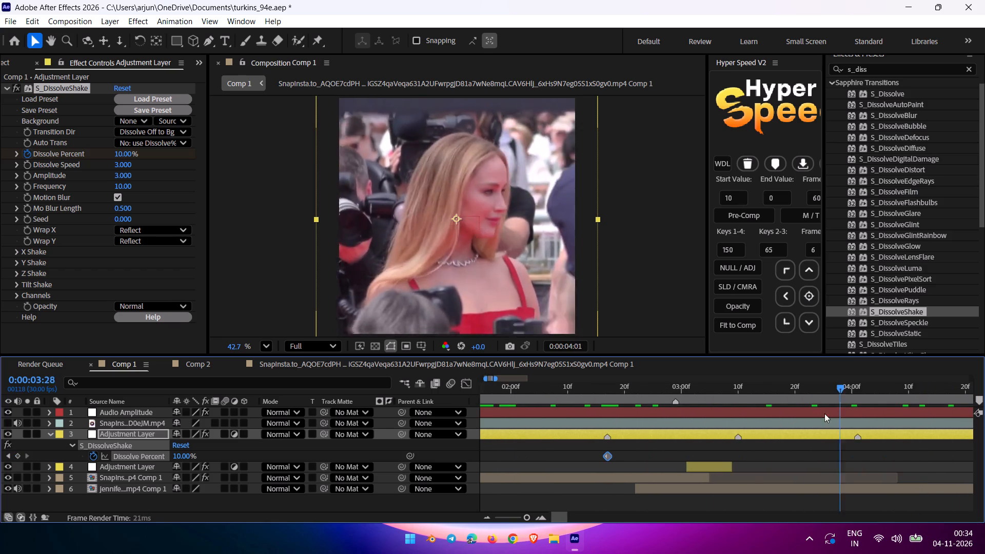
left_click_drag(824, 413, 739, 401)
key("ctrl+v")
left_click_drag(739, 390, 912, 426)
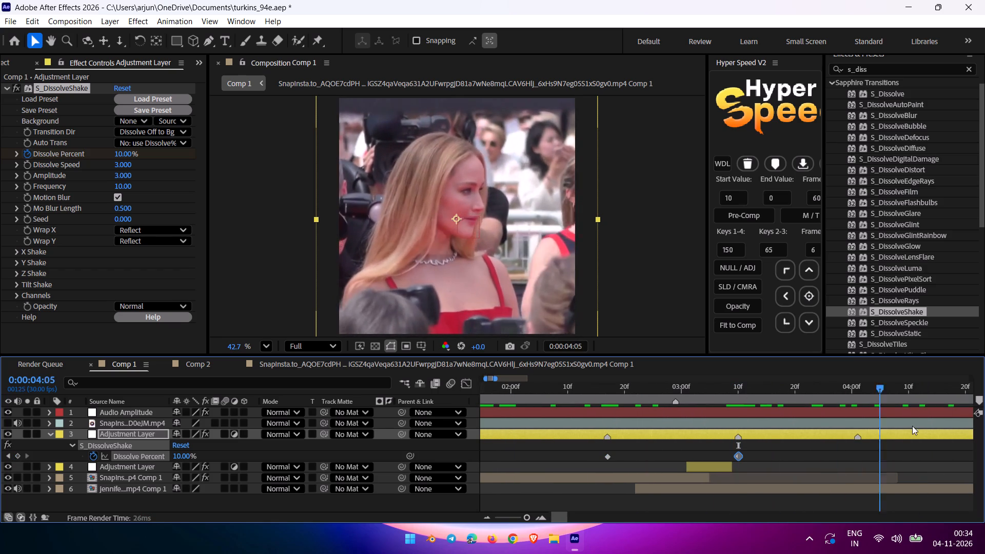
left_click_drag(912, 426, 858, 418)
key("ctrl+v")
left_click_drag(857, 391, 984, 417)
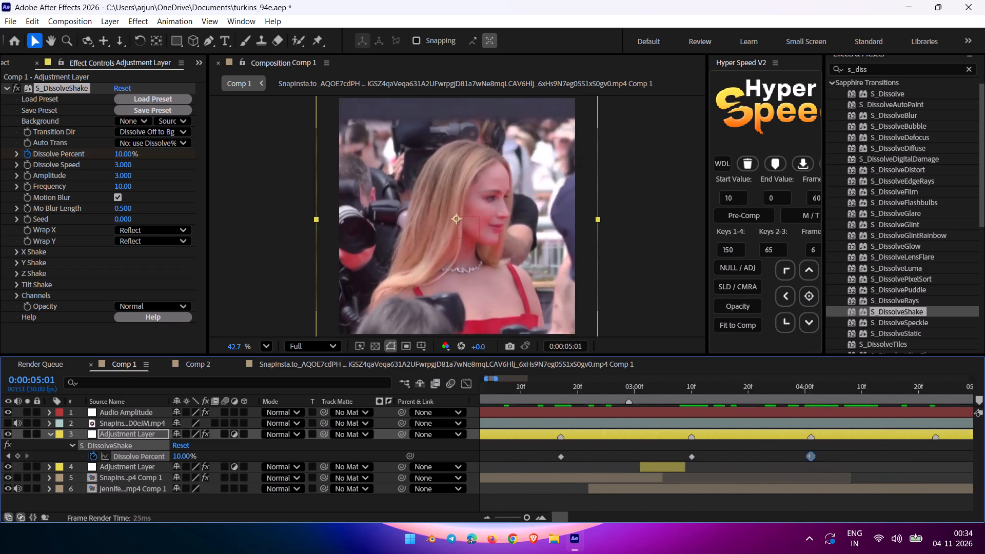
left_click_drag(984, 417, 714, 412)
key("ctrl+v")
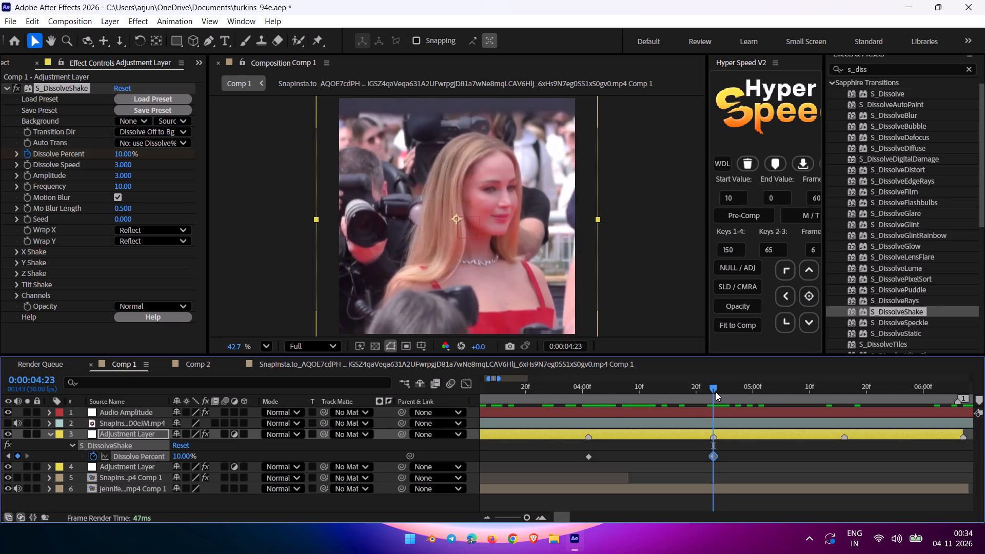
left_click_drag(714, 390, 846, 410)
key("ctrl+v")
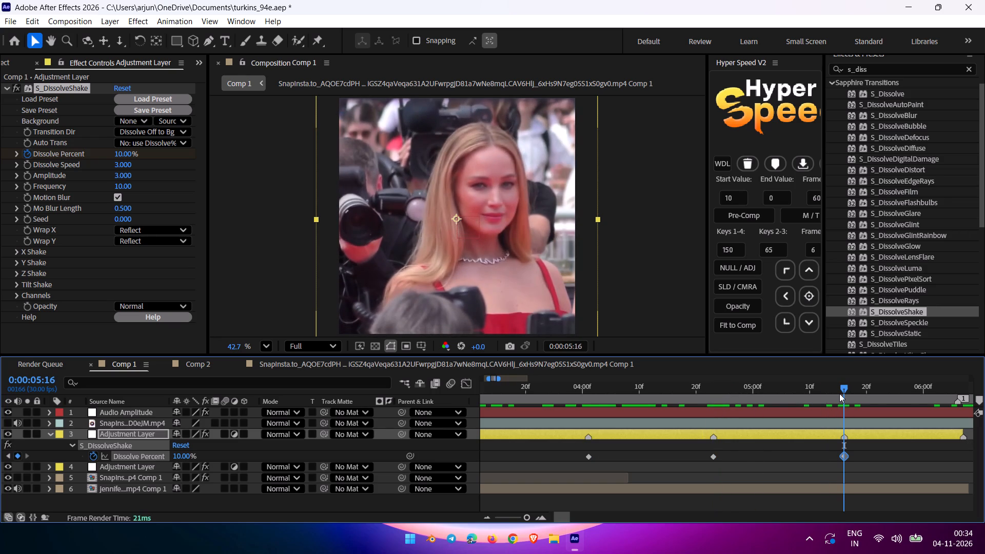
left_click_drag(842, 391, 961, 408)
key("ctrl+v")
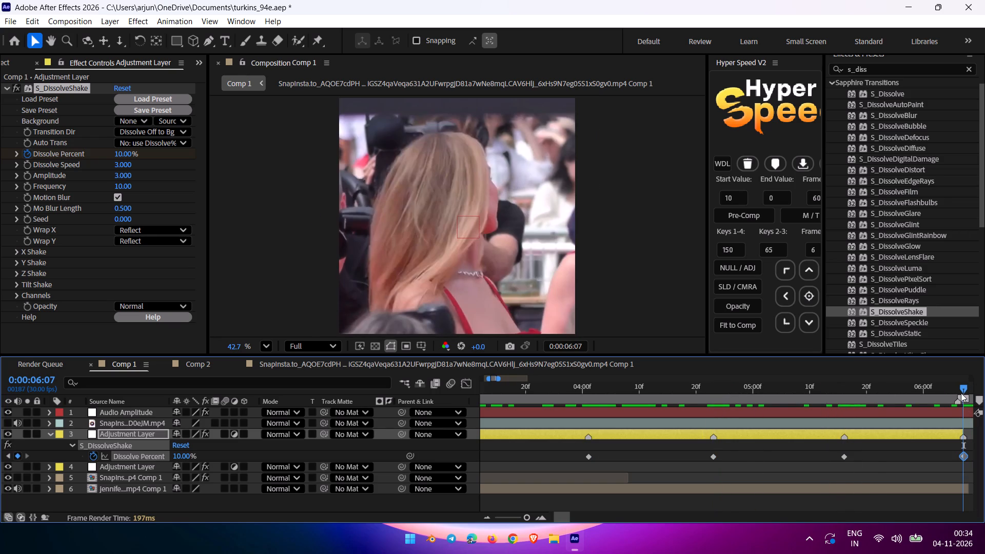
Copy the 0% Dissolve Percent keyframe at 0:00:00:28 and paste it at 0:00:00:10 and 0:00:01:15.
left_click_drag(961, 386, 444, 419)
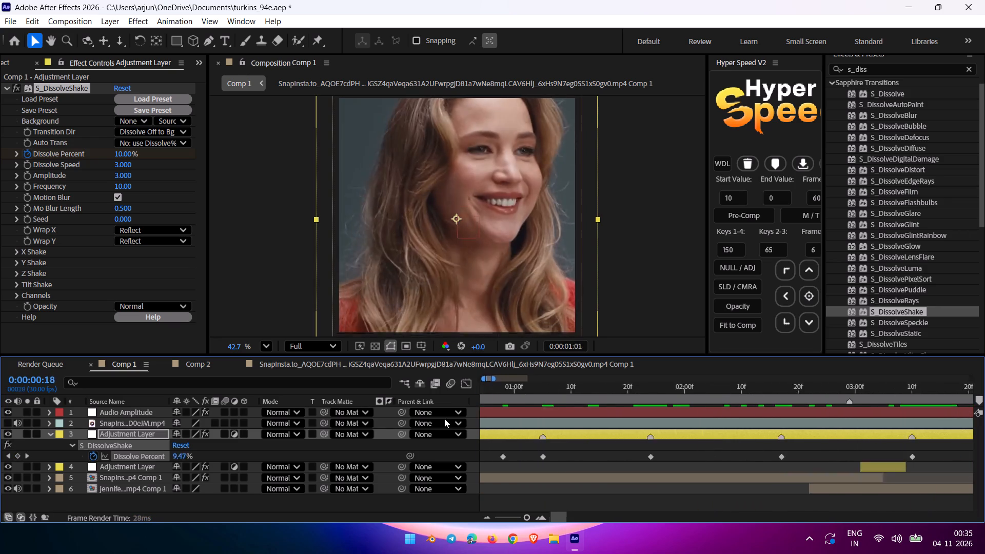
left_click_drag(444, 419, 392, 437)
left_click(645, 457)
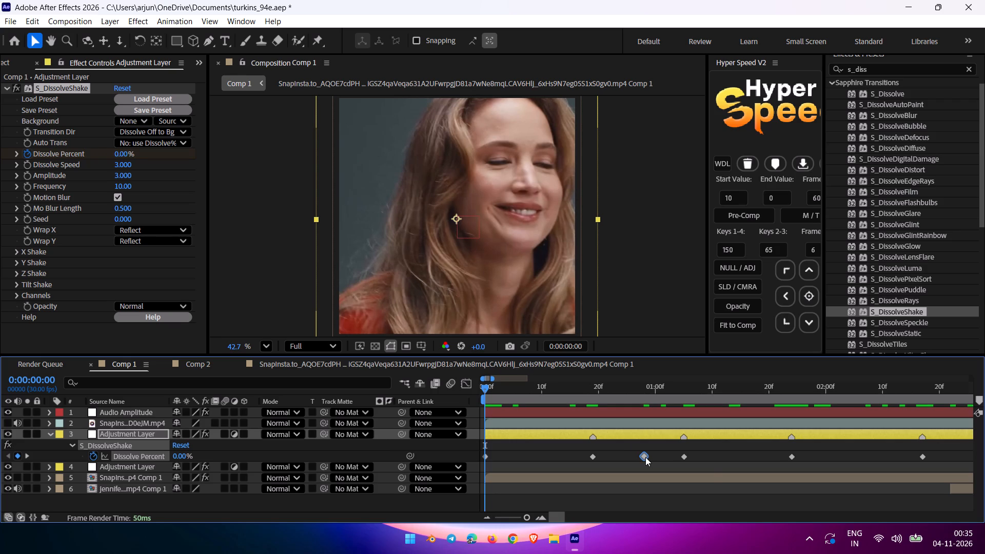
key("ctrl+c")
left_click_drag(483, 386, 529, 395)
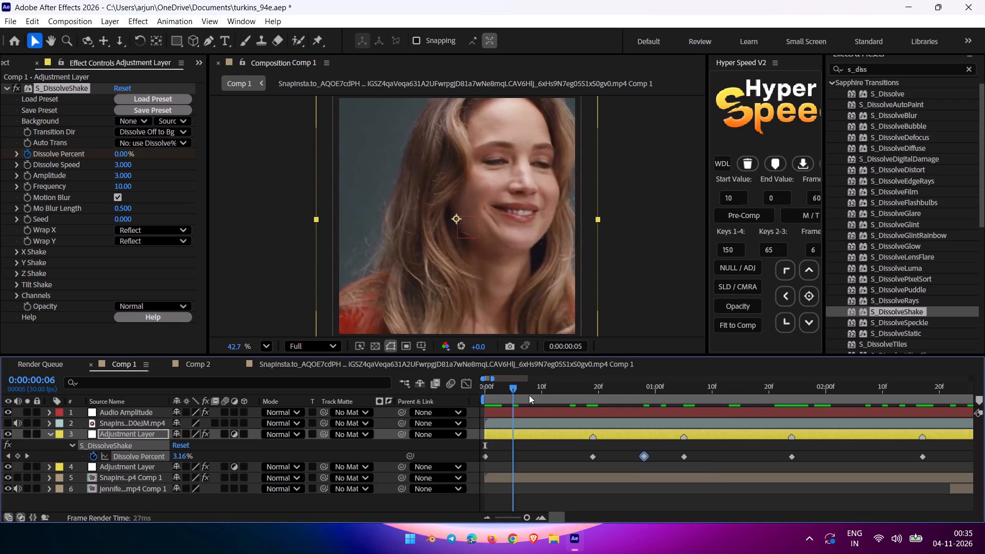
left_click_drag(529, 395, 549, 392)
left_click_drag(549, 391, 541, 391)
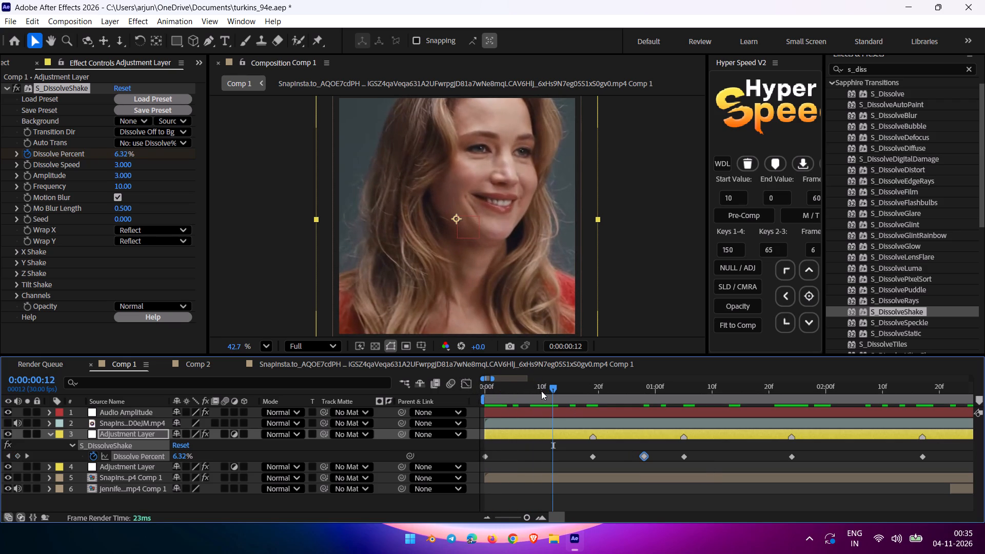
left_click_drag(541, 391, 536, 392)
key("ctrl+v")
left_click_drag(542, 387, 718, 433)
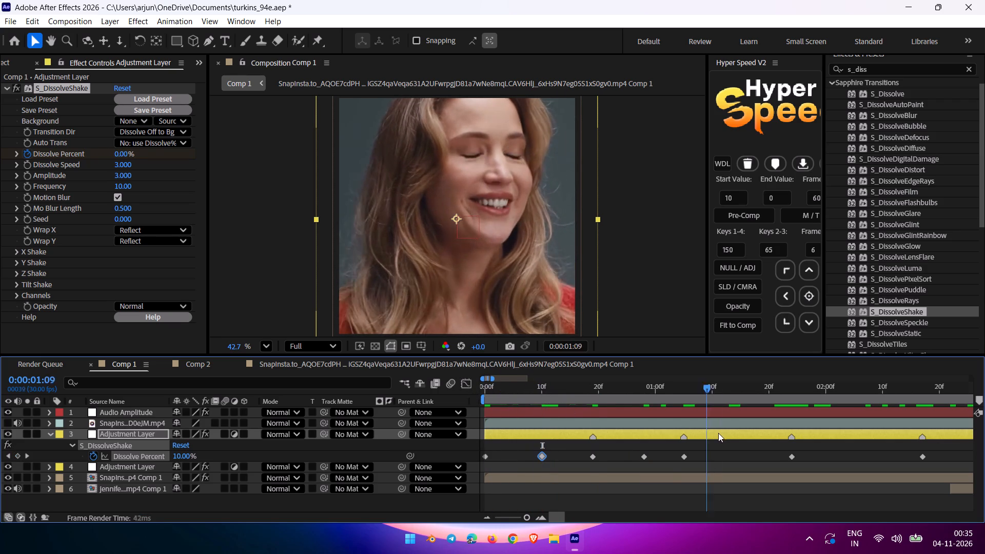
left_click_drag(718, 433, 738, 430)
key("ctrl+v")
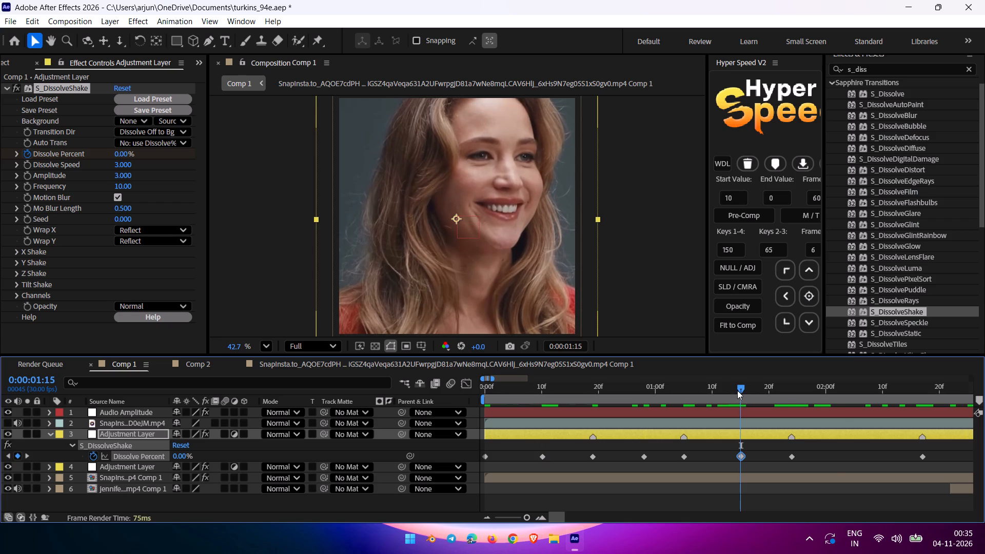
Paste the 0% keyframe at 0:00:02:04 and shift it slightly later, to about 0:00:02:06.
left_click_drag(737, 390, 847, 420)
key("ctrl+v")
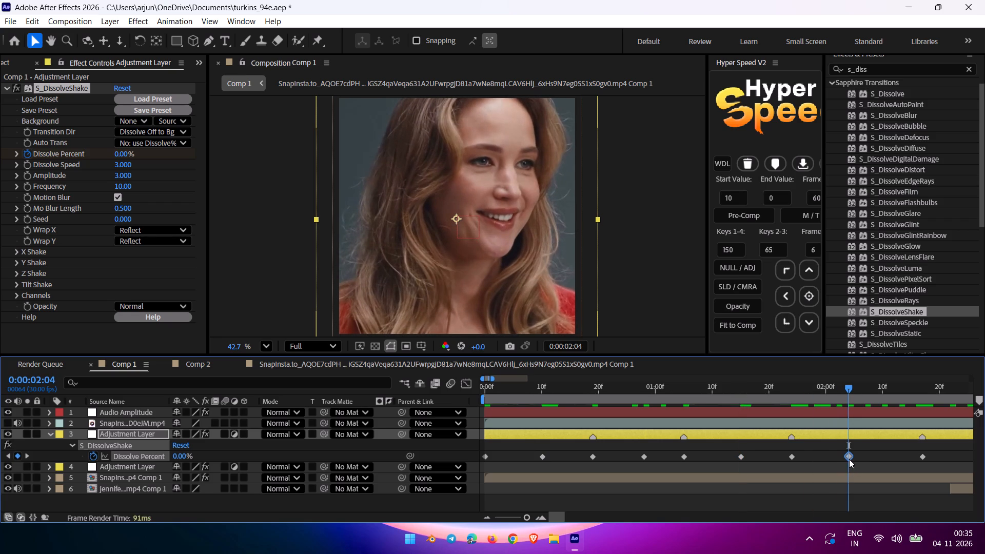
left_click_drag(849, 459, 864, 460)
left_click_drag(863, 451, 860, 453)
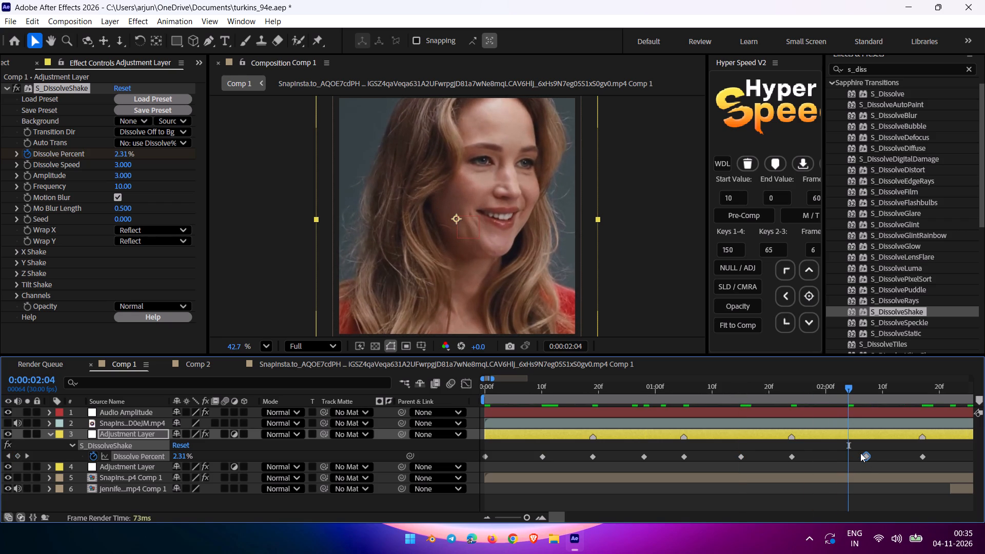
left_click_drag(860, 453, 858, 454)
Paste the 0% Dissolve Percent keyframe between the following markers, at 0:00:02:29, 0:00:03:20 and 0:00:04:13.
left_click_drag(848, 392, 984, 409)
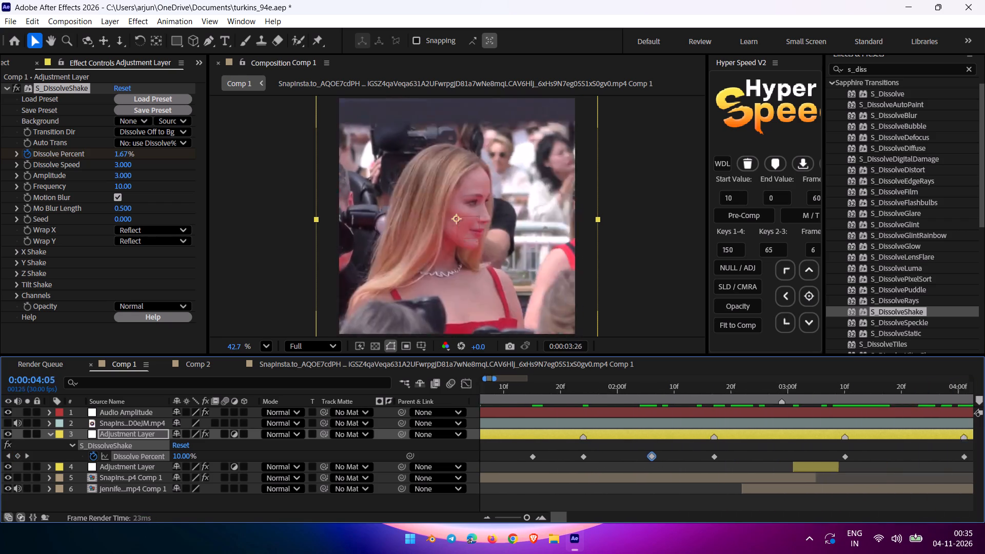
left_click_drag(984, 409, 688, 425)
key("ctrl+v")
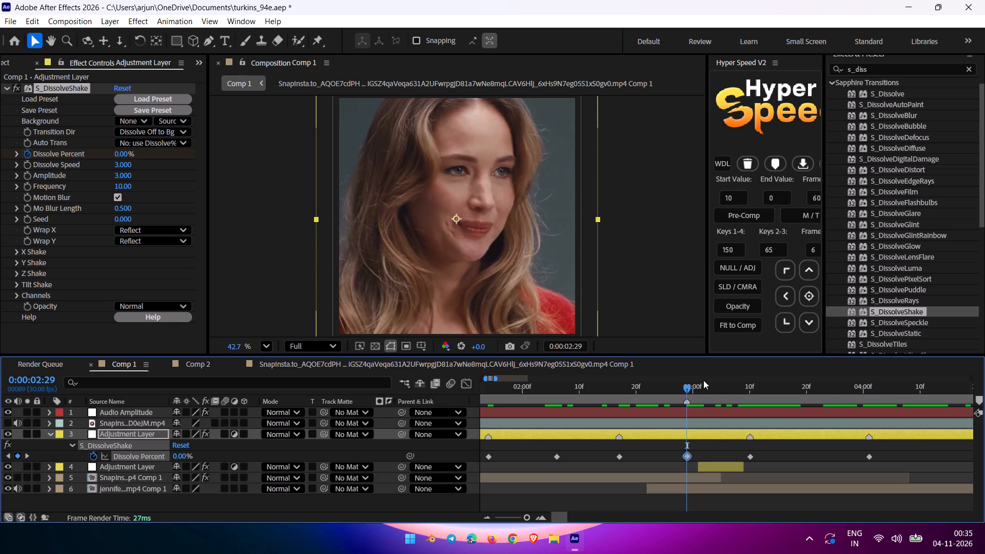
left_click_drag(682, 387, 809, 404)
key("ctrl+v")
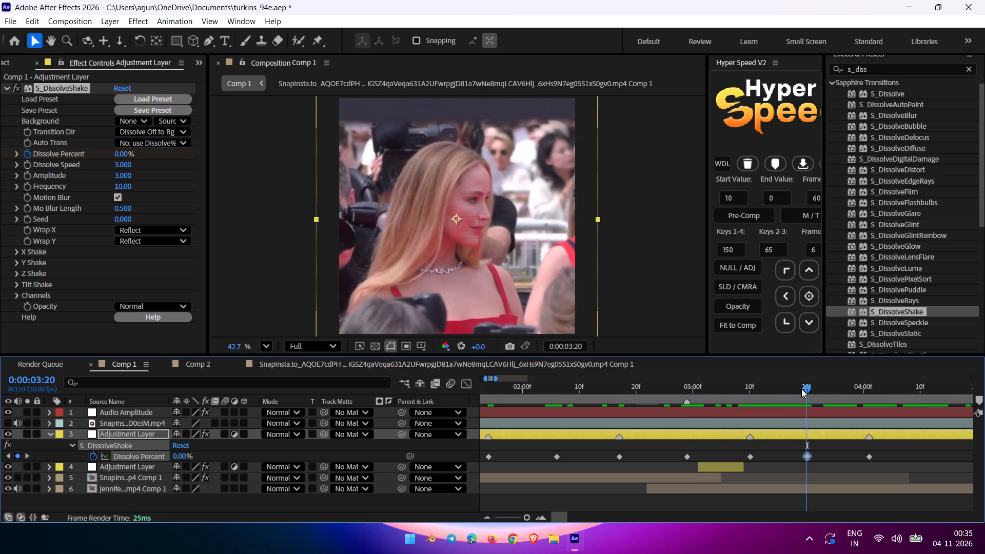
left_click_drag(809, 385, 671, 430)
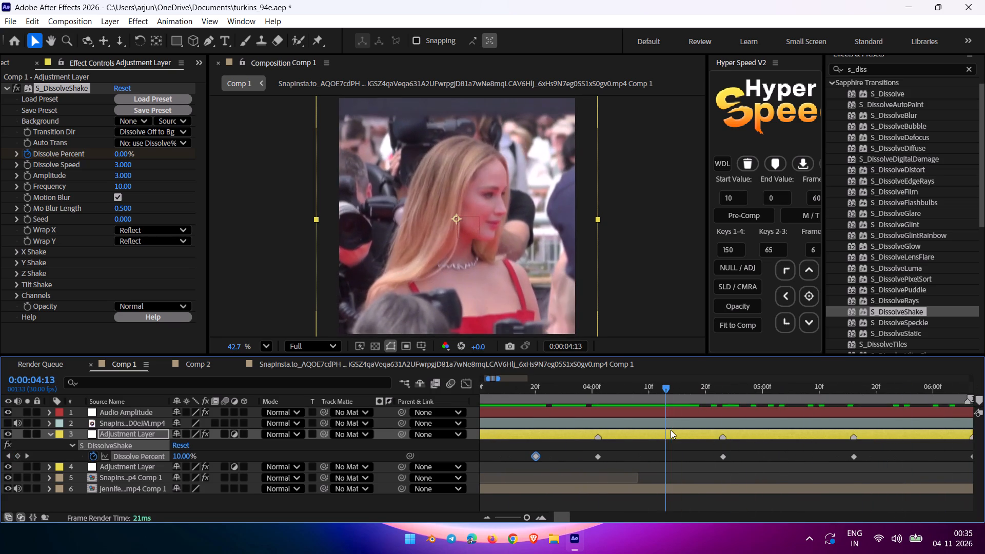
left_click_drag(671, 430, 667, 426)
key("ctrl+v")
Paste the 0% Dissolve Percent keyframe between the last markers, at about 0:00:05:05 and at 0:00:05:28.
left_click_drag(667, 390, 793, 426)
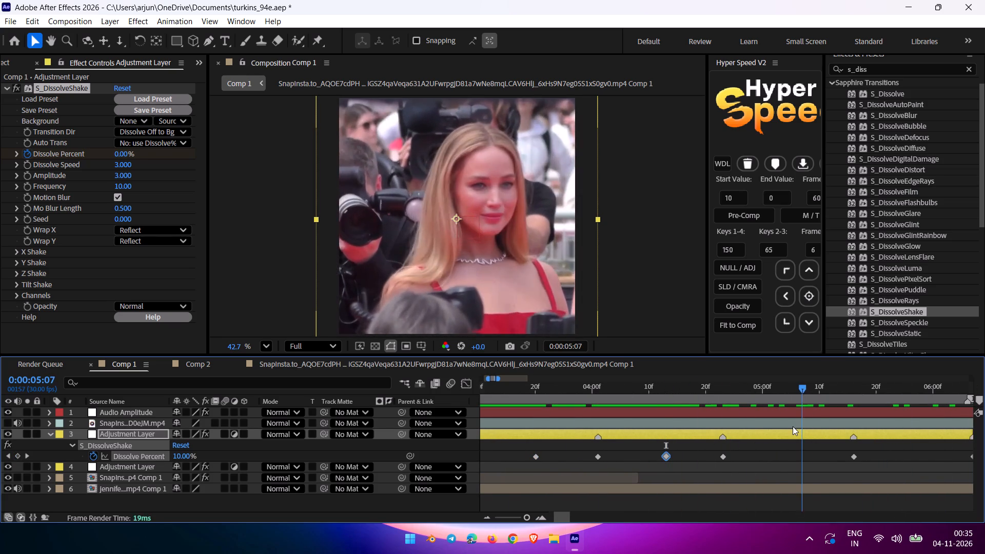
left_click_drag(793, 426, 791, 426)
key("ctrl+v")
left_click_drag(788, 386, 984, 405)
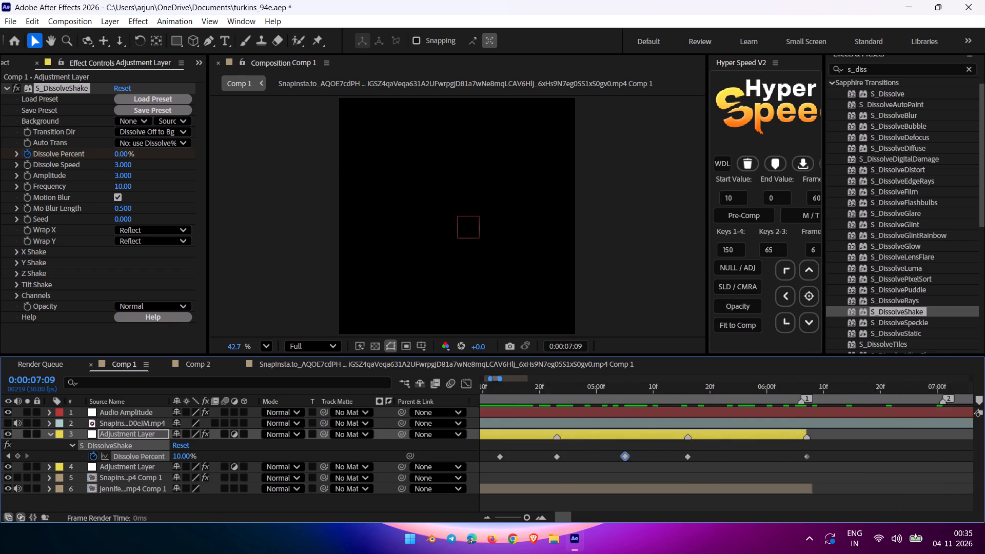
left_click_drag(984, 405, 657, 427)
key("ctrl+v")
Apply Easy Ease to all Dissolve Percent keyframes and display their curve in the graph editor.
left_click_drag(747, 457, 698, 458)
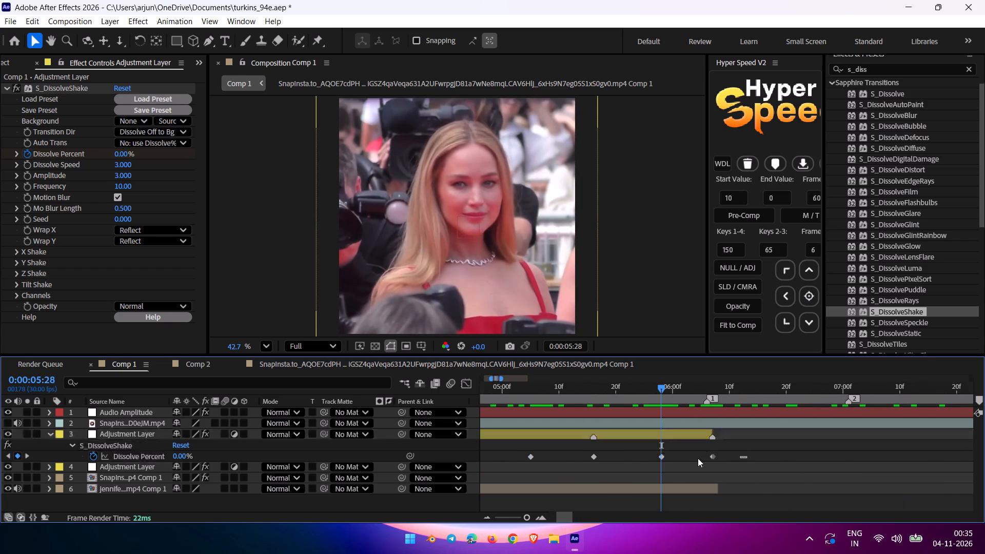
left_click_drag(698, 458, 395, 473)
key("F9")
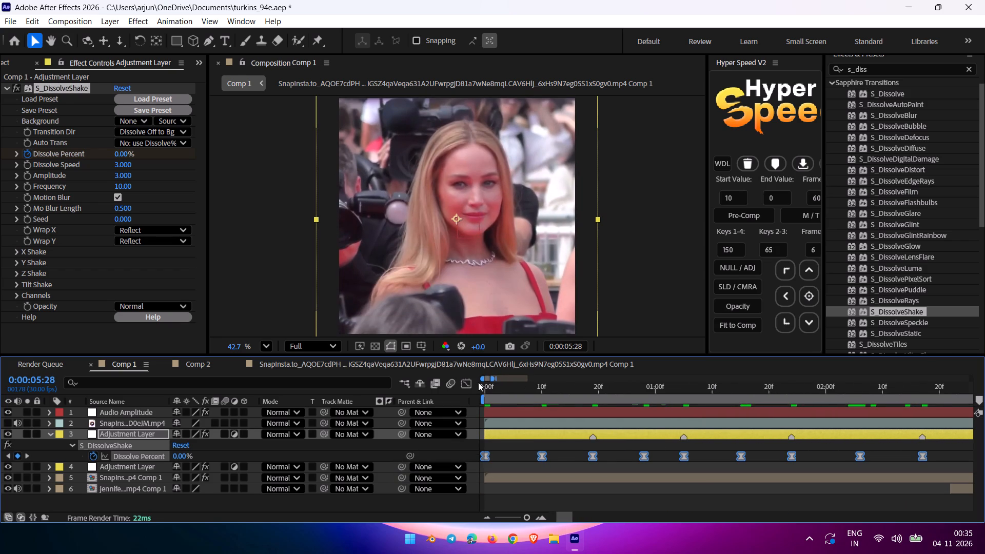
left_click(471, 383)
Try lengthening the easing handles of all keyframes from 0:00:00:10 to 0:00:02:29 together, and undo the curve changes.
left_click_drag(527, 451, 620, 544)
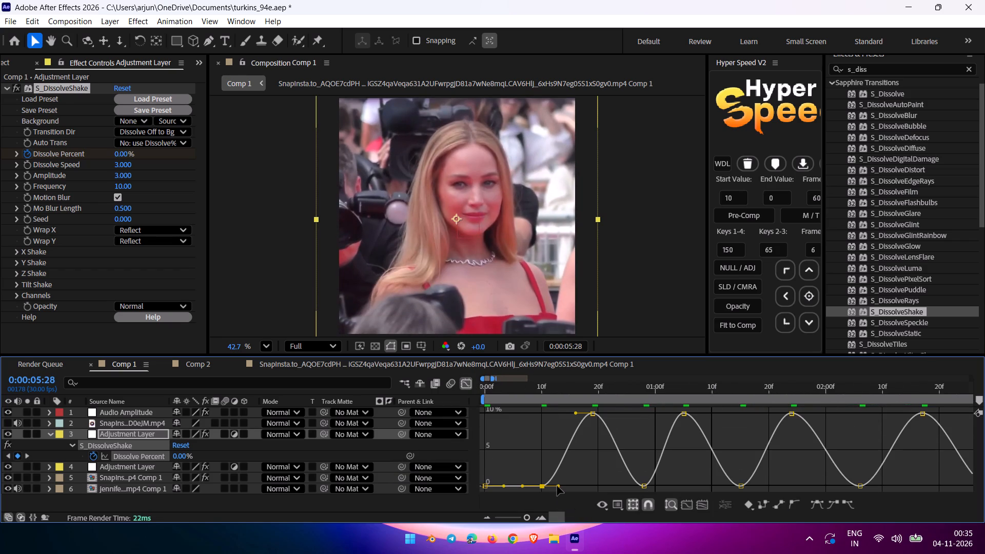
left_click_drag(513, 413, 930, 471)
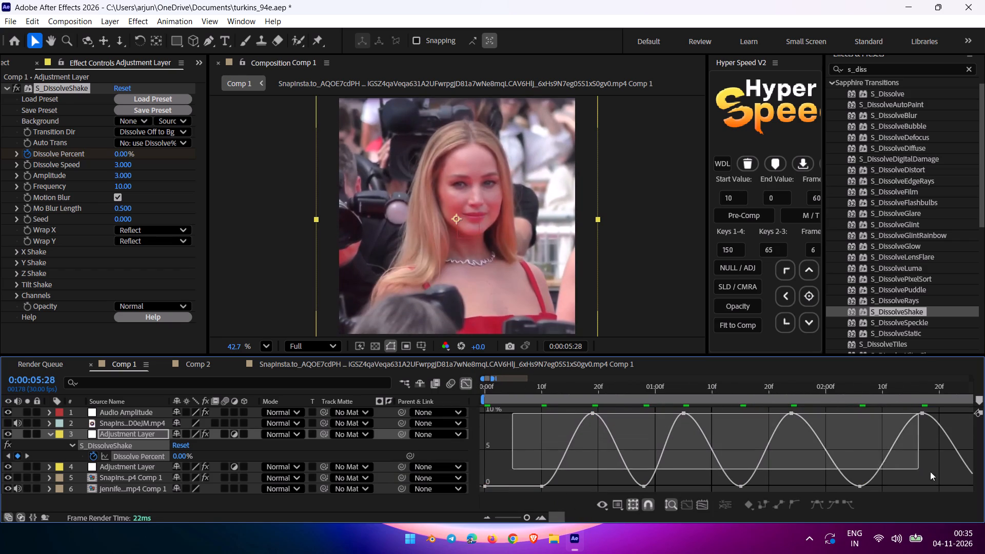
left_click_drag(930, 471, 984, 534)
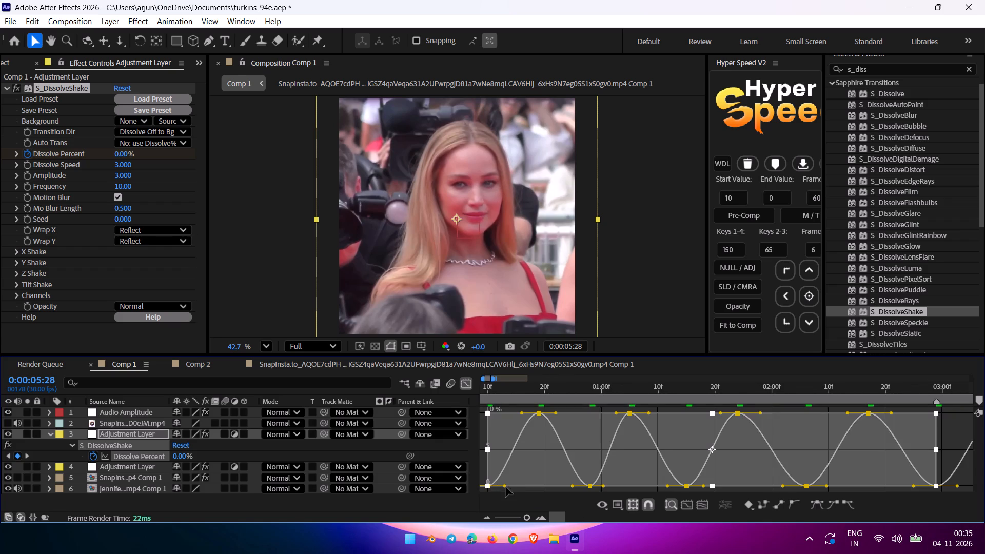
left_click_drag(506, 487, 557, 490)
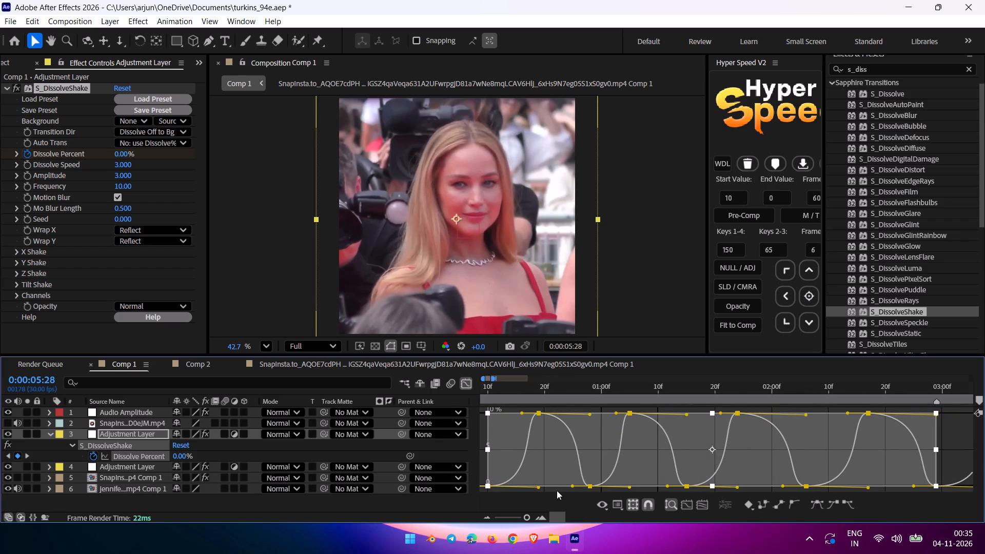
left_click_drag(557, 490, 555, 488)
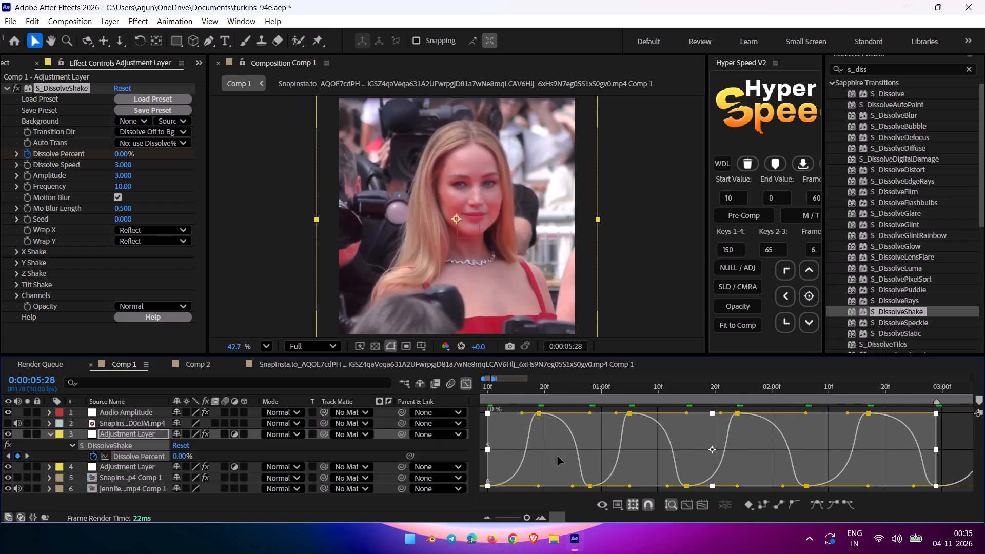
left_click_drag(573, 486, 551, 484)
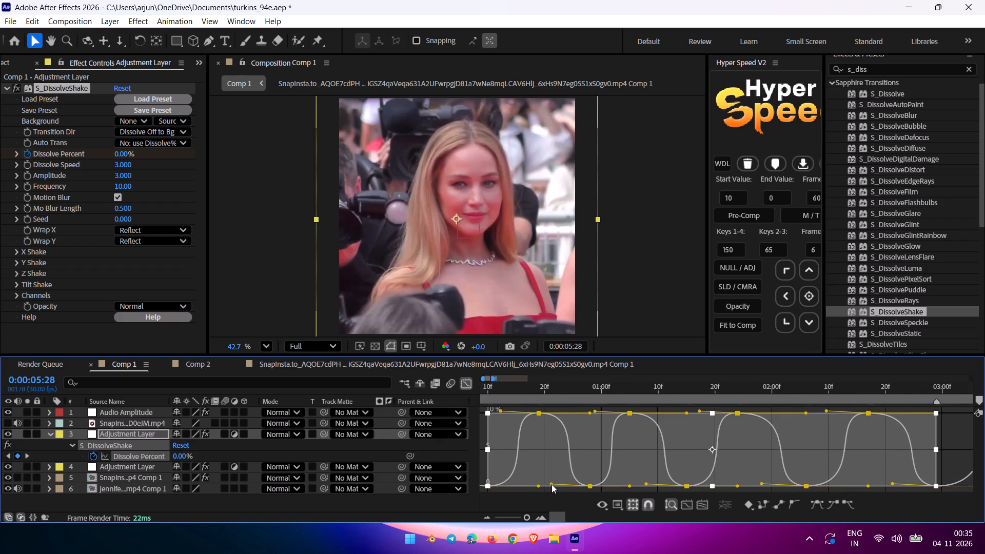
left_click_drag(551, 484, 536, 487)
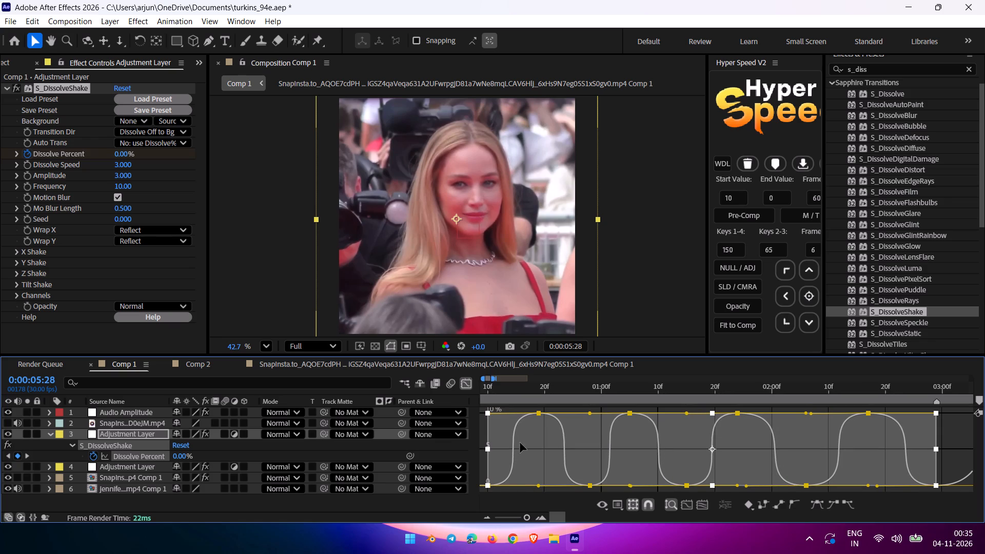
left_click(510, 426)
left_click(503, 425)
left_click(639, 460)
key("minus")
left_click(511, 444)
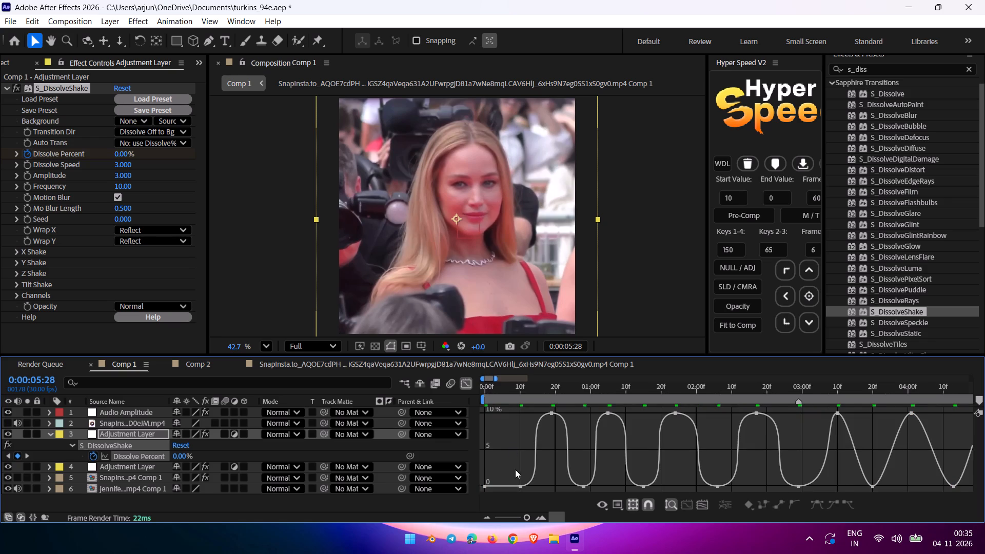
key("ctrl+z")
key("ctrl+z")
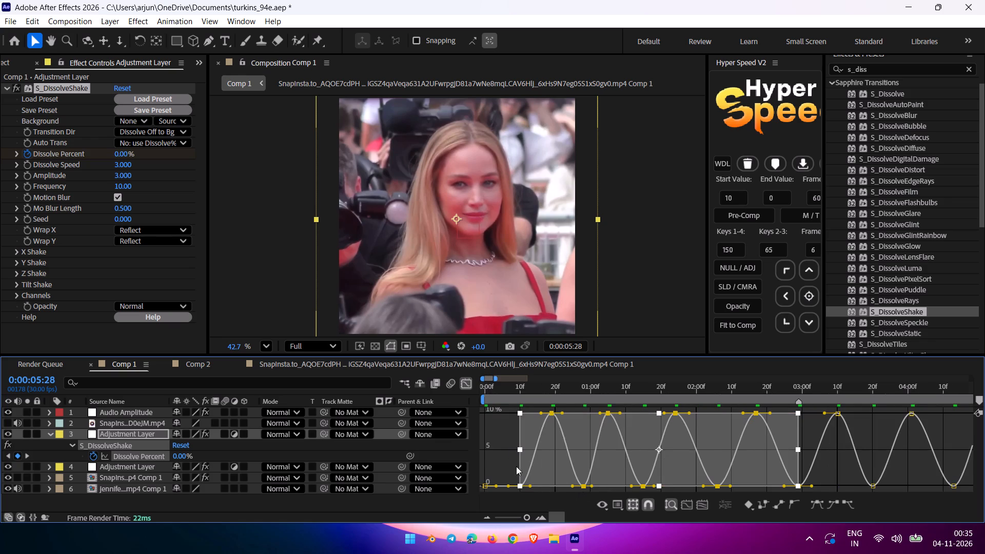
Play Comp 1 from 0:00:00:00 to preview the eased shake pulses.
left_click(512, 460)
left_click_drag(496, 389, 430, 398)
key("space")
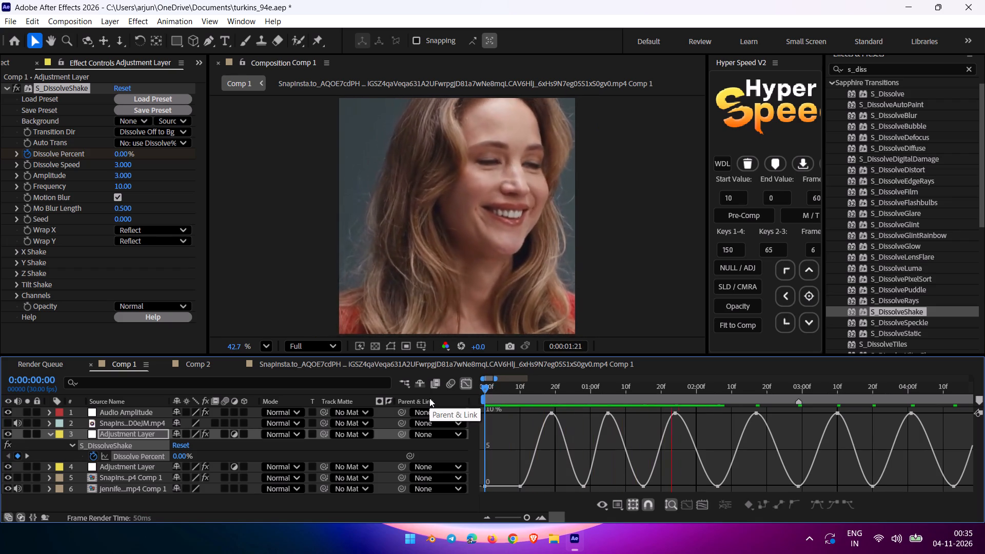
key("space")
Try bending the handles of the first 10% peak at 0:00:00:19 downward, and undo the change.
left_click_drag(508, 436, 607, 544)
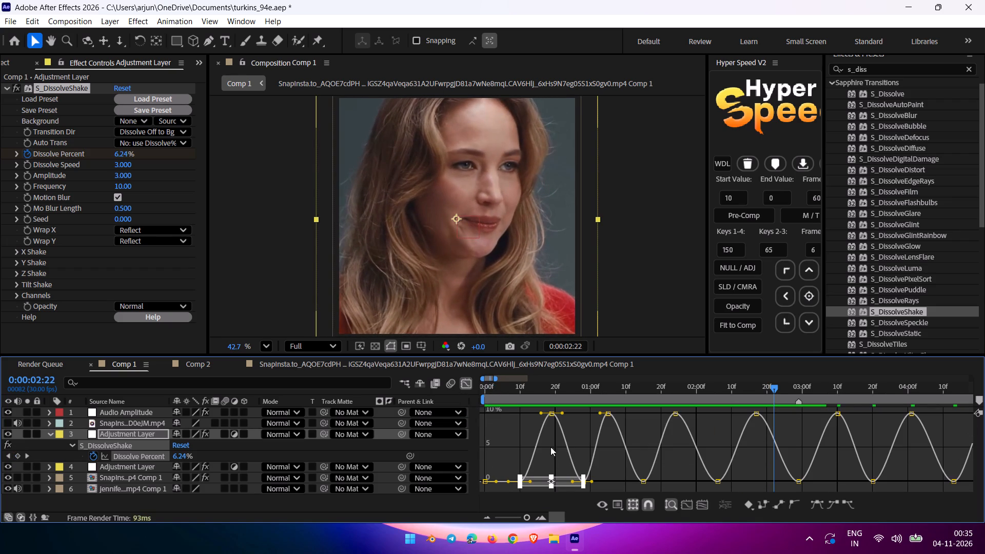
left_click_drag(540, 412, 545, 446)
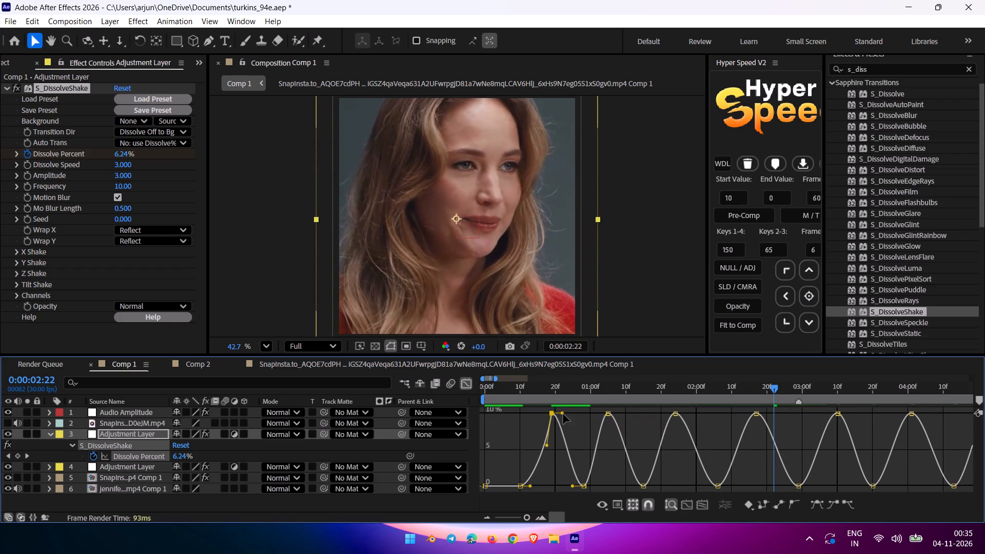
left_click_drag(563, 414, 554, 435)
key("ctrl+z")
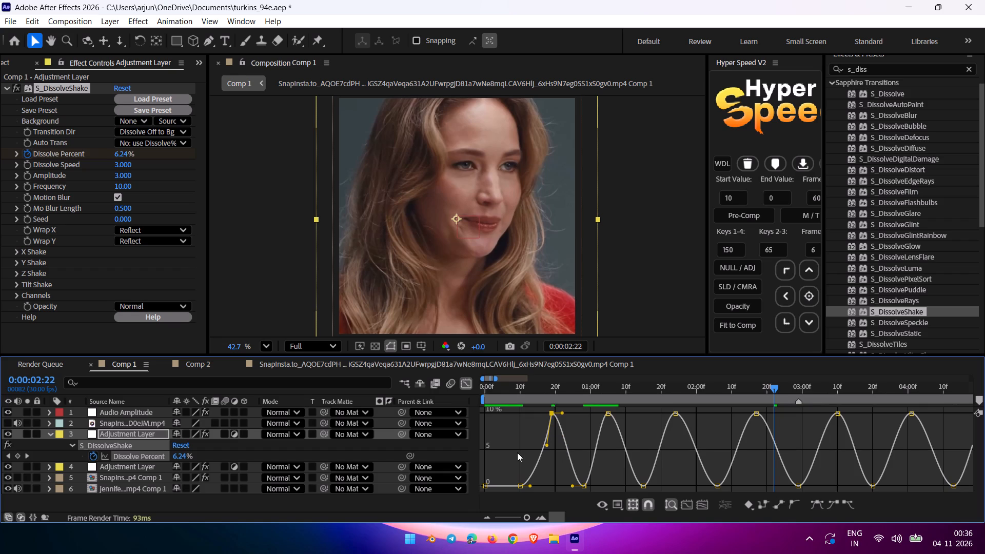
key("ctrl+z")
Sharpen the pulse curves by lengthening the outgoing handle at 0:00:00:10 and the incoming handles of the 0% keyframes at 0:00:00:28 and 0:00:01:15.
left_click_drag(499, 448, 569, 526)
left_click_drag(529, 485, 530, 485)
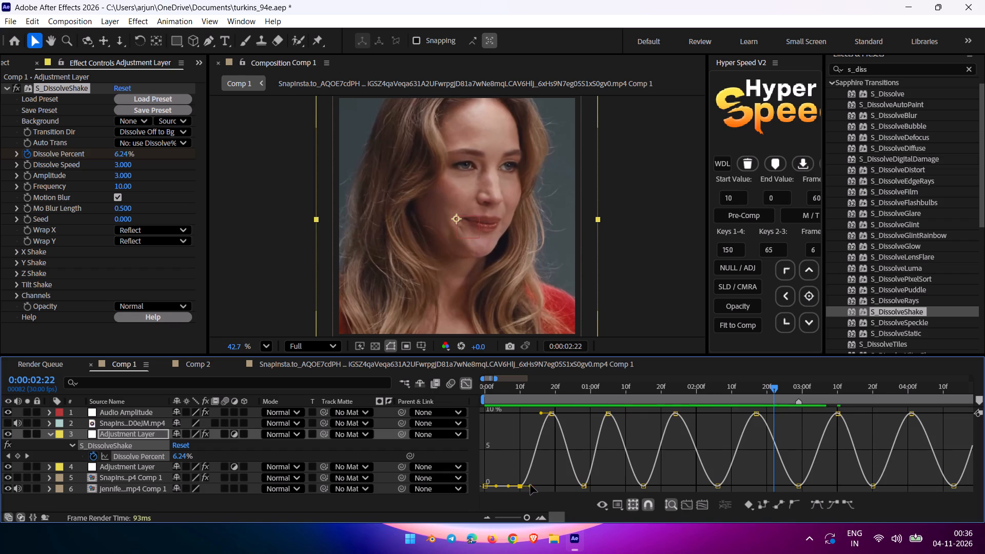
left_click_drag(530, 485, 586, 477)
left_click_drag(553, 477, 602, 503)
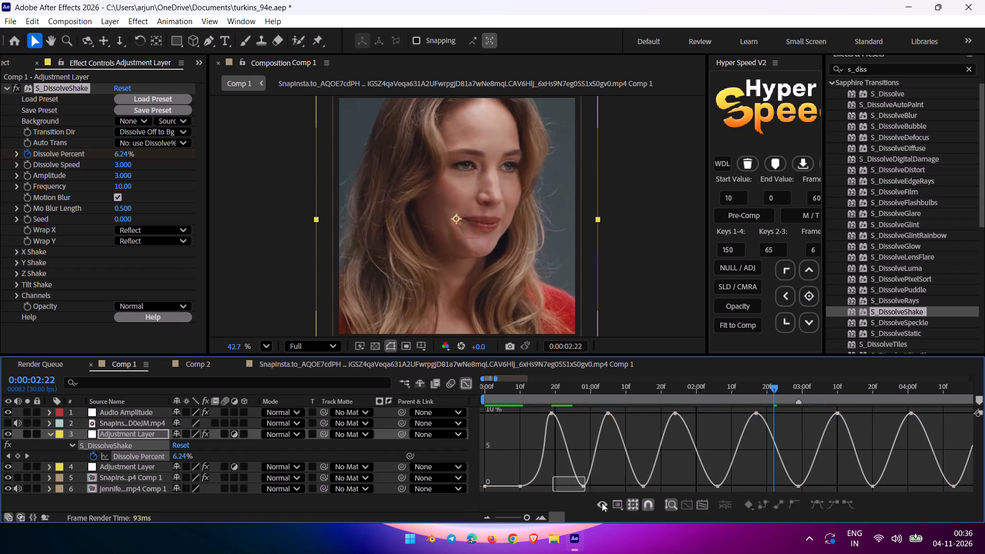
left_click_drag(602, 503, 649, 531)
left_click_drag(572, 481, 540, 481)
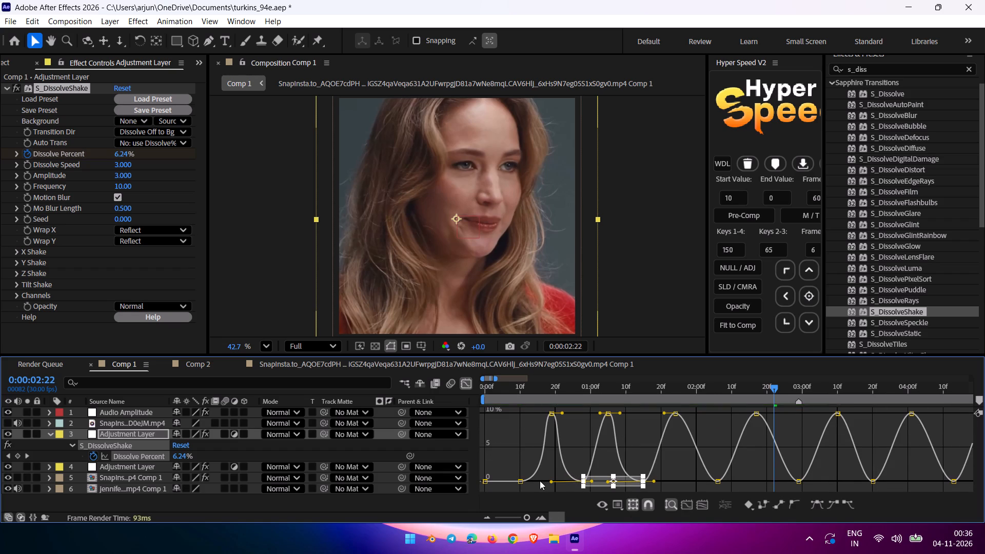
left_click_drag(540, 481, 538, 480)
Lengthen the outgoing handles of the 0% Dissolve Percent keyframes at 0:00:00:28 and 0:00:01:15 toward their next 10% peaks.
left_click(586, 463)
left_click_drag(576, 466, 632, 520)
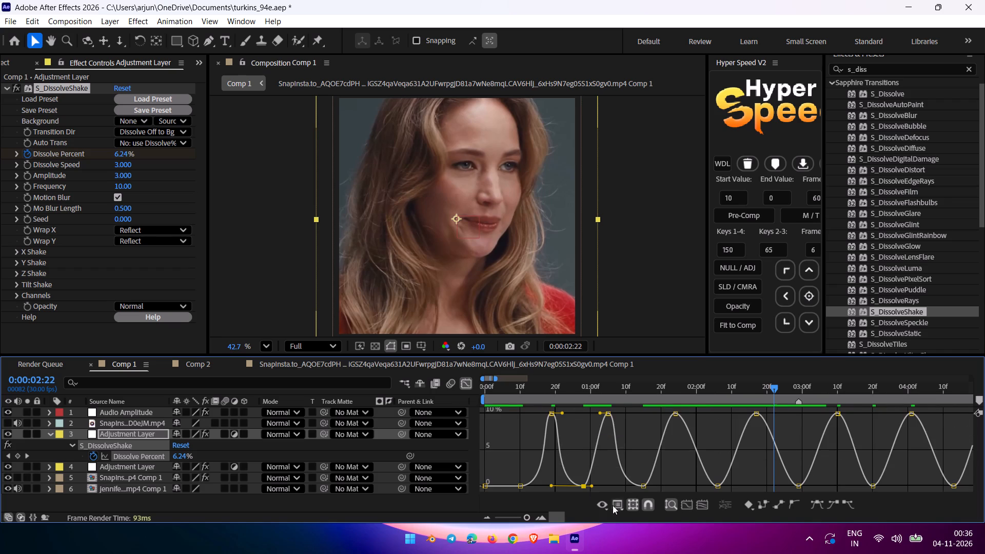
left_click_drag(592, 488, 625, 491)
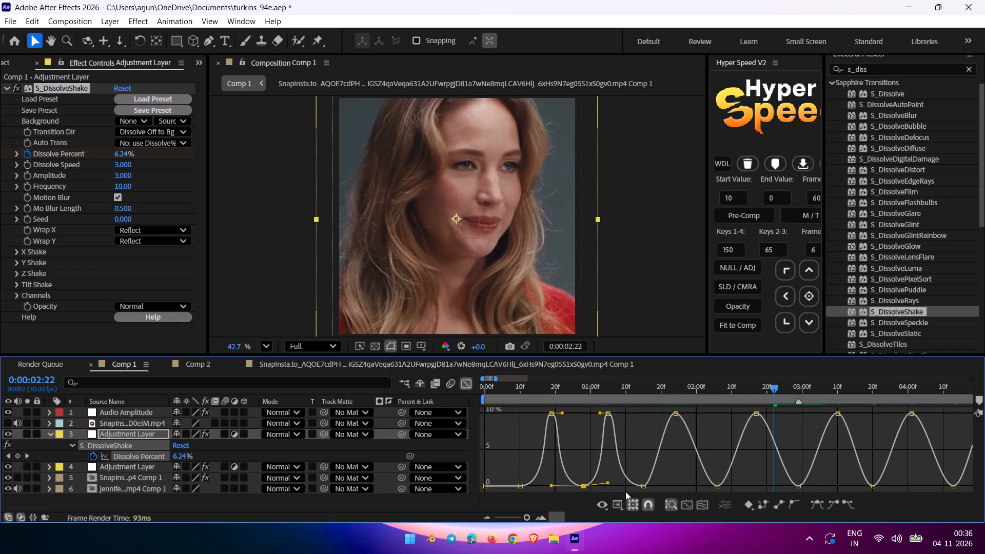
left_click_drag(625, 491, 629, 496)
left_click(641, 488)
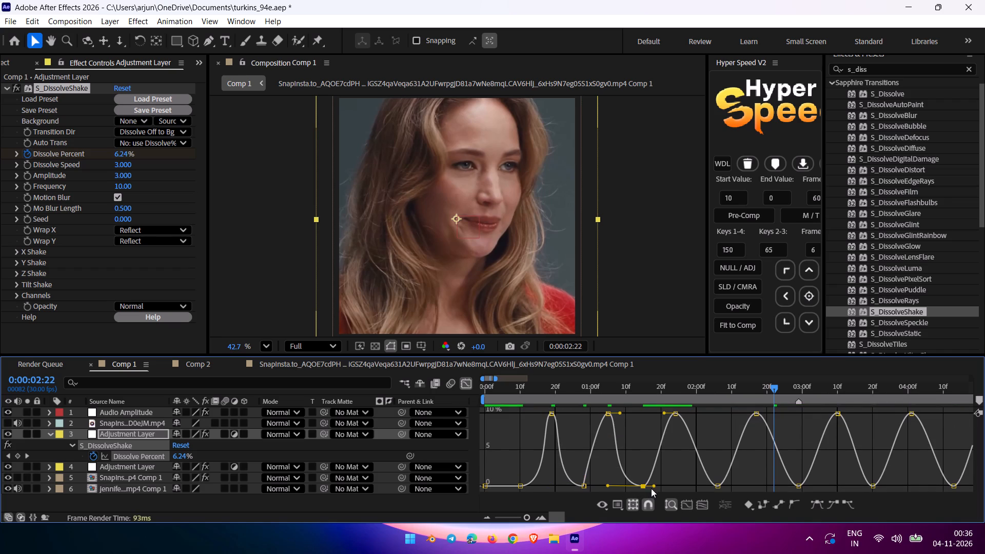
left_click_drag(653, 487, 692, 488)
Lengthen the incoming handle of the 0% keyframe at 0:00:02:06 back to the preceding peak, keeping it flat.
left_click(707, 485)
left_click(715, 485)
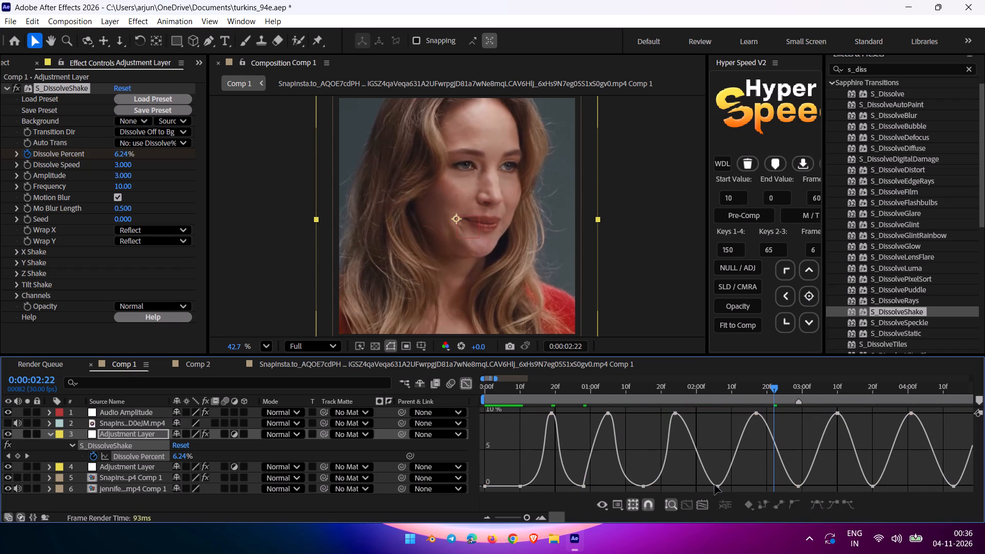
left_click(720, 490)
left_click(717, 487)
left_click_drag(704, 486, 694, 488)
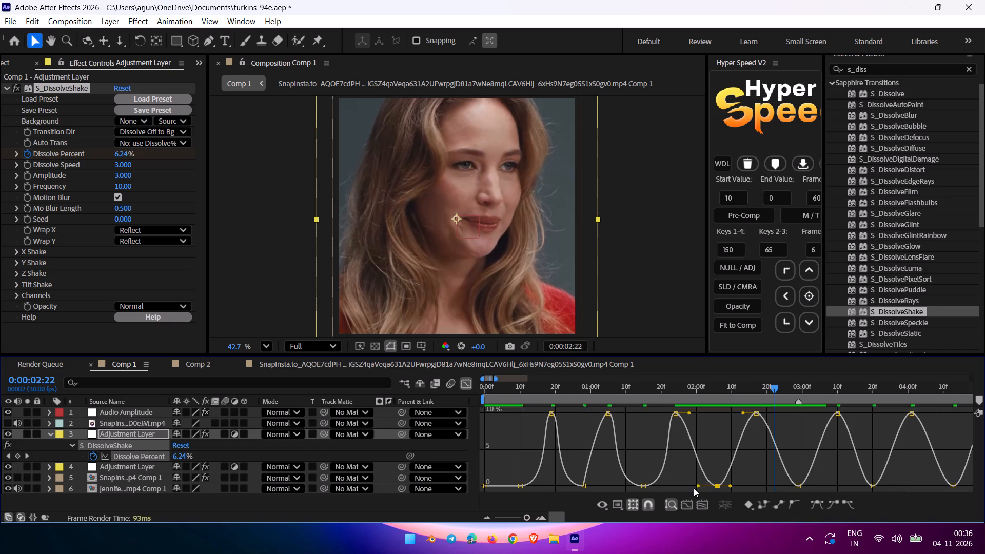
left_click_drag(694, 488, 673, 486)
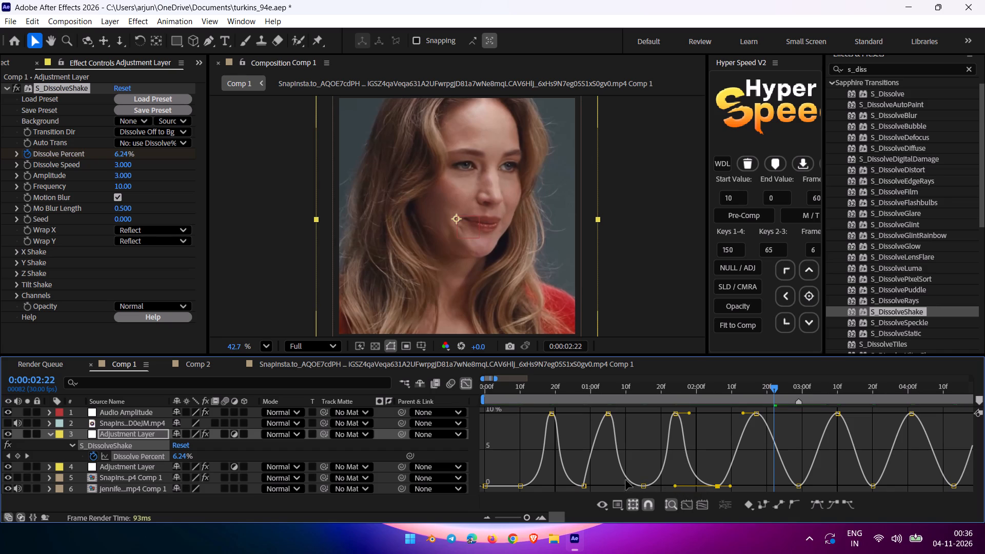
Flatten and extend the outgoing handle of the 0% keyframe at 0:00:00:28 so the second pulse rises smoothly.
left_click(583, 488)
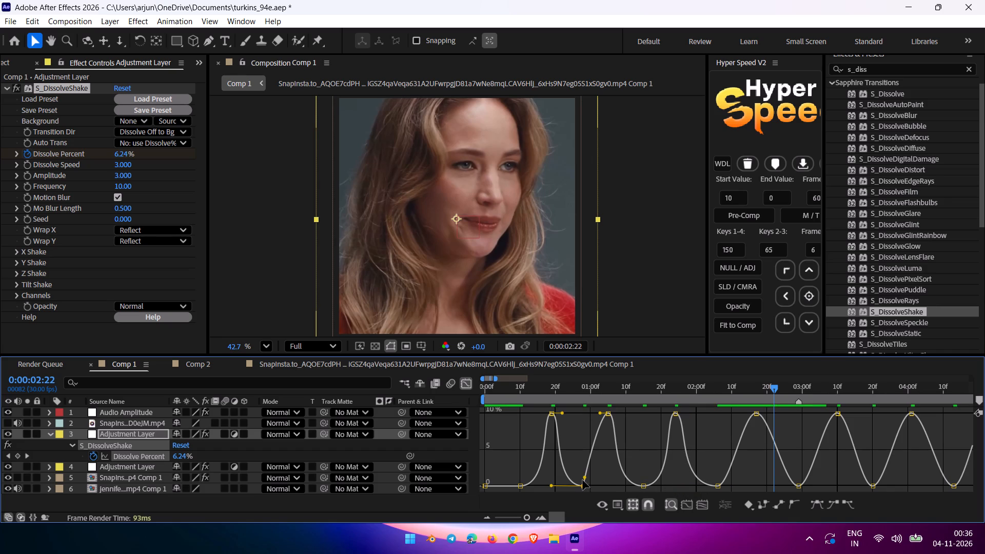
left_click_drag(584, 480, 612, 483)
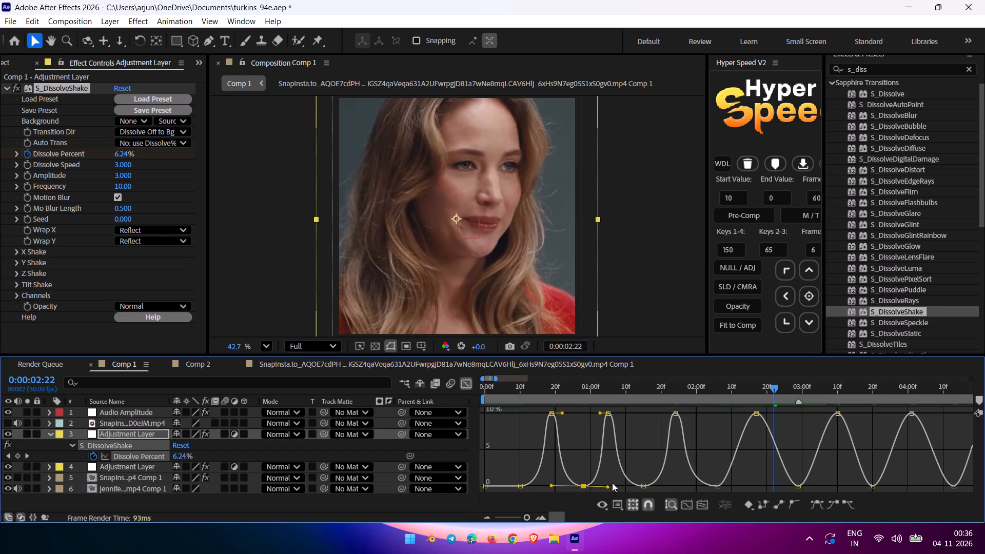
left_click_drag(612, 483, 613, 482)
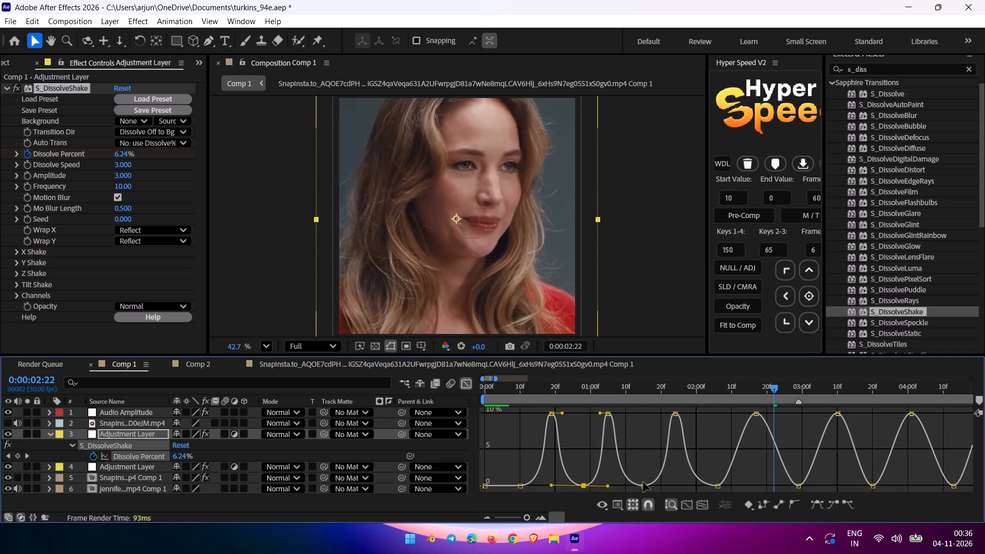
left_click(643, 484)
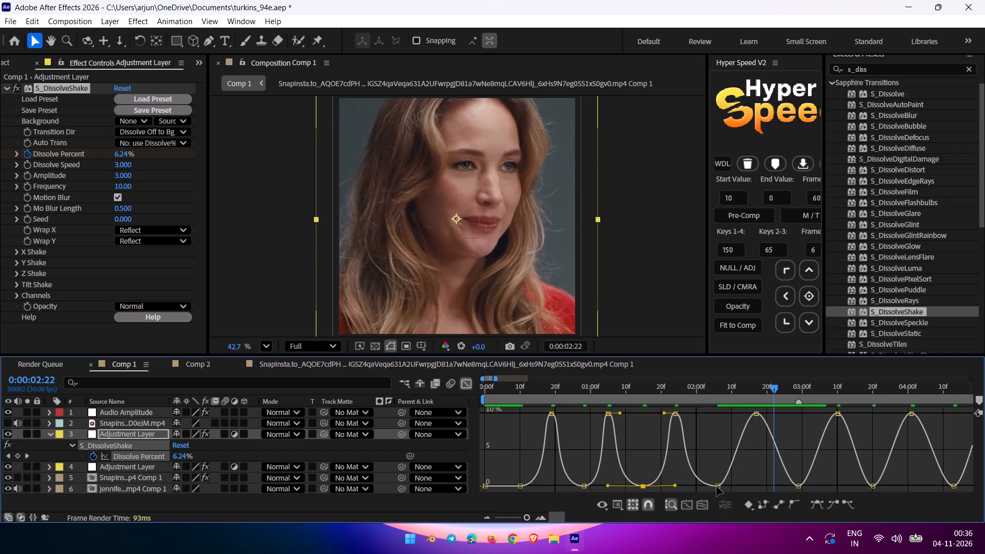
Lengthen the outgoing handle of the 0% keyframe at 0:00:02:06 and both handles of the 0% keyframe at 0:00:02:29.
left_click(717, 486)
left_click_drag(728, 486, 779, 486)
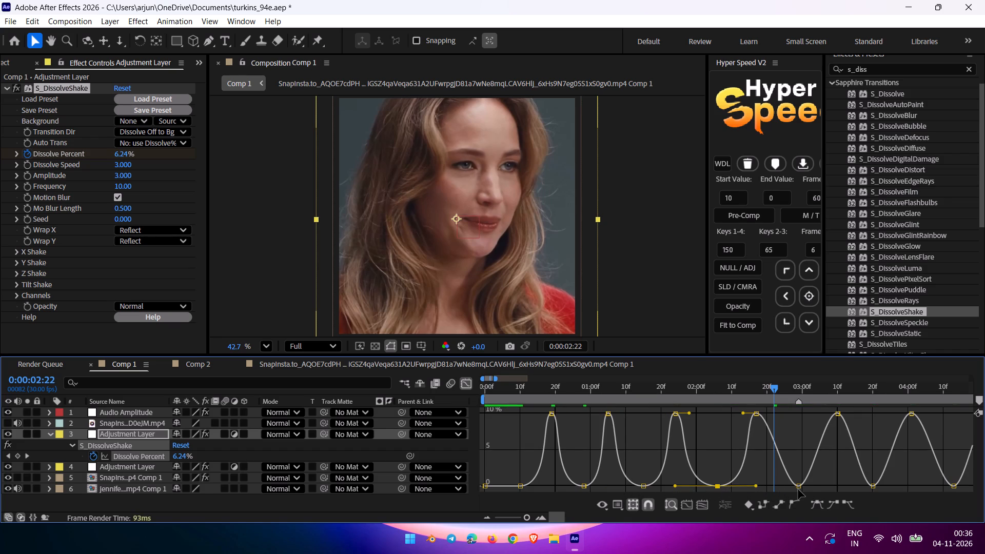
left_click(798, 489)
left_click_drag(780, 486, 738, 484)
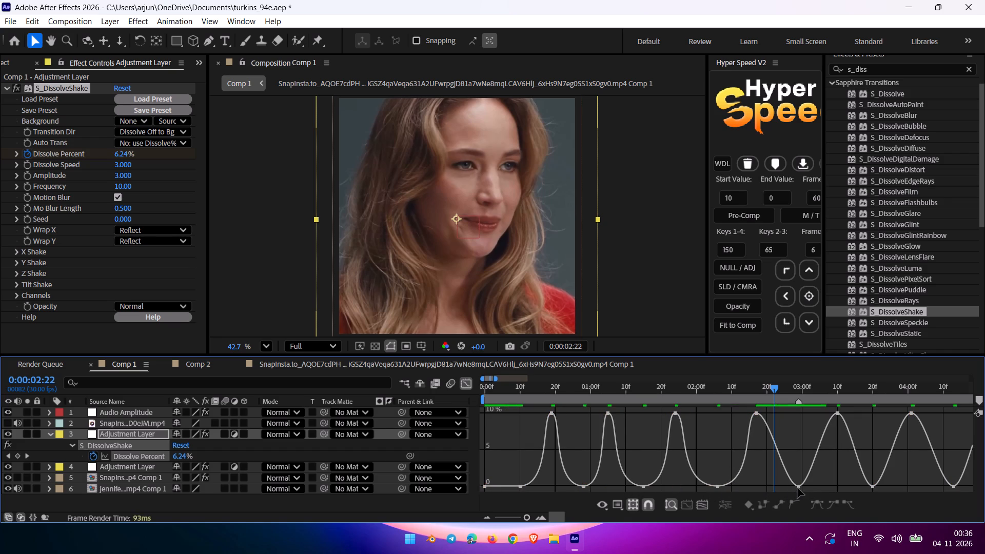
left_click(798, 488)
left_click_drag(782, 486, 757, 485)
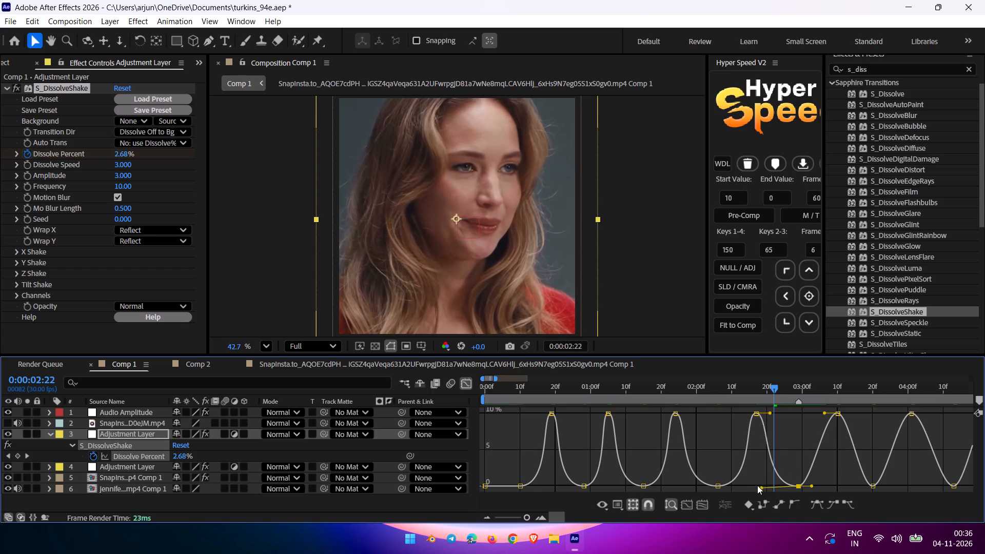
left_click_drag(757, 485, 752, 484)
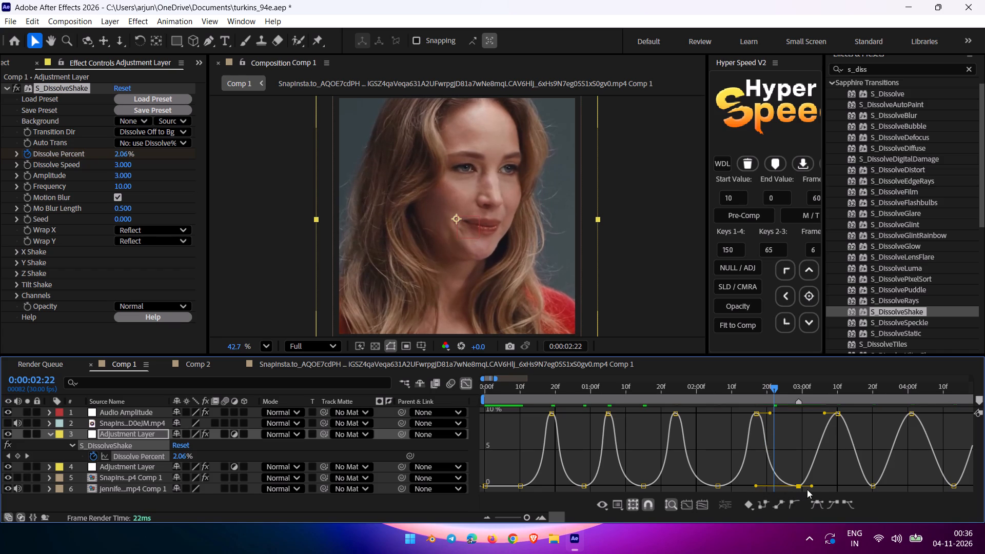
left_click_drag(812, 487, 860, 489)
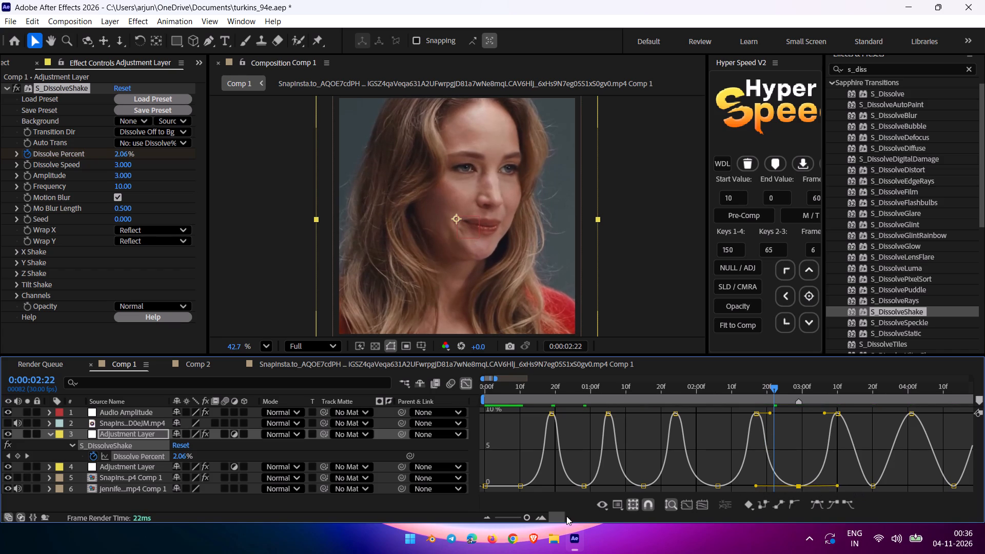
Extend both handles of the 0% keyframe at 0:00:03:20 horizontally to the neighbouring 10% peaks.
left_click_drag(565, 517, 569, 517)
left_click(562, 518)
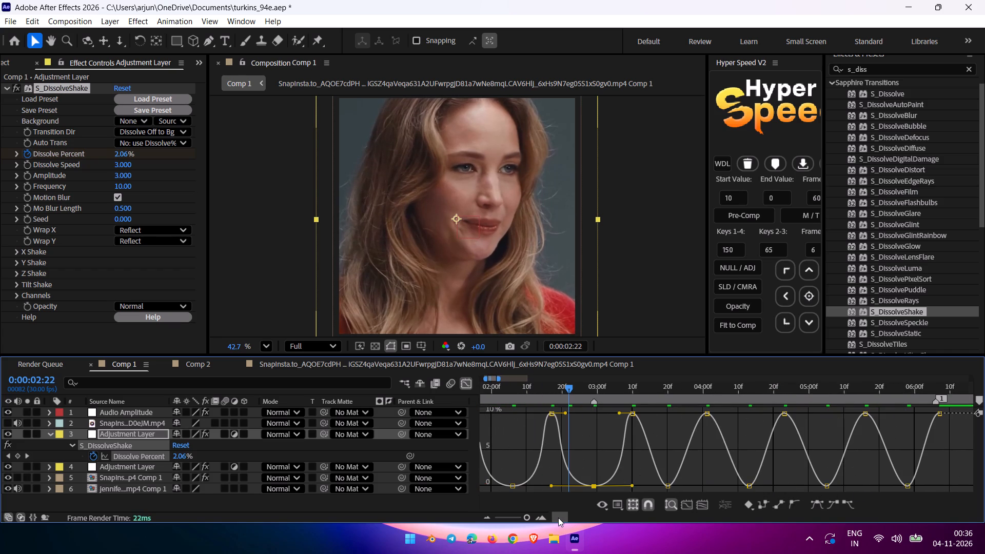
left_click(668, 489)
left_click_drag(654, 488, 644, 489)
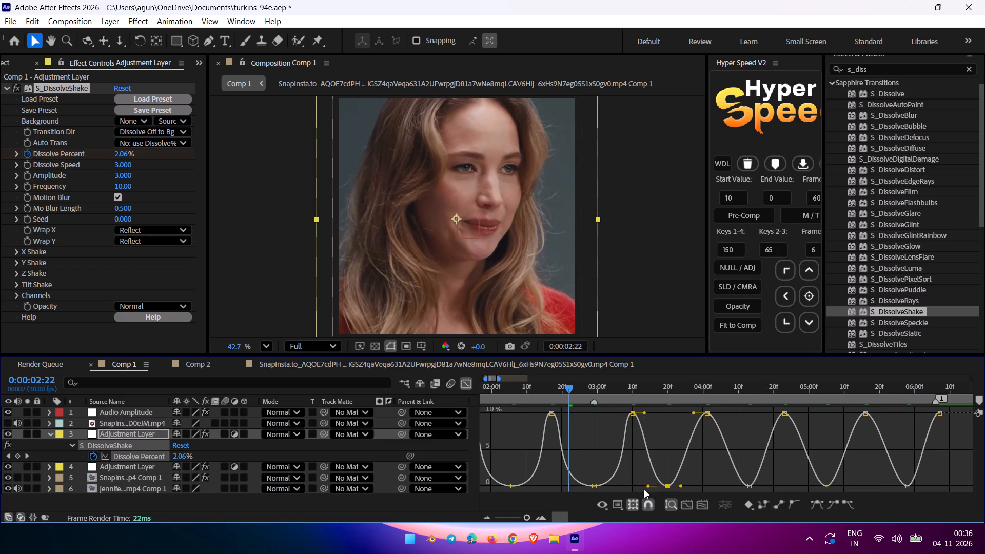
left_click_drag(644, 489, 612, 492)
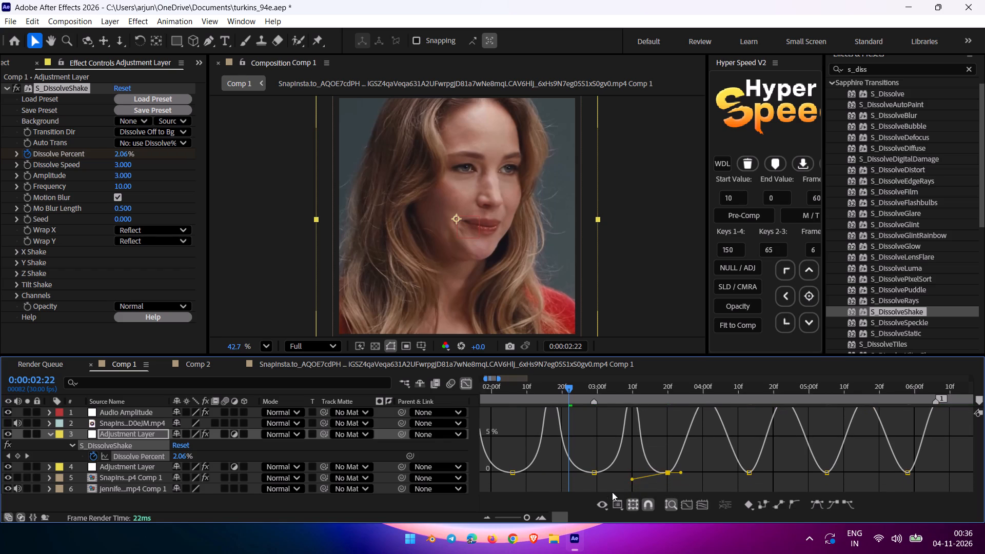
left_click_drag(612, 492, 619, 481)
left_click_drag(619, 481, 619, 480)
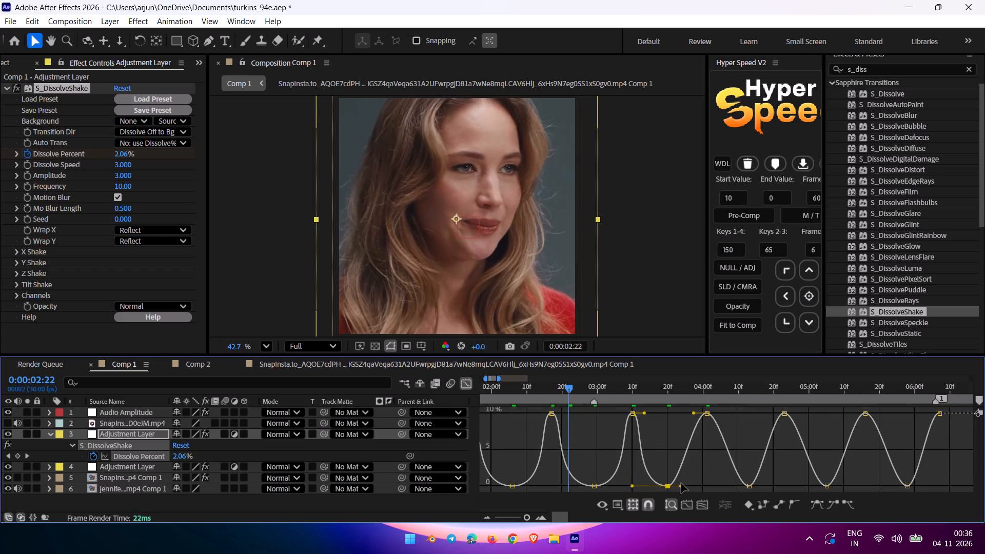
left_click_drag(681, 487, 738, 489)
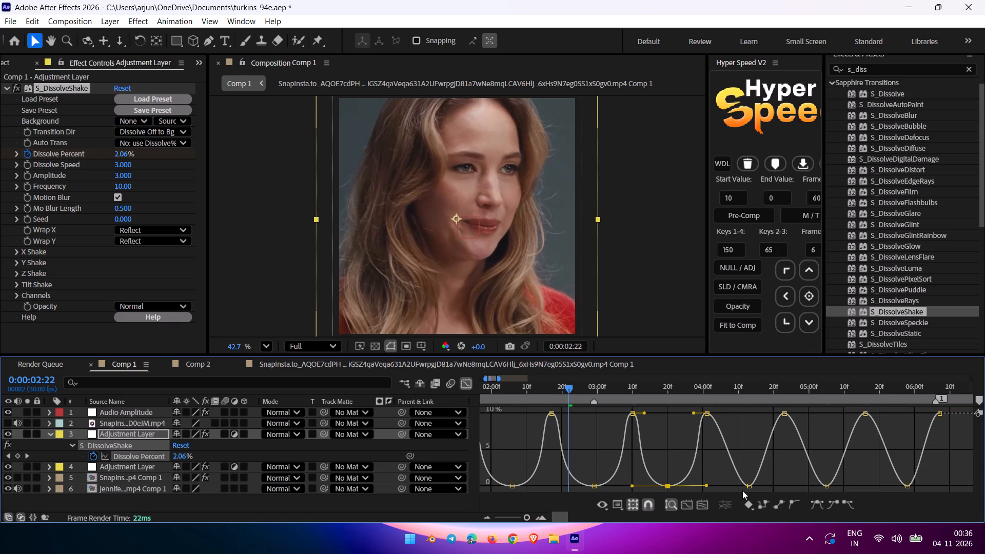
Extend both handles of the 0% keyframe at 0:00:04:13 out to the neighbouring 10% peaks.
left_click(751, 487)
left_click_drag(735, 486, 693, 486)
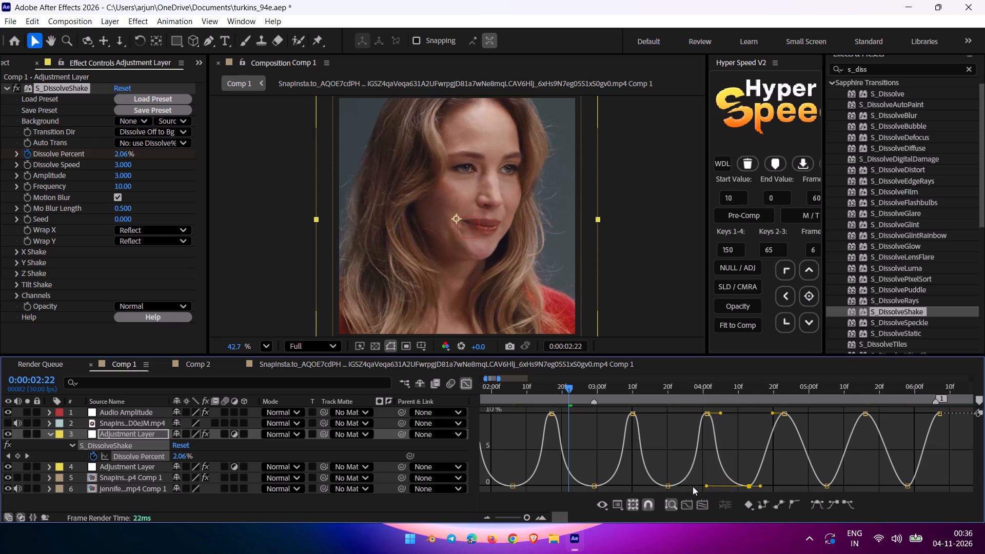
left_click_drag(693, 486, 692, 485)
left_click_drag(760, 487, 801, 489)
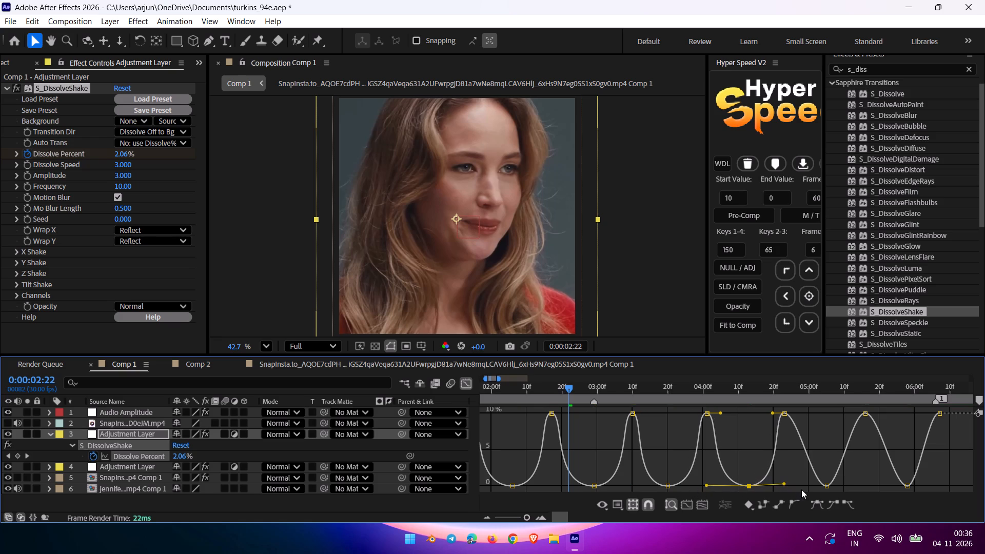
left_click_drag(801, 489, 804, 492)
Extend both handles of the 0% keyframe at 0:00:05:05 horizontally to the neighbouring 10% peaks.
left_click(827, 488)
left_click_drag(811, 487, 797, 488)
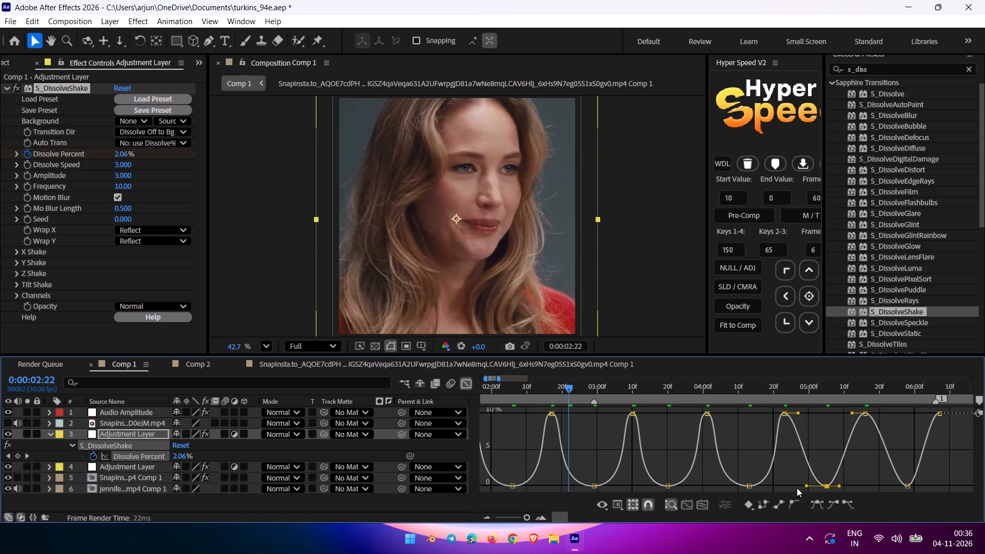
left_click_drag(797, 488, 771, 488)
left_click_drag(839, 486, 903, 492)
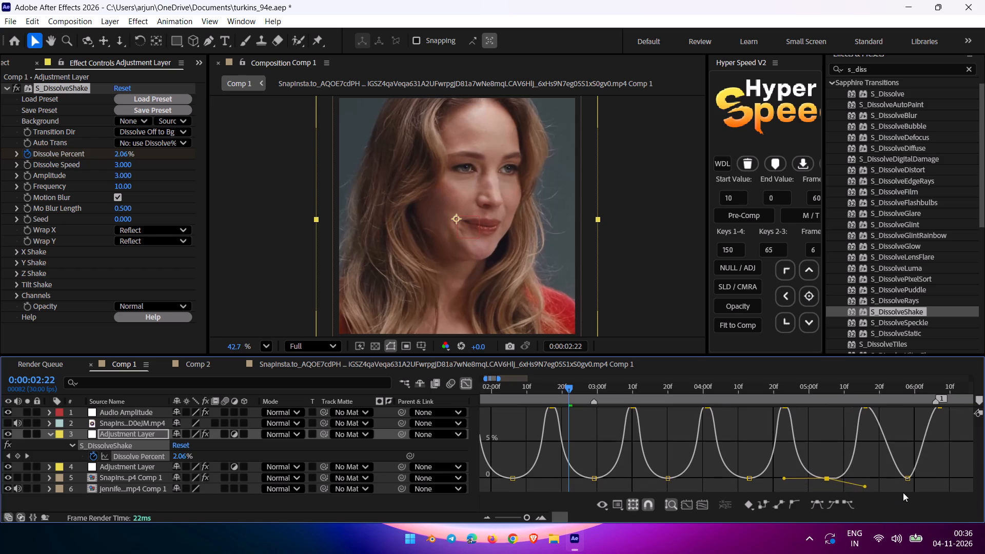
left_click_drag(903, 492, 898, 476)
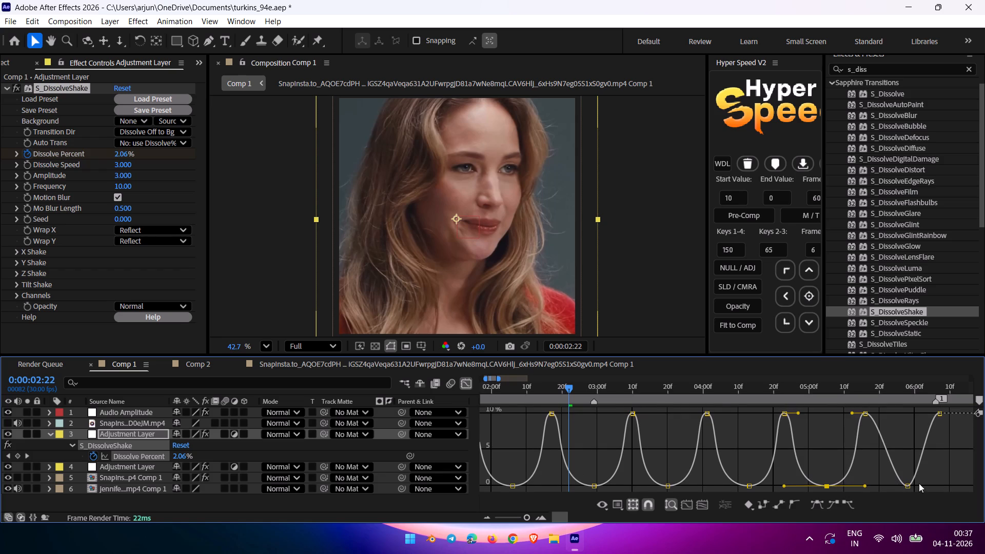
Extend both handles of the last 0% keyframe at 0:00:05:28 to the neighbouring 10% peaks.
left_click(910, 486)
left_click_drag(893, 486, 856, 484)
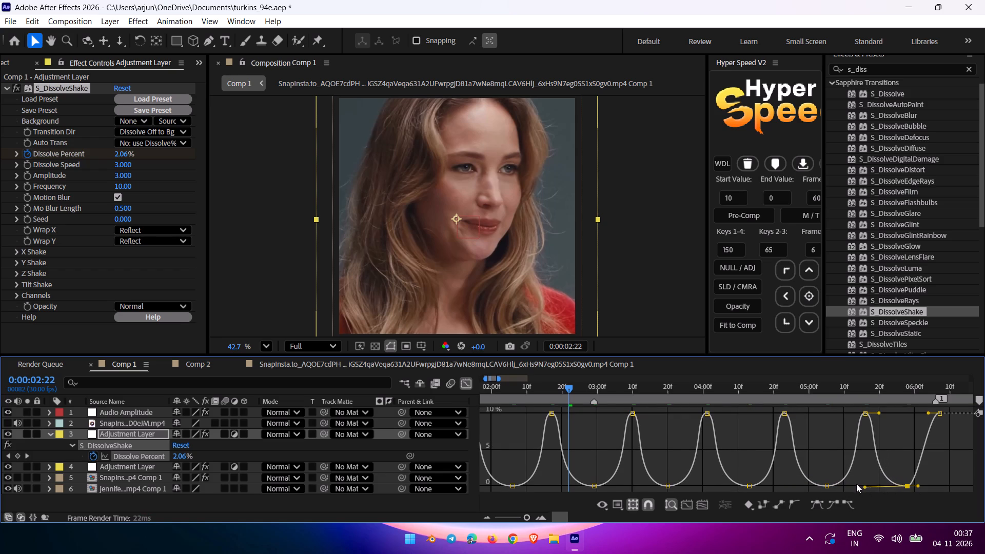
left_click_drag(856, 484, 854, 484)
left_click_drag(921, 487, 957, 490)
Play Comp 1 from 0:00:00:00 to preview the sharpened shake pulses, and return the playhead to the start.
left_click_drag(572, 386, 300, 430)
key("space")
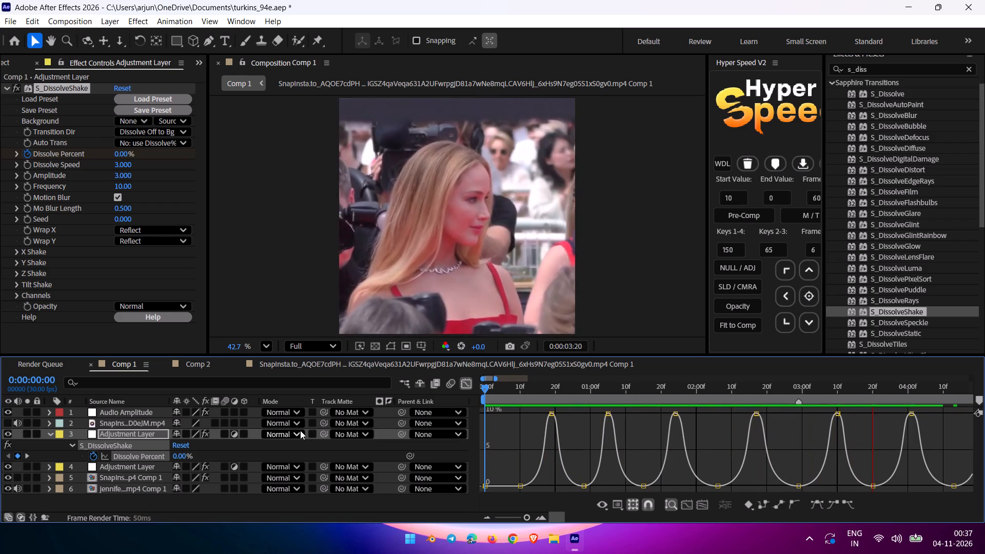
key("space")
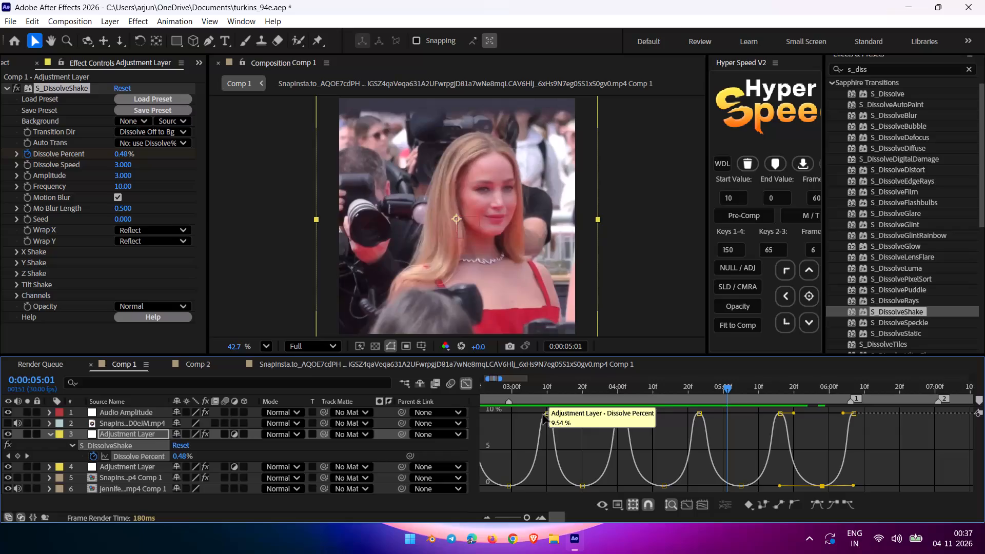
left_click_drag(530, 382, 386, 412)
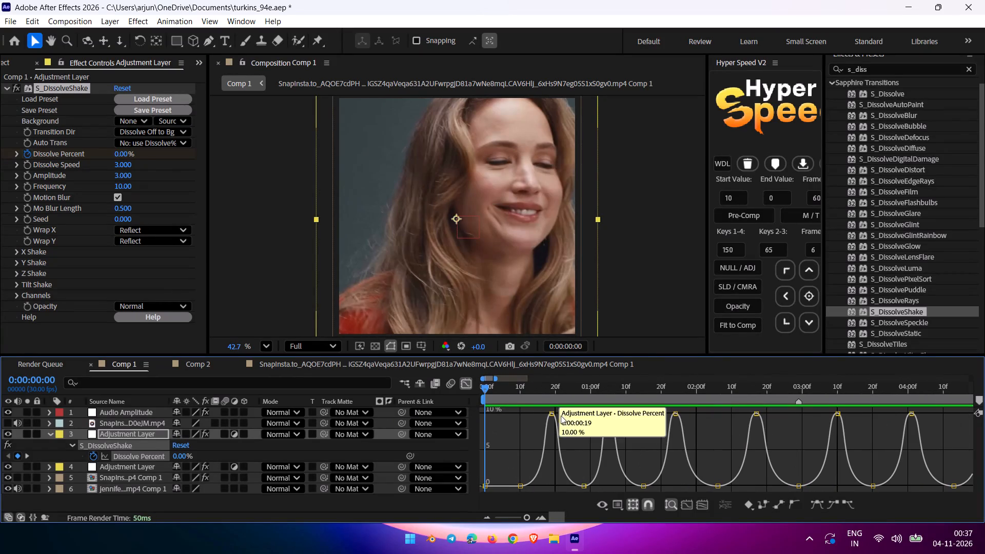
Bend both handles of the 10% peak at 0:00:00:19 straight down to turn it into a narrow spike.
left_click(554, 415)
left_click_drag(542, 413, 547, 427)
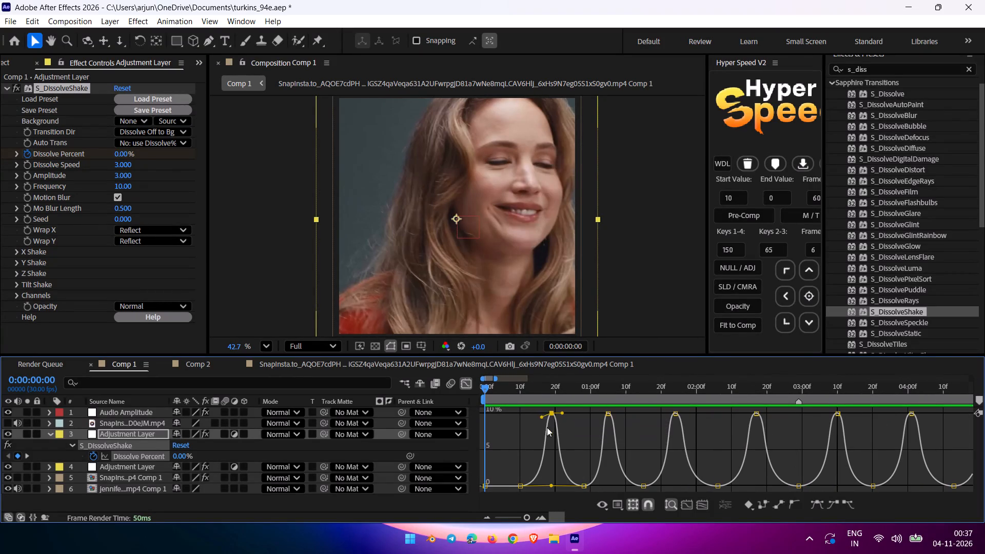
left_click_drag(547, 427, 553, 439)
left_click_drag(564, 413, 554, 439)
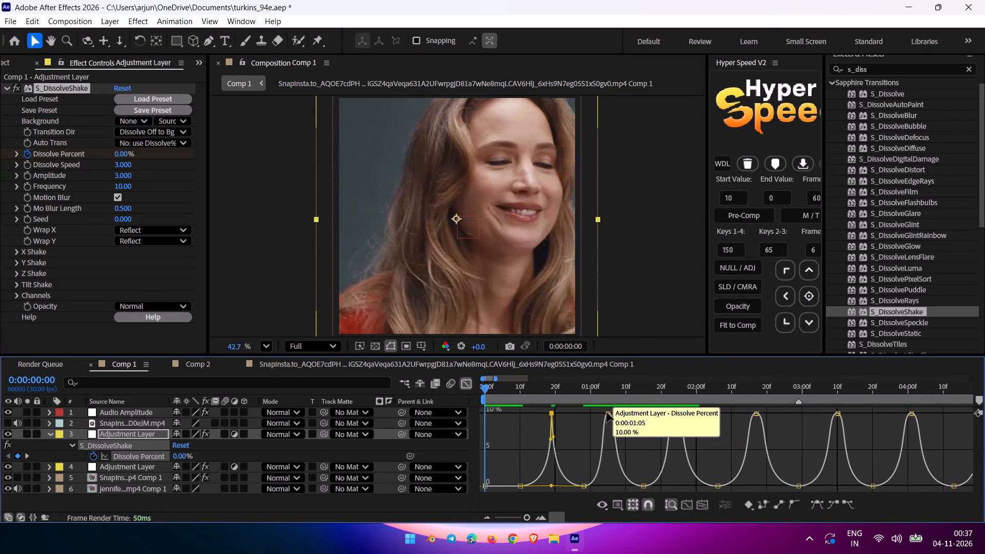
Bend both handles of the 10% Dissolve Percent peak at 0:00:01:05 steeply downward to form a narrow spike.
left_click(607, 412)
left_click_drag(602, 415, 610, 446)
left_click(614, 445)
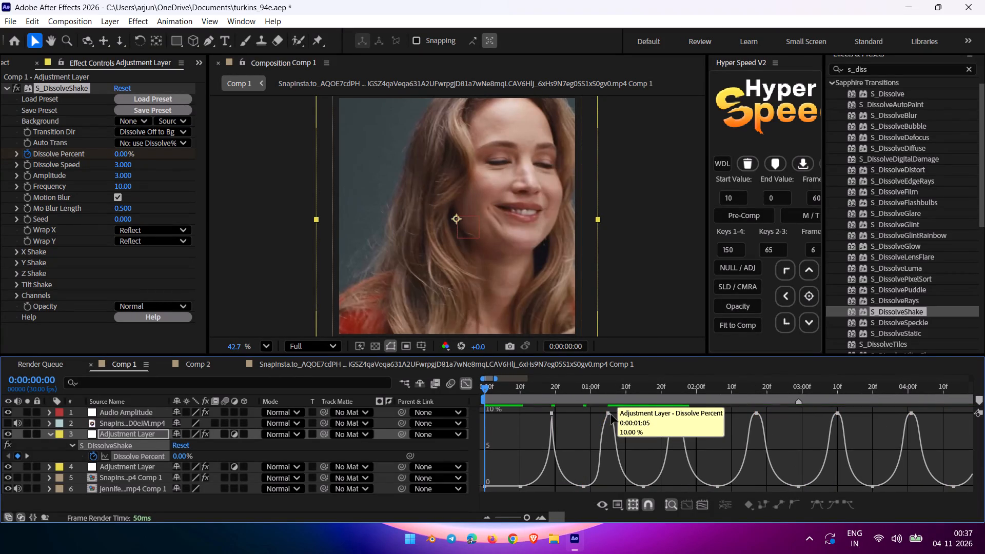
left_click(608, 413)
left_click_drag(594, 442, 607, 449)
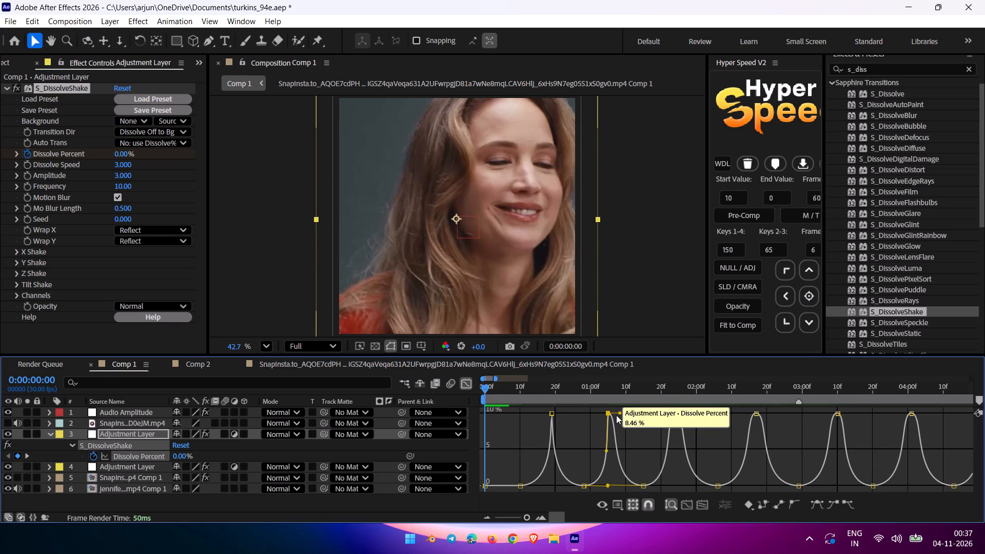
left_click_drag(620, 412, 612, 443)
Pull the handles of the 10% peaks at 0:00:01:24 and 0:00:02:17 steeply downward to turn both into narrow spikes.
left_click(676, 415)
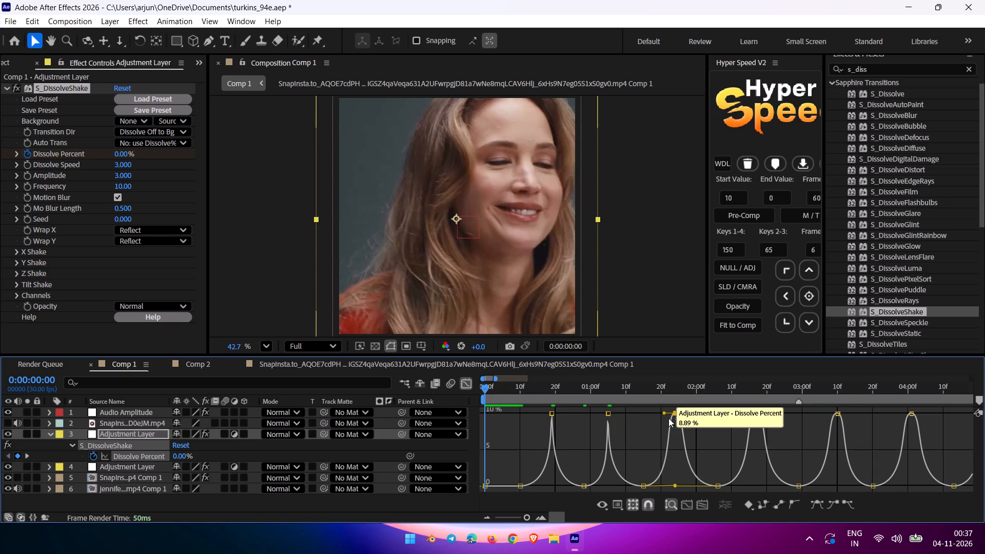
left_click_drag(663, 416, 678, 450)
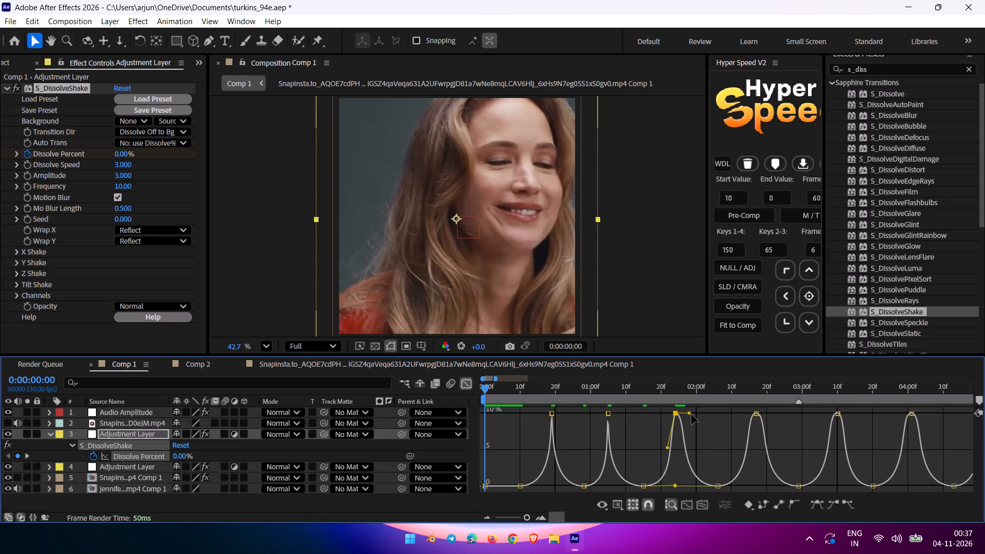
left_click_drag(692, 414, 684, 451)
left_click(757, 412)
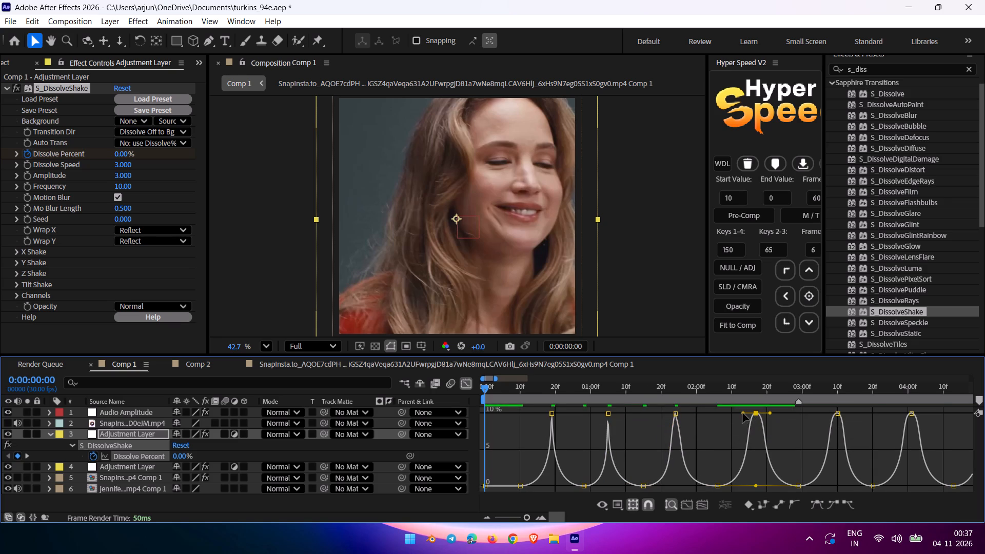
left_click_drag(743, 413, 754, 448)
left_click_drag(772, 413, 765, 444)
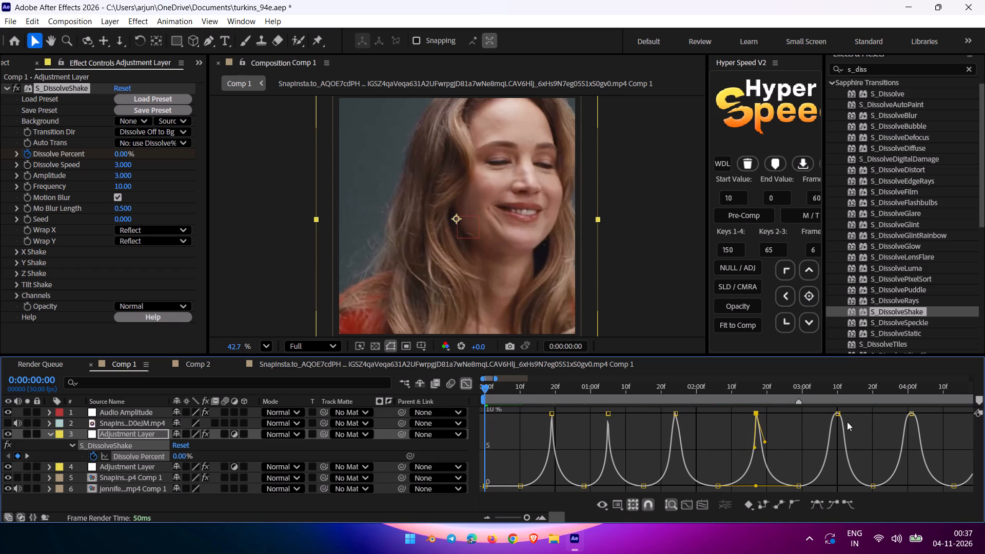
Pull the handles of the 10% peaks at 0:00:03:10 and 0:00:04:01 steeply downward to turn both into narrow spikes.
left_click(838, 412)
left_click_drag(824, 414, 834, 452)
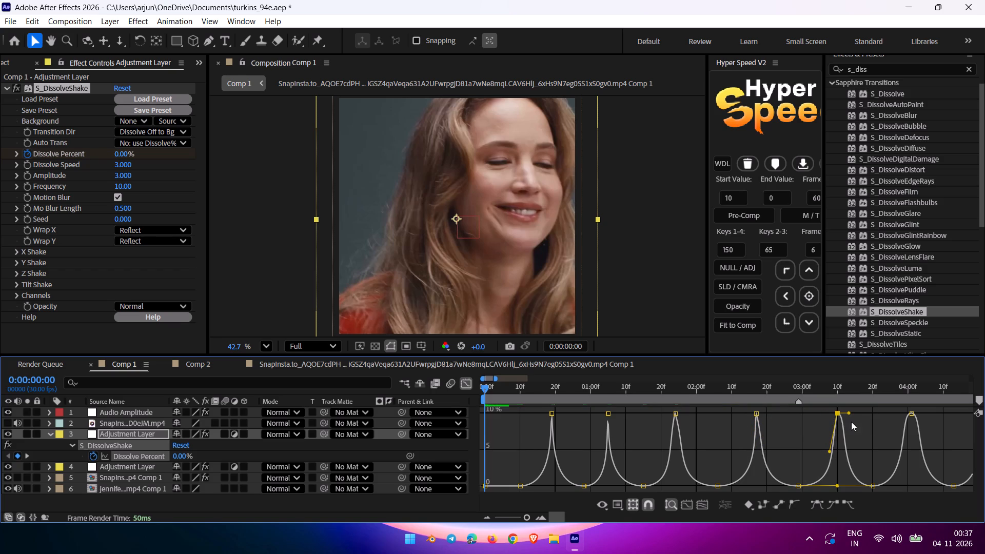
left_click_drag(851, 413, 846, 446)
left_click(913, 415)
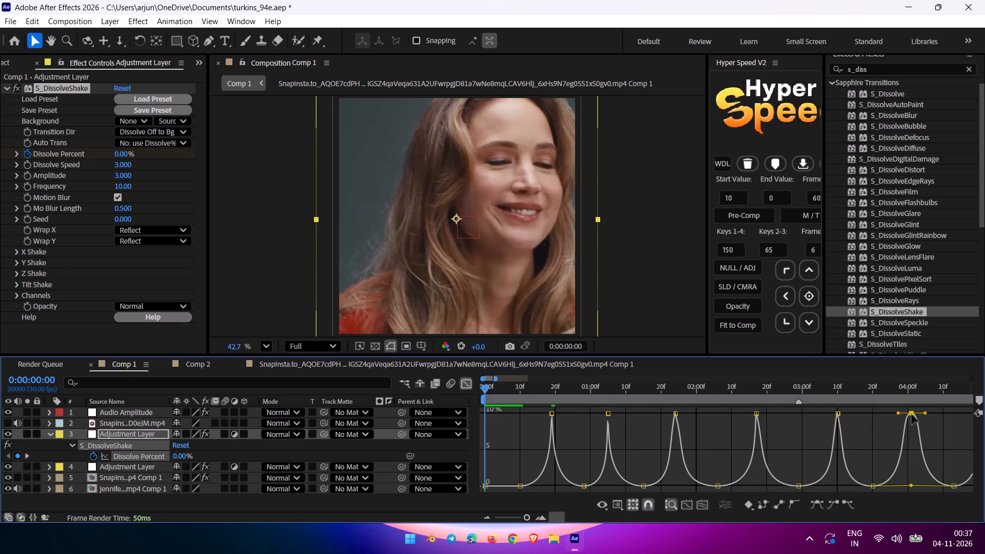
left_click_drag(898, 414, 908, 460)
left_click_drag(924, 413, 921, 457)
Sharpen the last three 10% peaks at 0:00:04:23, 0:00:05:16 and 0:00:06:07 by bending their handles downward.
left_click_drag(559, 515, 563, 515)
left_click(674, 417)
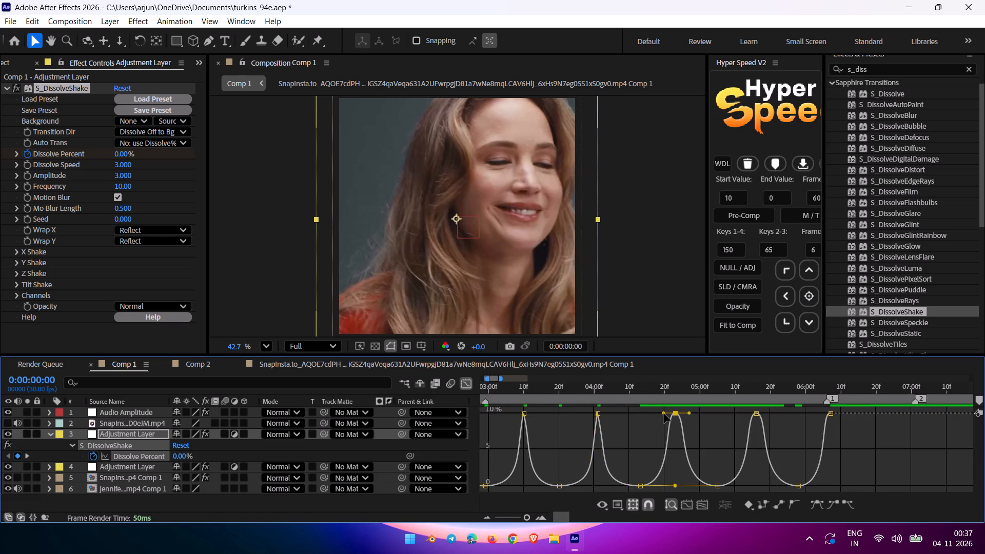
left_click_drag(664, 413, 676, 457)
left_click_drag(693, 414, 684, 443)
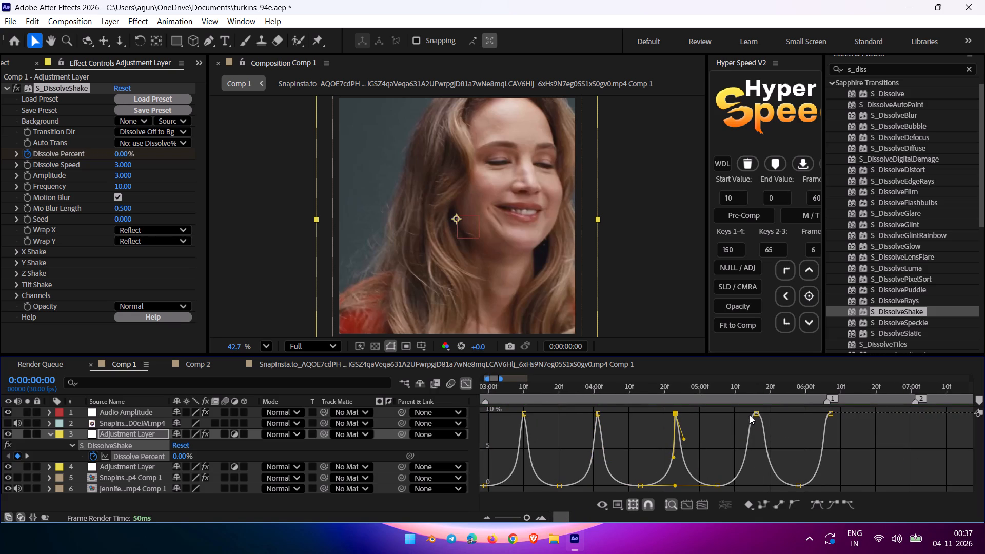
left_click(757, 413)
left_click_drag(740, 414, 749, 460)
left_click_drag(773, 412, 769, 429)
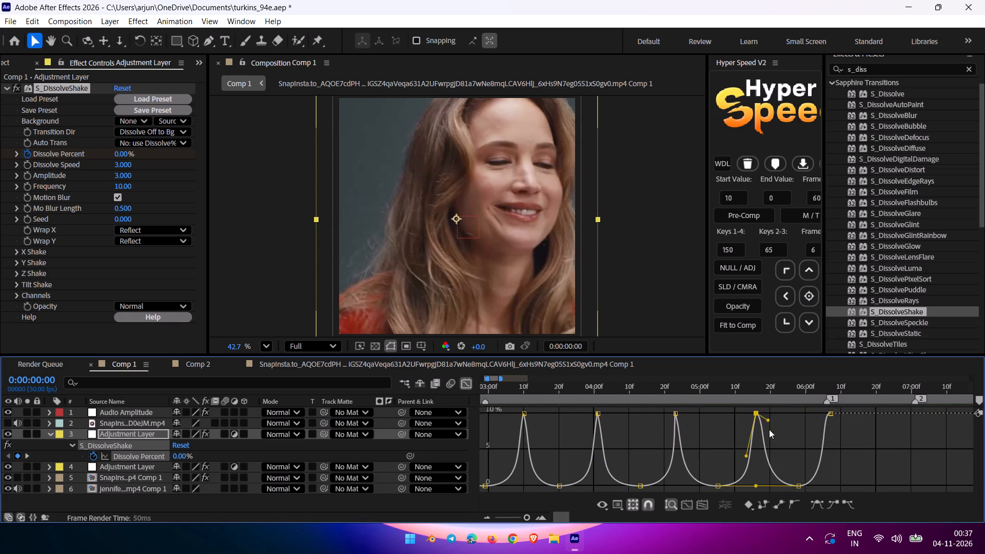
left_click_drag(769, 429, 766, 450)
left_click(834, 413)
left_click_drag(819, 414, 835, 451)
Play Comp 1 from 0:00:00:00 to preview the spiked shake pulses, and return from the Graph Editor to the layer-bar view.
left_click_drag(618, 384, 213, 437)
key("space")
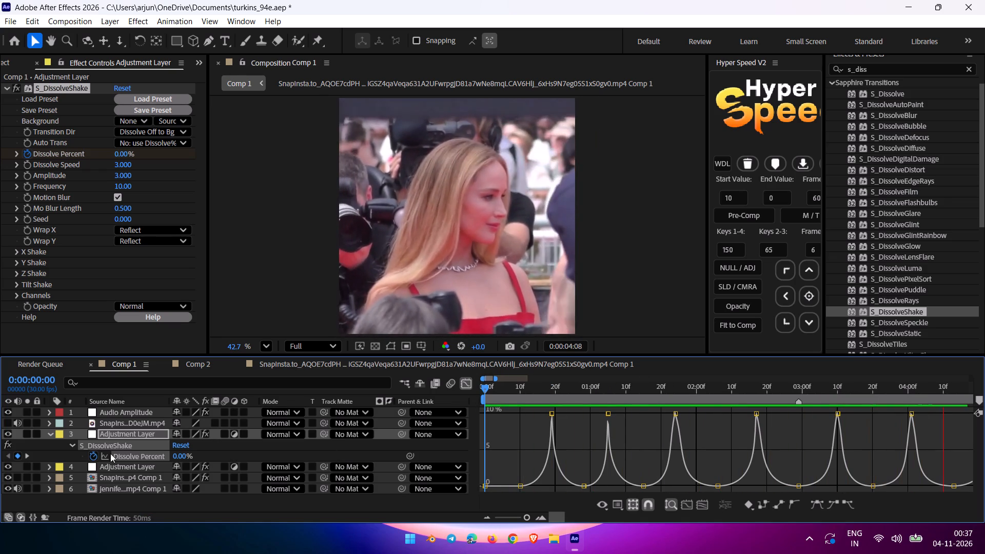
key("u")
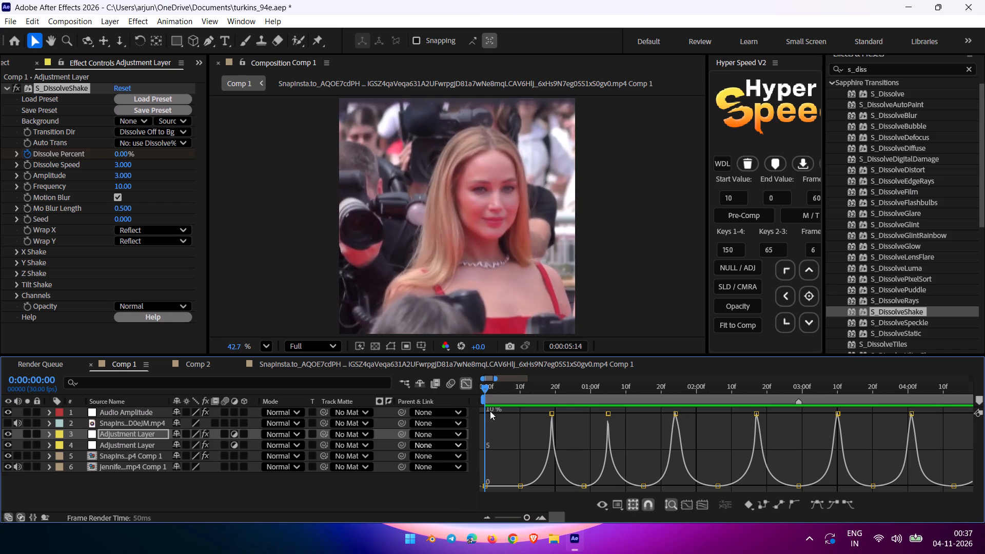
left_click(466, 379)
key("space")
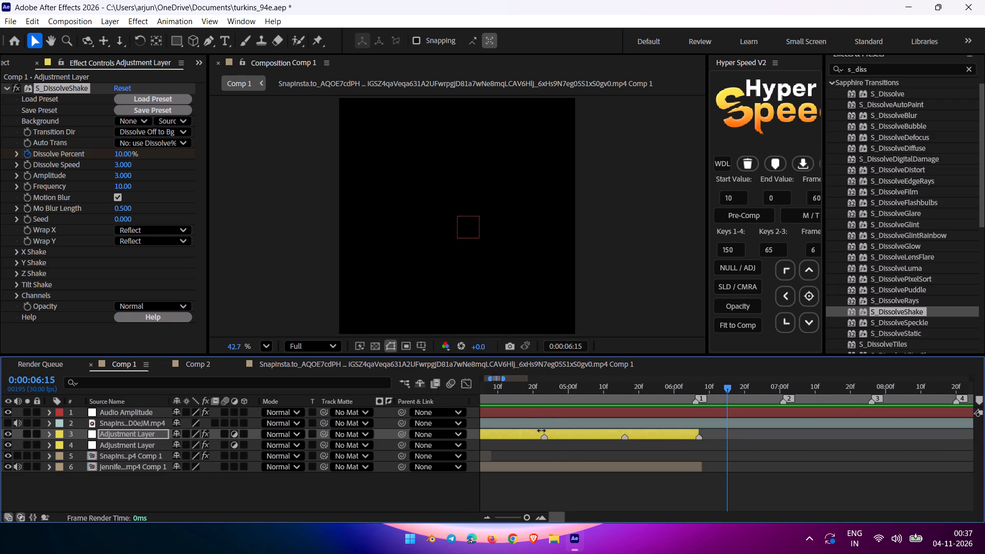
Select all equal 10% Dissolve Percent keyframes on the Adjustment Layer and set them to 5%.
key("u")
left_click(5, 453)
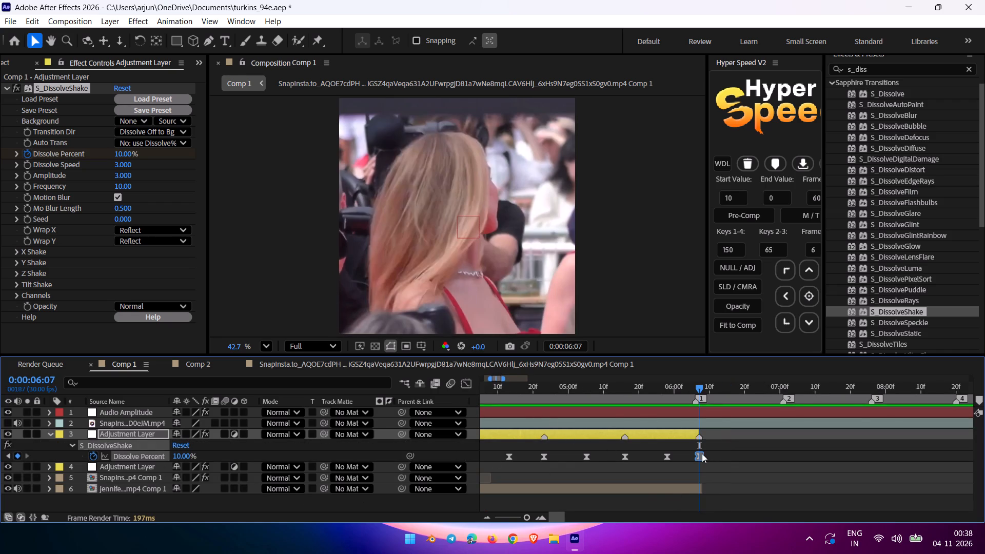
right_click(702, 453)
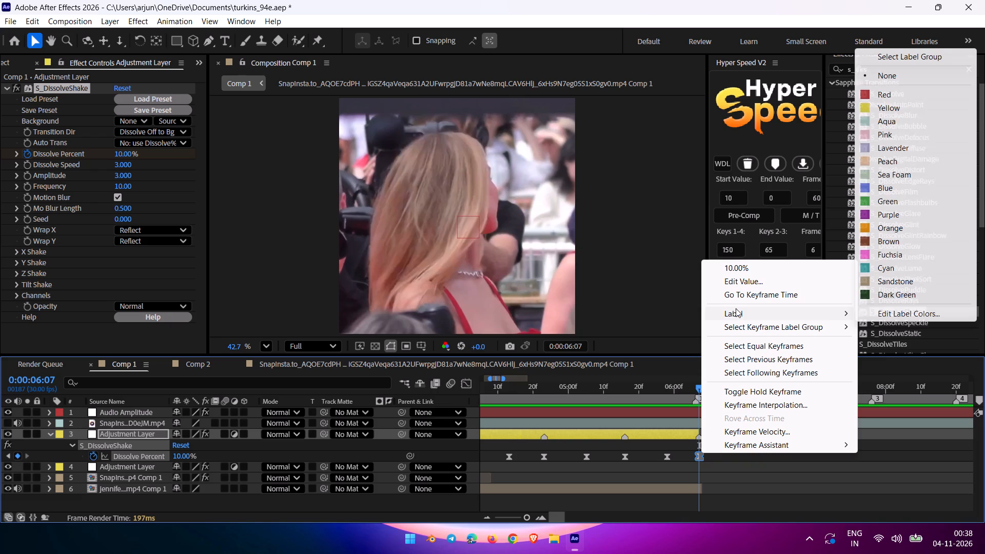
left_click(738, 343)
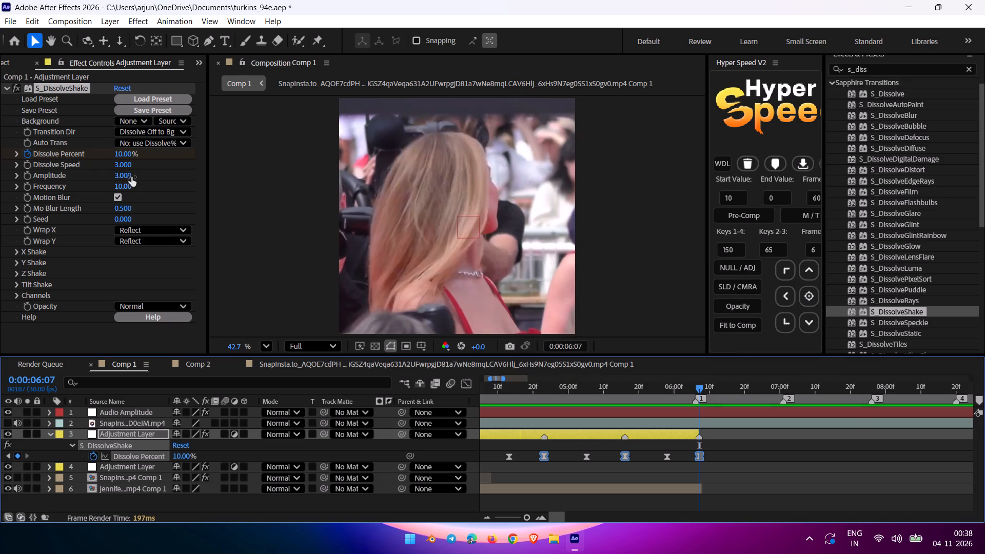
left_click(112, 155)
left_click(117, 155)
key("BackSpace")
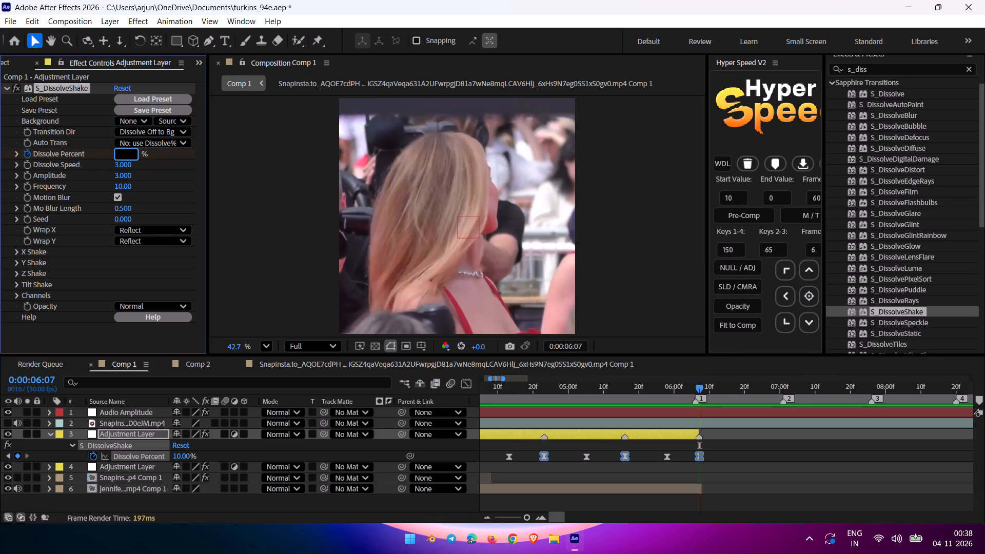
key("5")
key("Return")
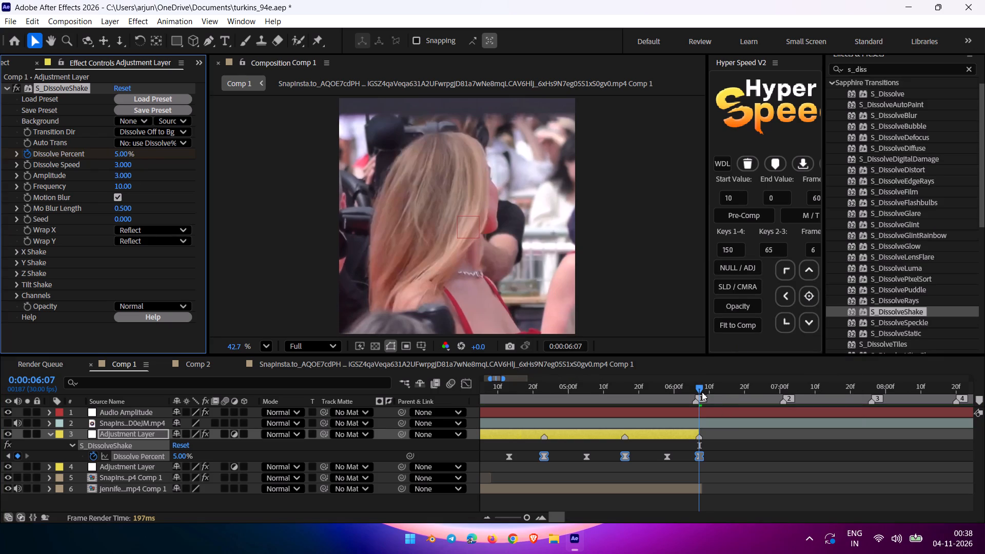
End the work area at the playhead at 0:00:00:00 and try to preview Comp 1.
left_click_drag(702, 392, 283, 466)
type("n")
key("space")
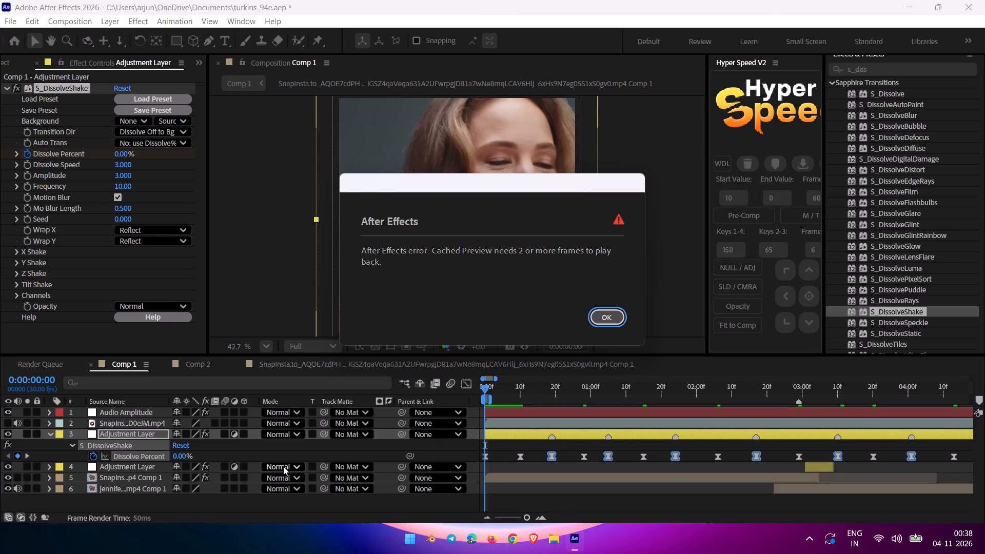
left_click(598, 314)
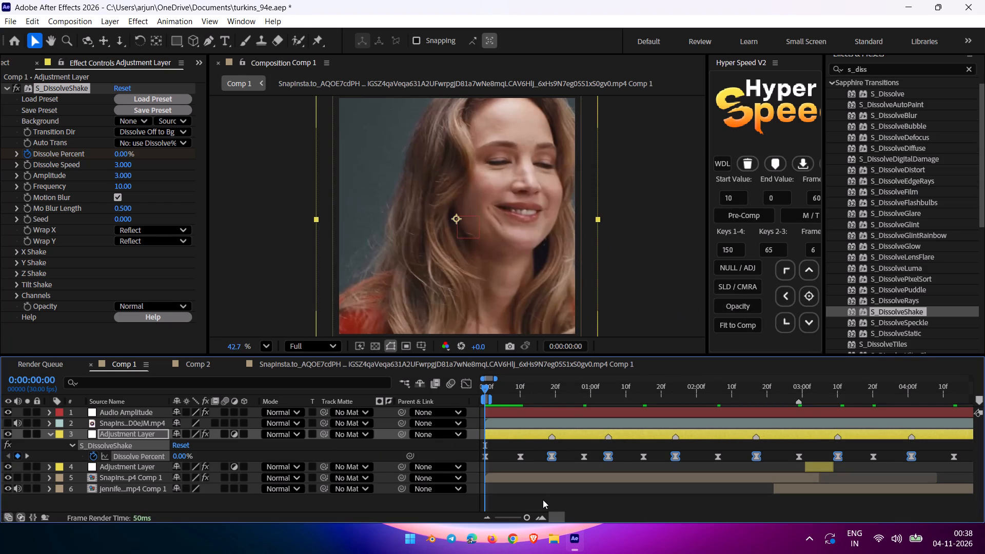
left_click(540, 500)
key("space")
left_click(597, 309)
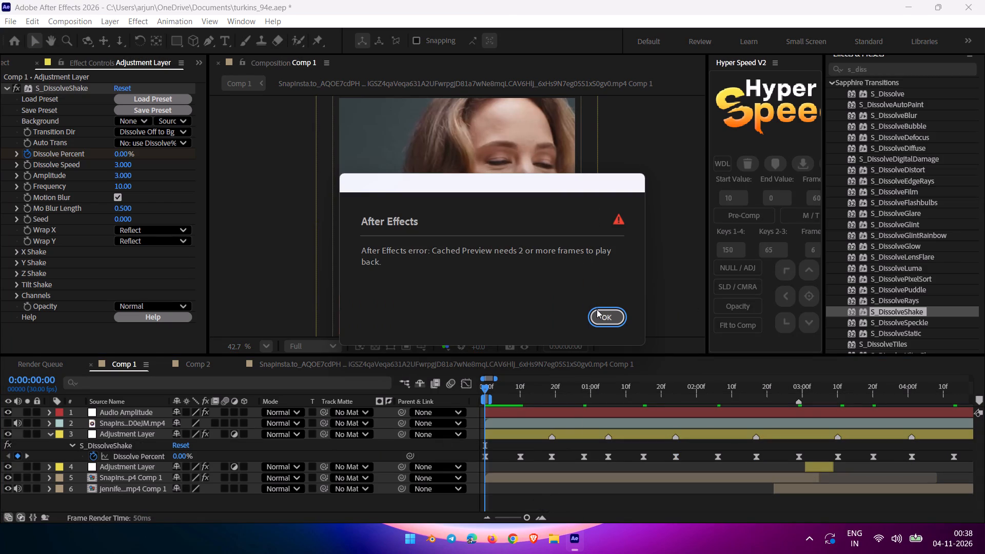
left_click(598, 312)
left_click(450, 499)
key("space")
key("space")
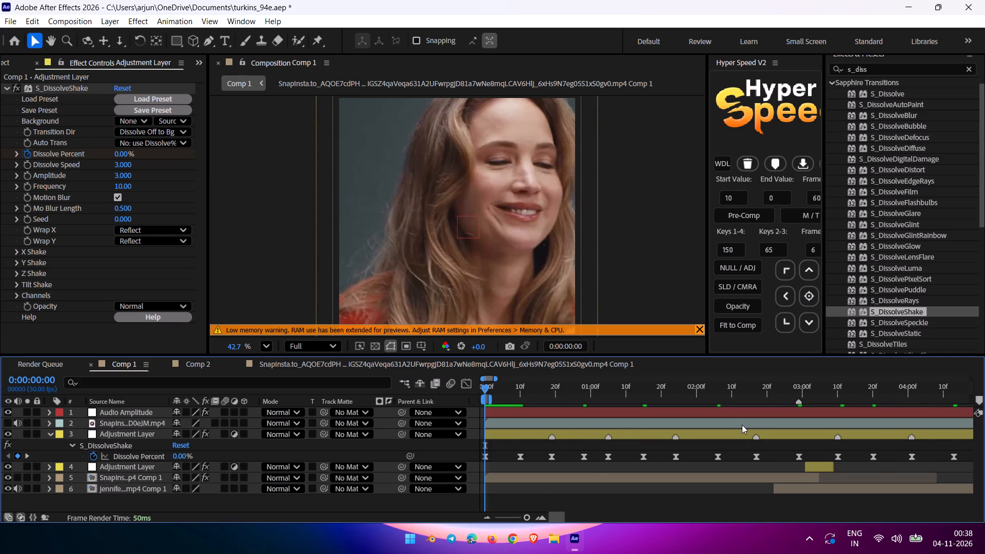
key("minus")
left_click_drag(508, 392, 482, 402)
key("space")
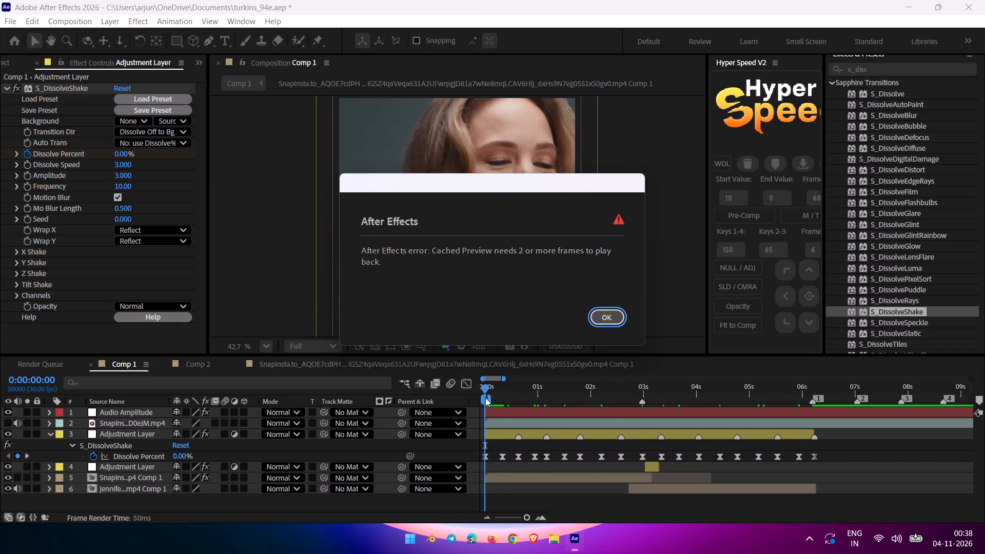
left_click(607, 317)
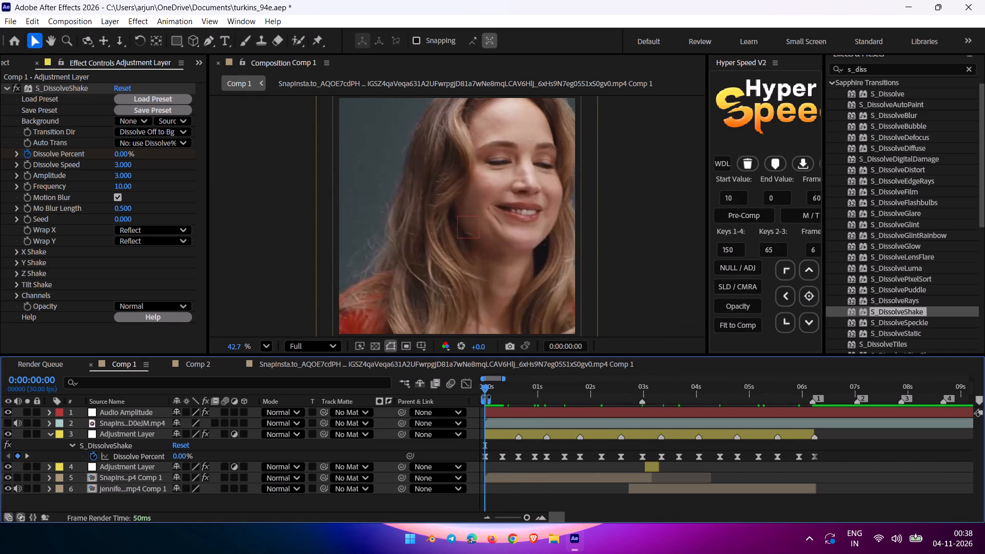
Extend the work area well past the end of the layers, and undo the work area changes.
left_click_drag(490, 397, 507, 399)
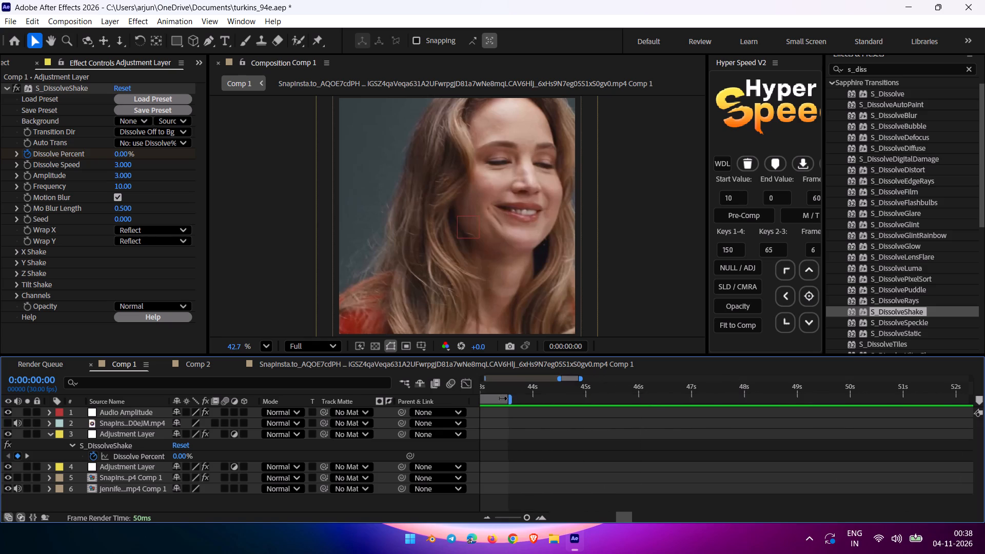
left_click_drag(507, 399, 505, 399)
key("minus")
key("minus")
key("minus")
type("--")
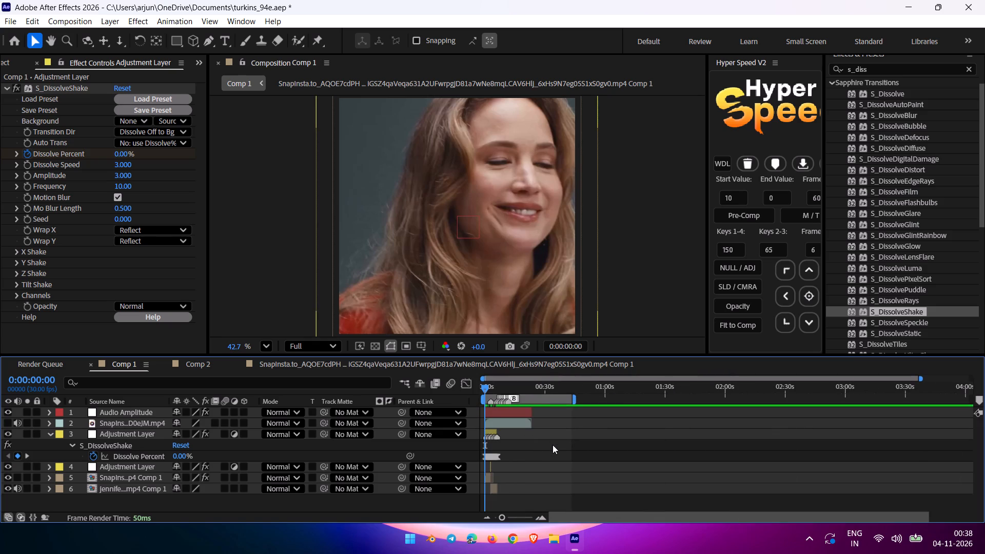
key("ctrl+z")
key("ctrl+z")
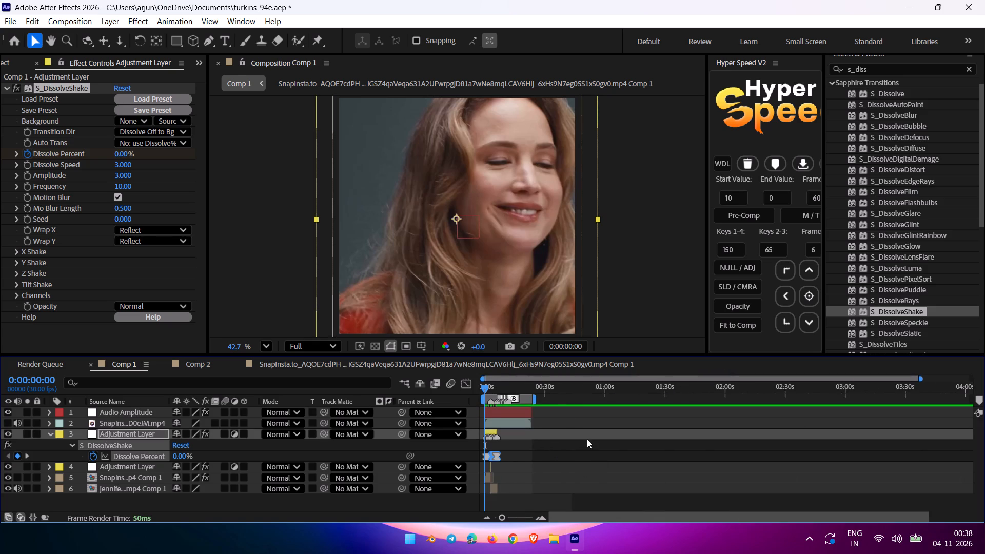
Play Comp 1 from 0:00:00:00 to preview the shake with the 5% pulses.
key("equal")
key("equal")
key("equal")
key("equal")
key("equal")
key("equal")
left_click_drag(504, 386, 431, 390)
key("equal")
key("space")
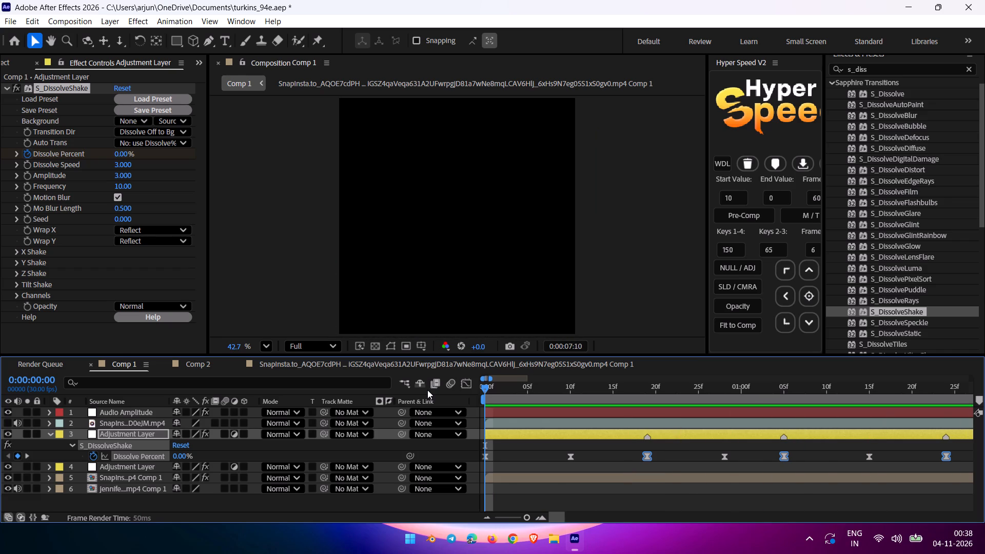
left_click_drag(501, 383, 399, 398)
key("space")
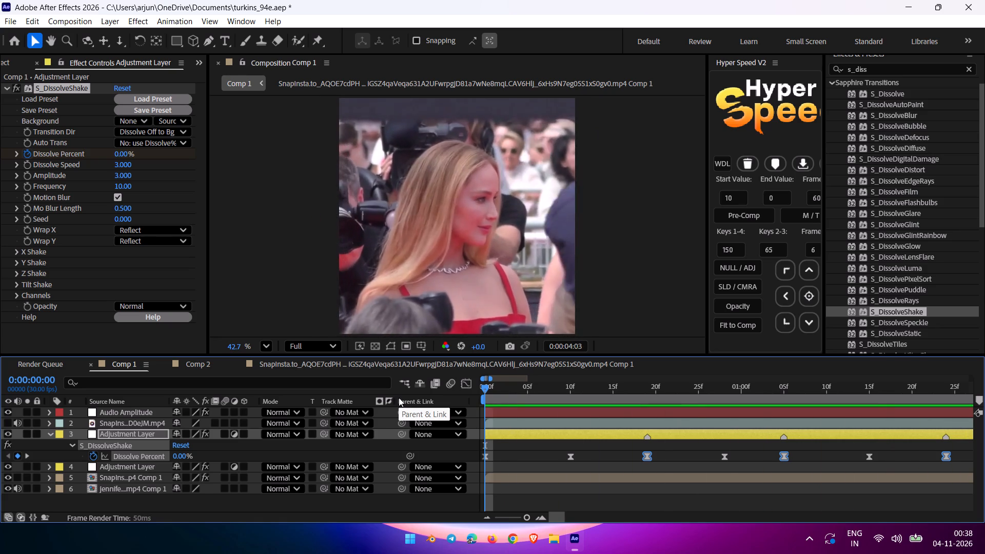
key("space")
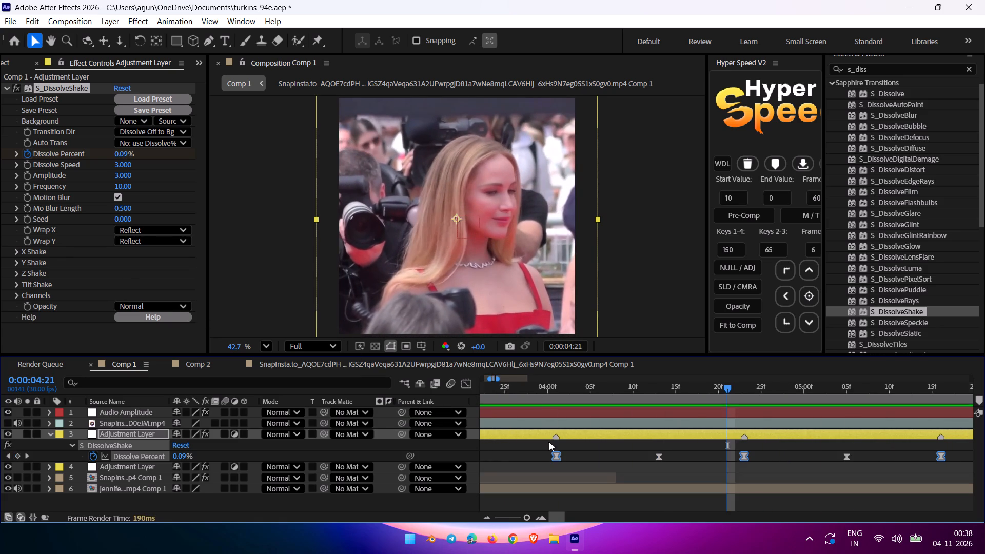
Set the Y Rand Amp in S_DissolveShake's Y Shake settings to 10.
left_click(15, 264)
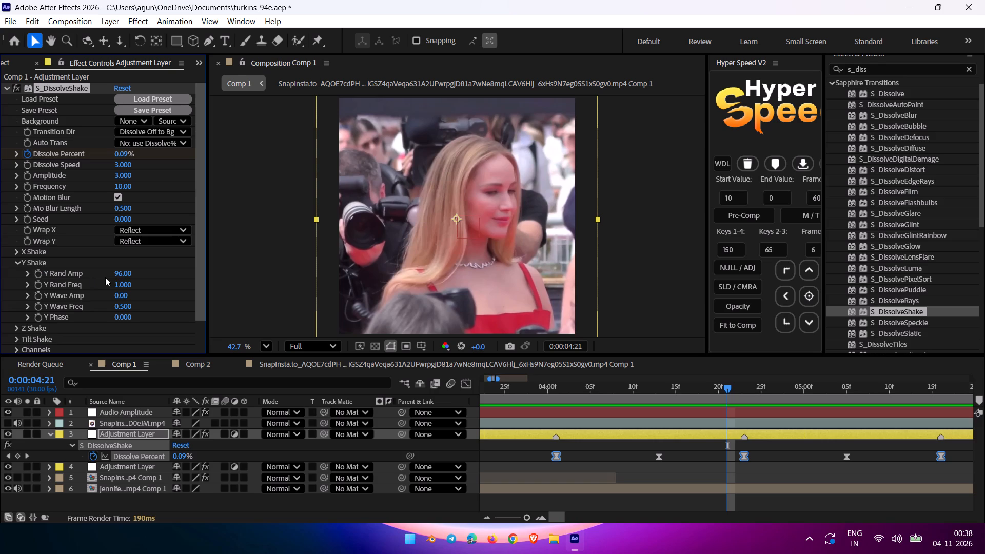
left_click(120, 277)
left_click(118, 277)
key("BackSpace")
type("10")
key("Return")
left_click(93, 257)
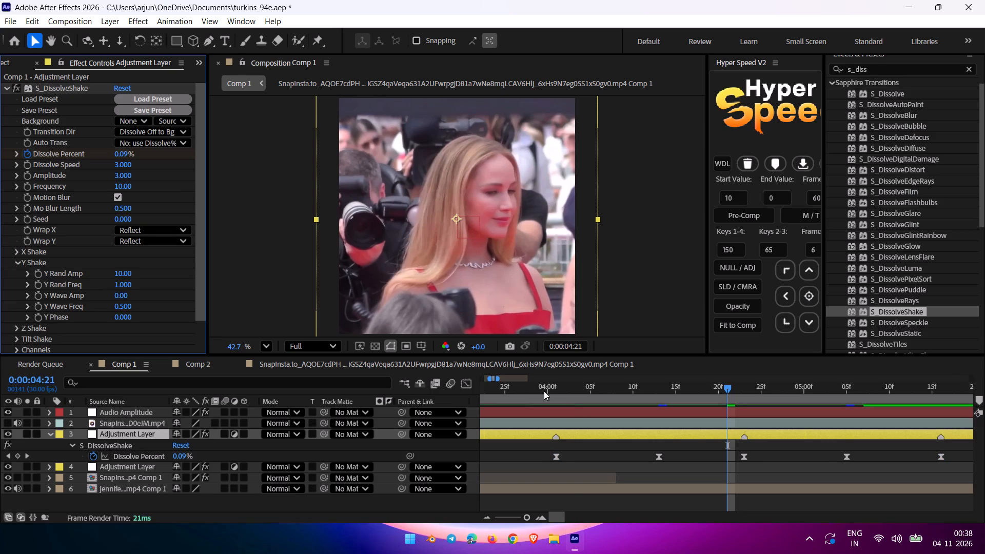
Play Comp 1 from 0:00:01:24 to preview the shake with the reduced vertical amplitude.
left_click_drag(533, 390, 334, 387)
key("space")
type("-")
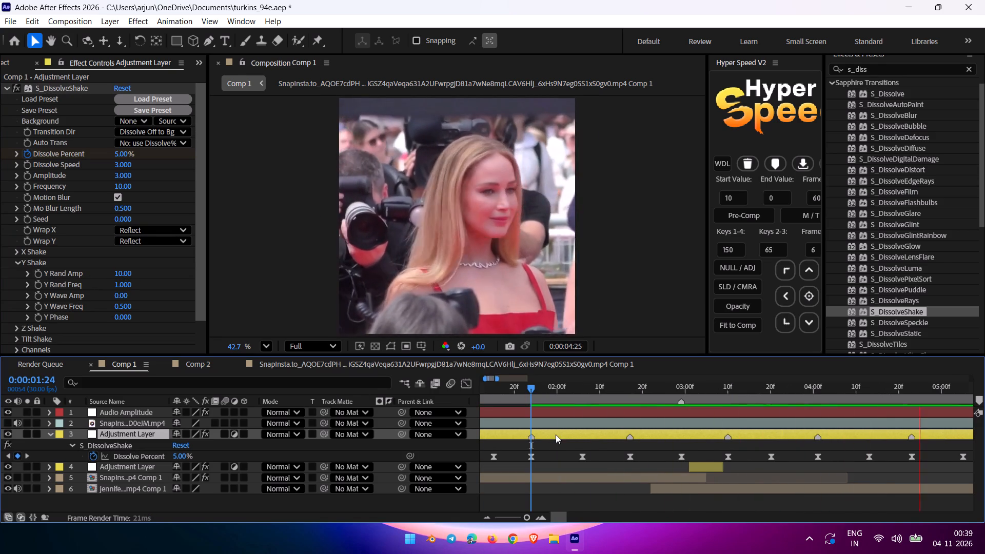
key("space")
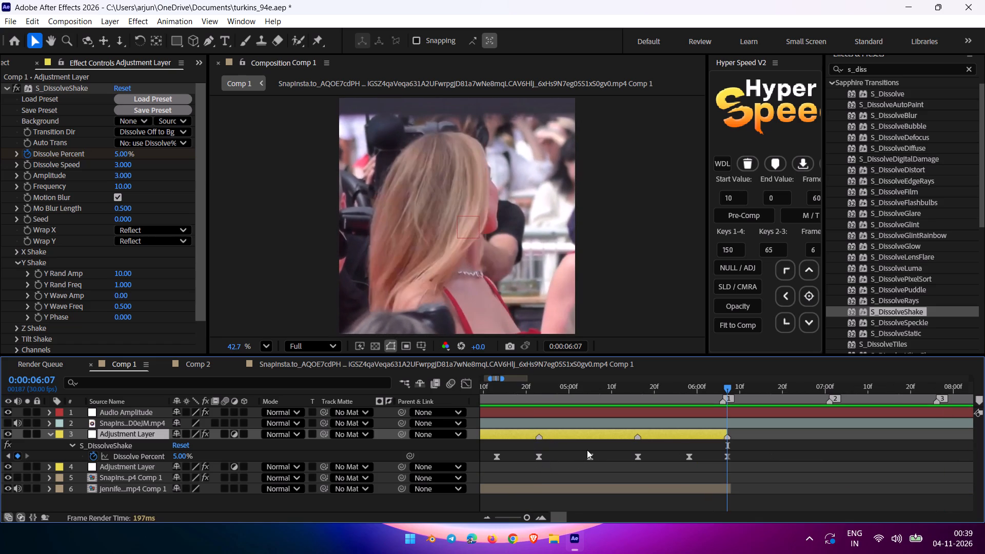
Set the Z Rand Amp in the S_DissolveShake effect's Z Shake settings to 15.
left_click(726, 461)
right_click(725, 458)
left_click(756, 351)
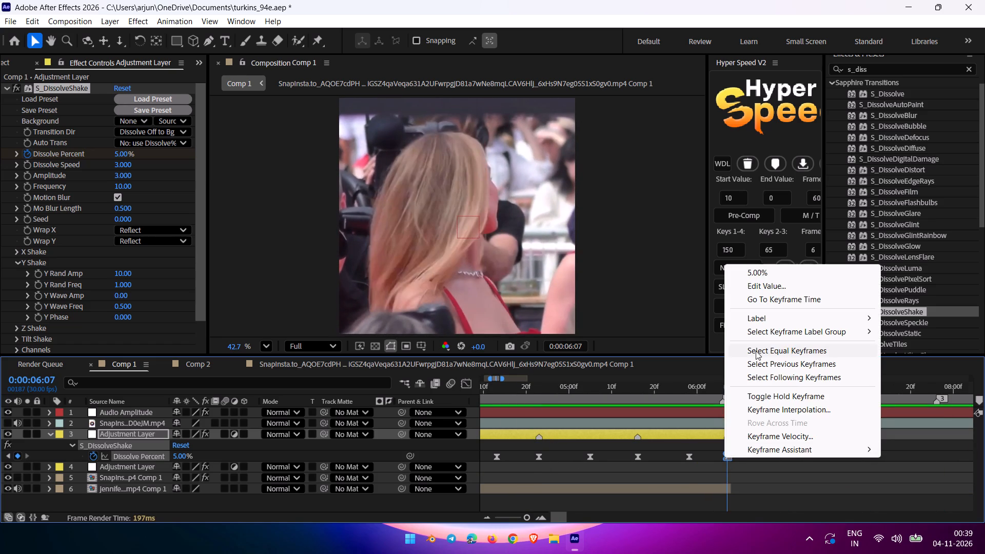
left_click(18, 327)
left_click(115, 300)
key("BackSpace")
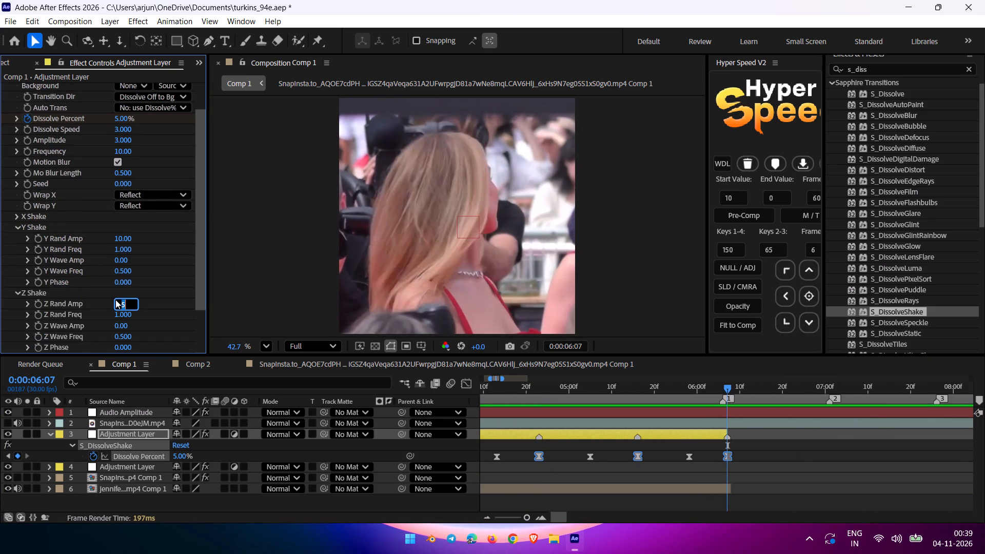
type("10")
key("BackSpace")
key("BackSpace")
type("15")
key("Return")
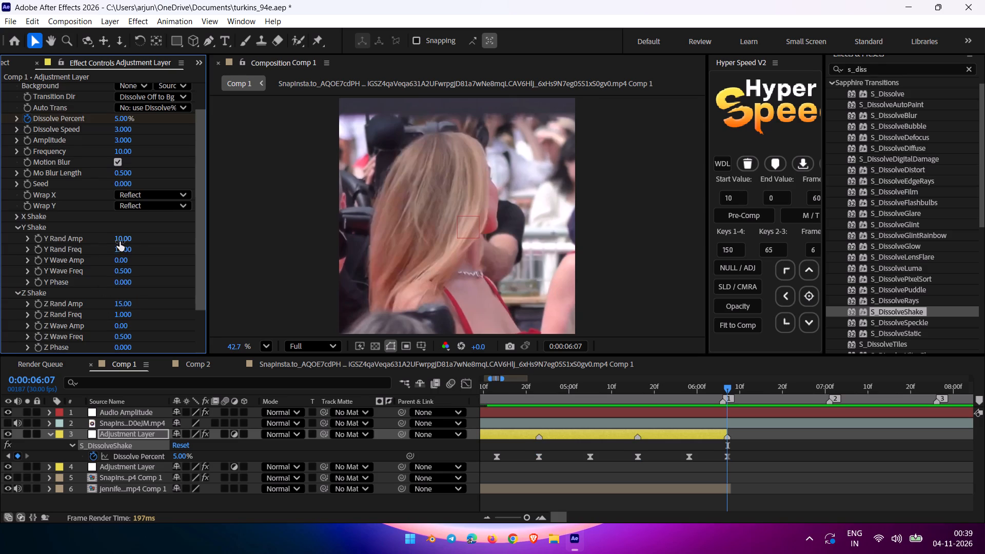
Set the Y Rand Amp in S_DissolveShake's Y Shake settings to 5.
left_click(120, 242)
key("BackSpace")
key("5")
key("Return")
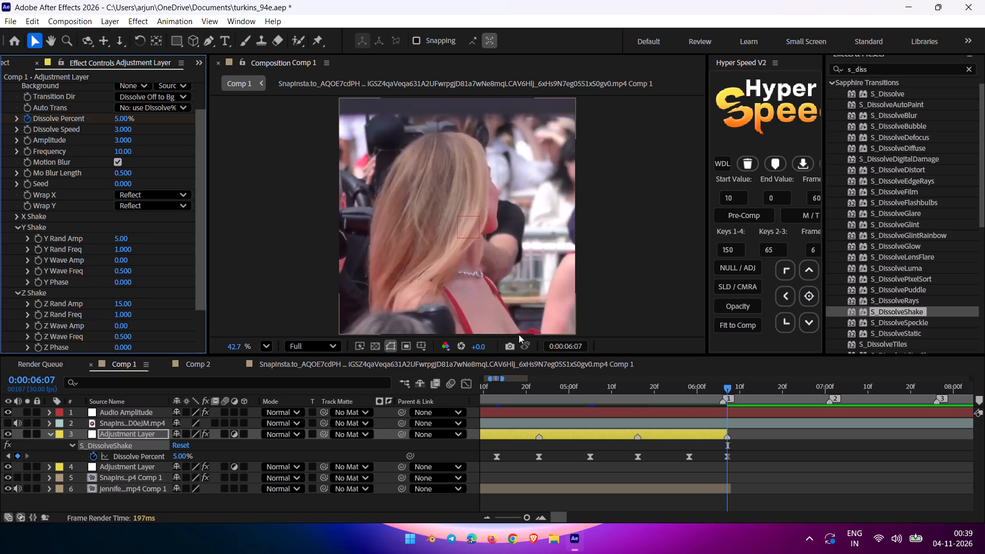
Play Comp 1 from 0:00:00:00 to preview the shake with the new Y and Z amplitudes.
left_click_drag(510, 391, 79, 459)
key("space")
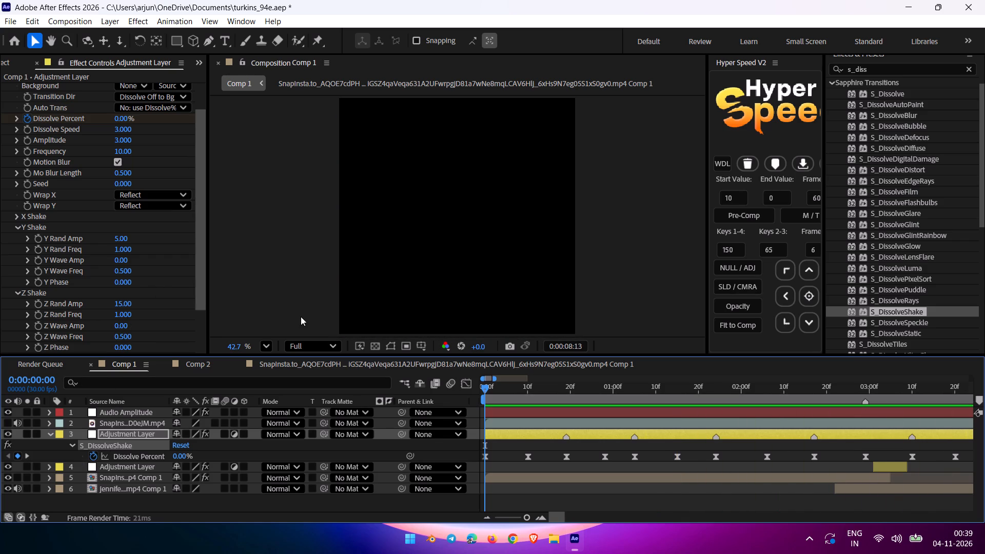
left_click(526, 454)
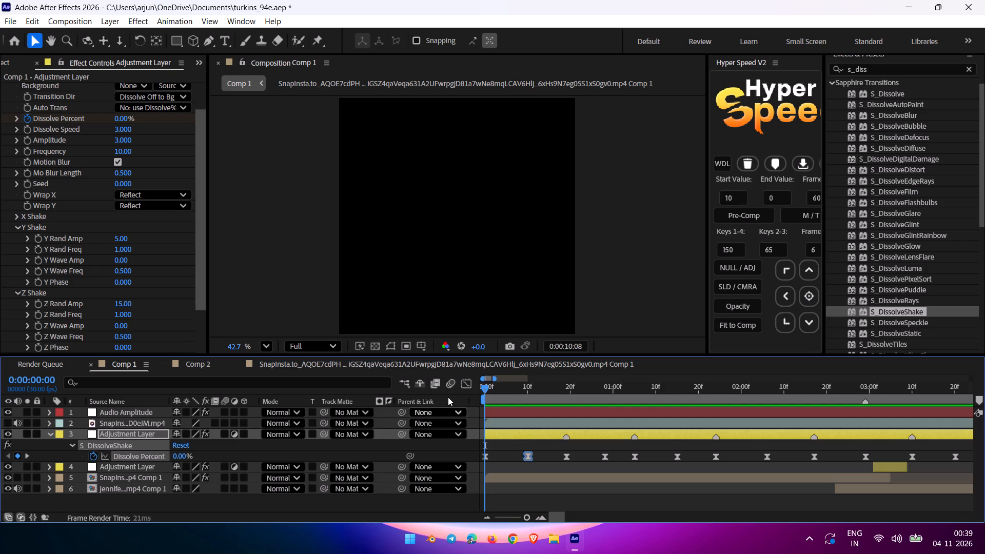
left_click(465, 382)
left_click(465, 382)
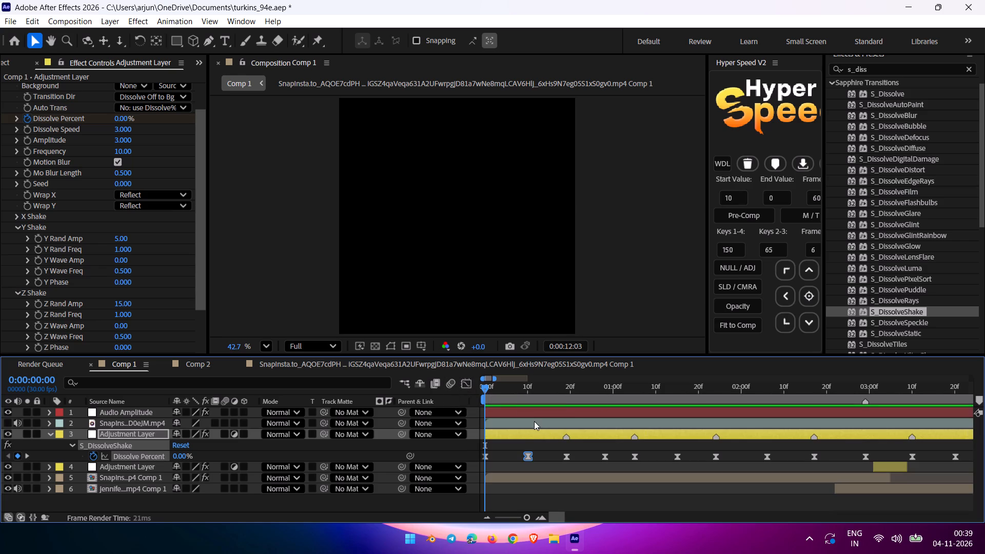
right_click(525, 453)
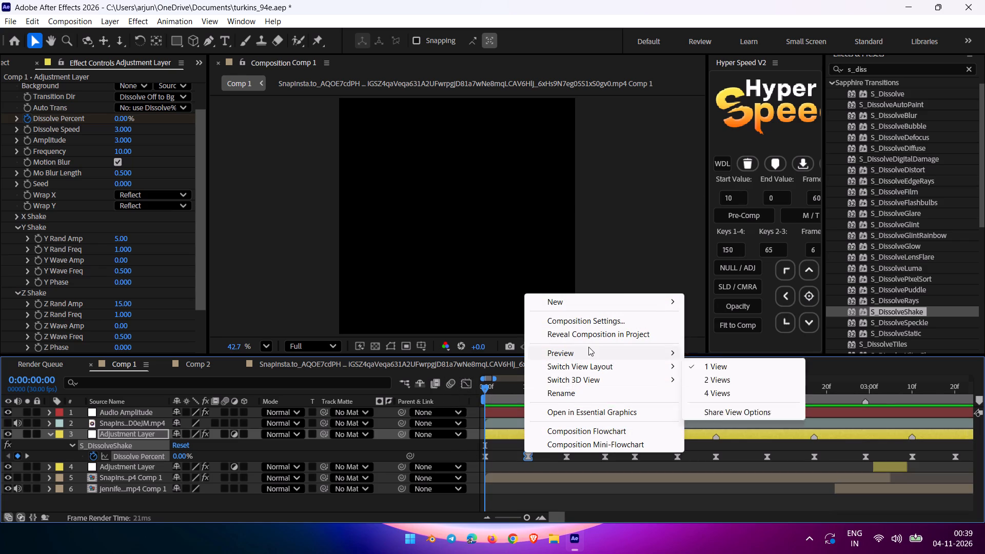
left_click(511, 439)
key("space")
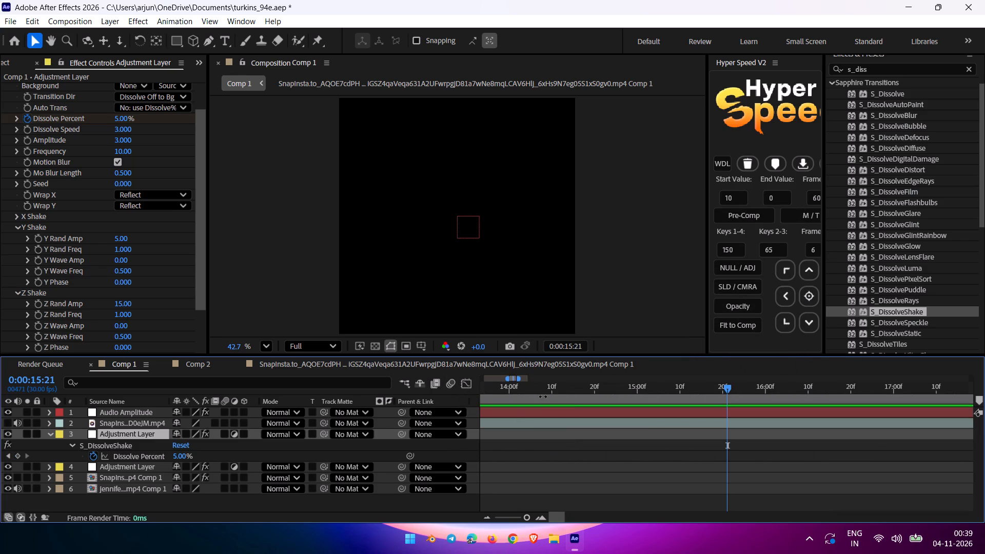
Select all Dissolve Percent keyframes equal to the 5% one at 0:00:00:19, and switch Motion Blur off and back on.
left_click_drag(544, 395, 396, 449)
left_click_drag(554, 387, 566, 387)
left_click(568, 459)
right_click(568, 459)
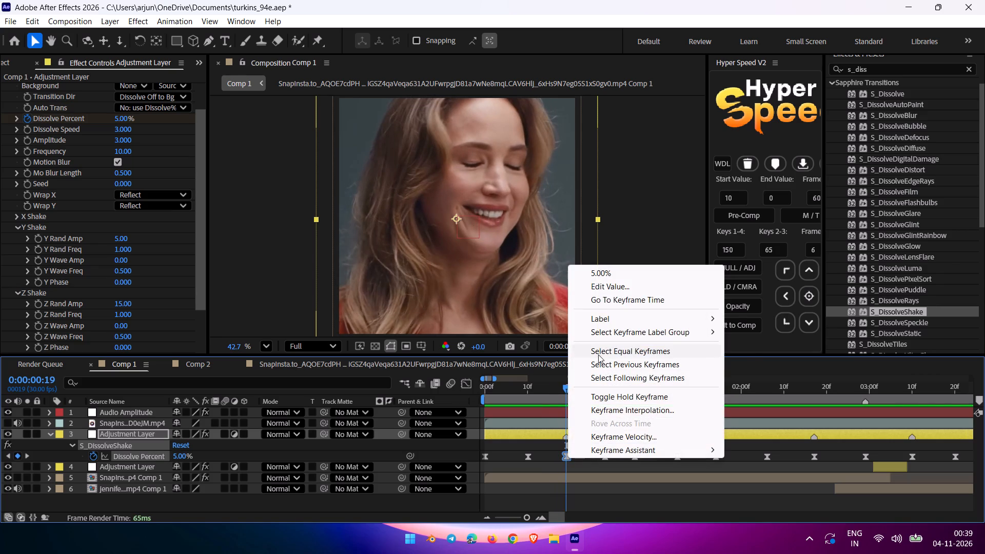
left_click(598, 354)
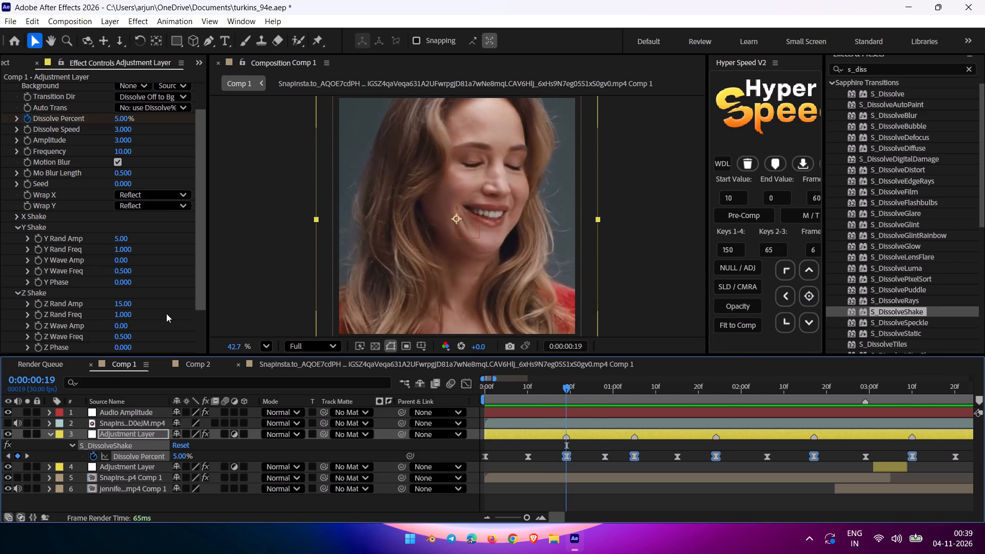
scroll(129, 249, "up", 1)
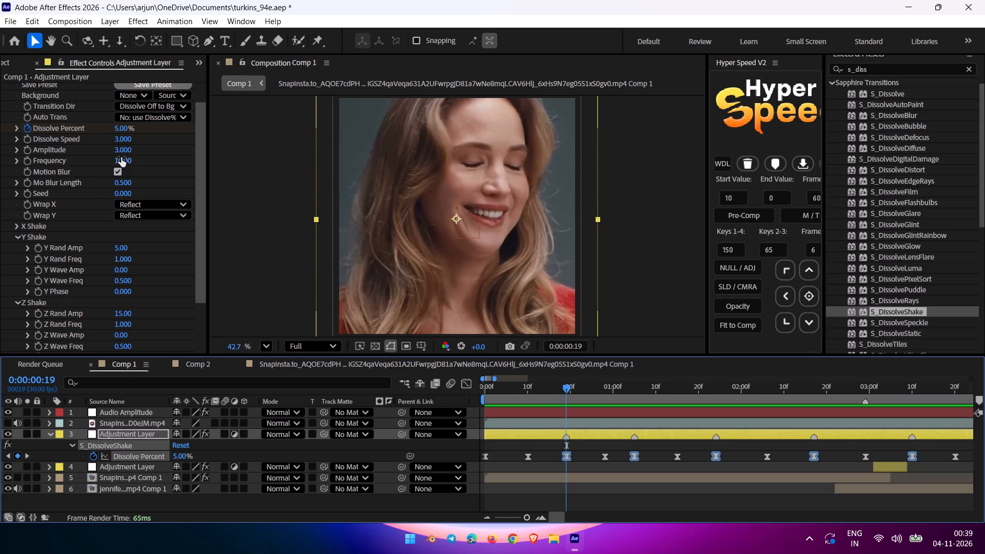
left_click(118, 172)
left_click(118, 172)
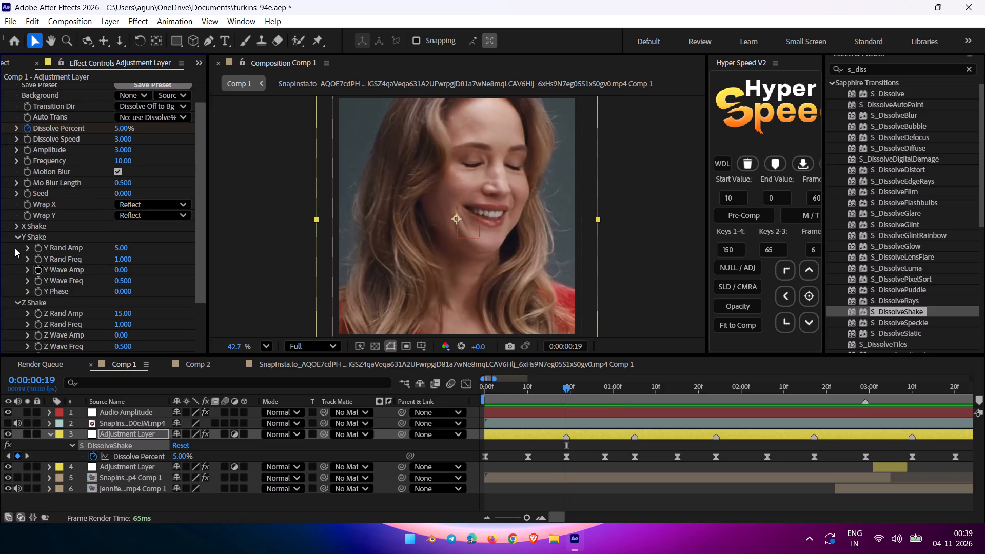
Set the Z Rand Amp in S_DissolveShake's Z Shake settings to 40.
left_click(115, 318)
key("BackSpace")
type("40")
key("Return")
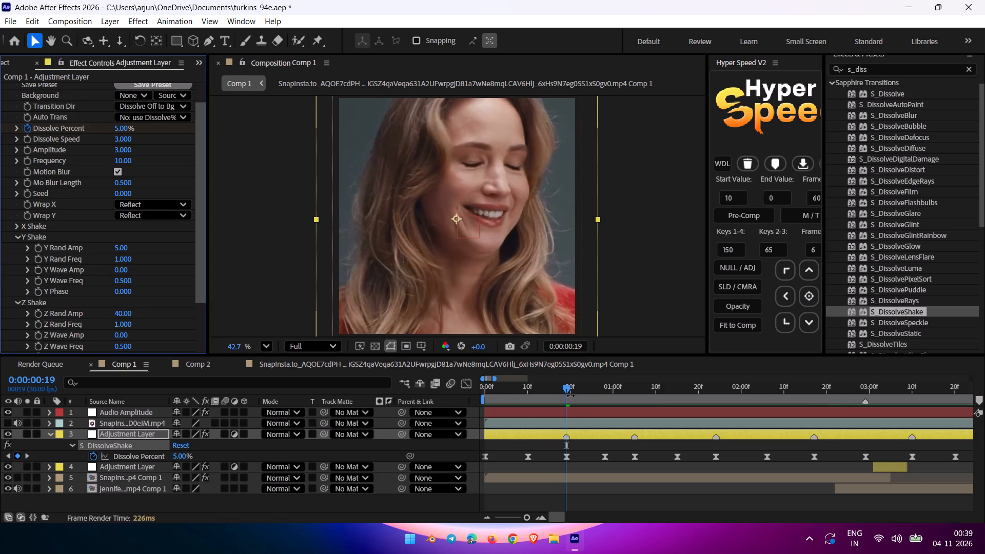
Play Comp 1 from 0:00:00:00 to preview the shake with the stronger Z amplitude.
left_click_drag(566, 387, 393, 414)
key("space")
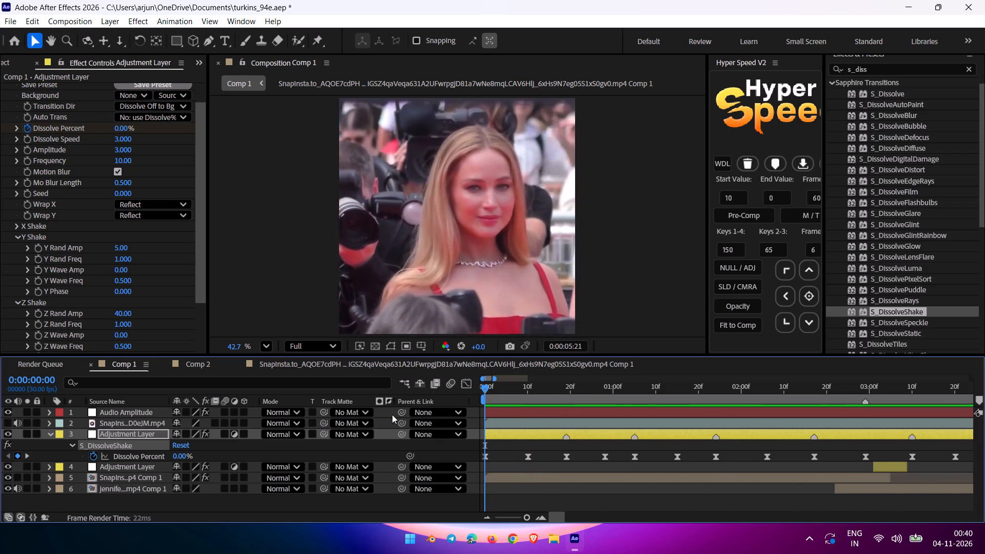
key("space")
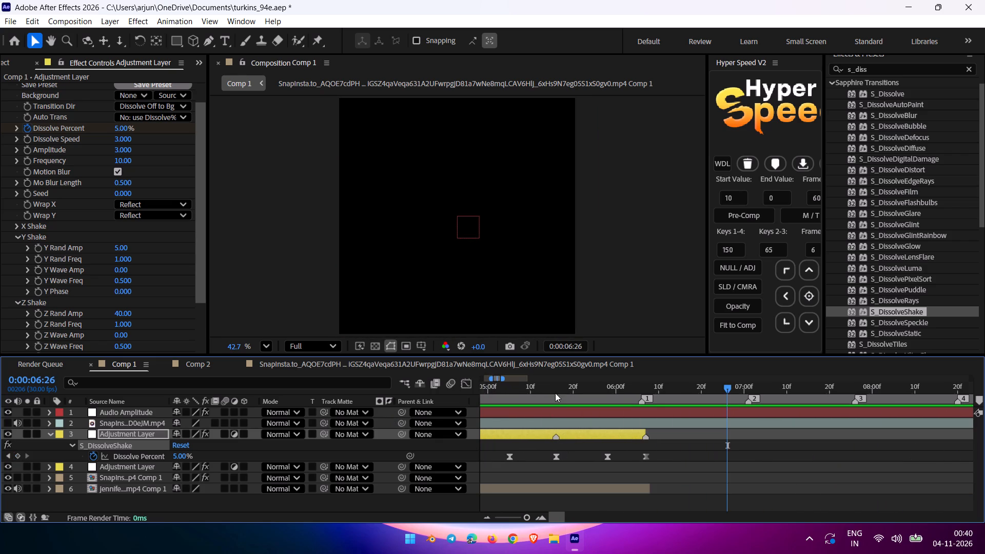
Select all the 5% Dissolve Percent keyframes and set them to 8%, with the playhead on the keyframe at 0:00:06:07.
left_click(559, 457)
right_click(559, 457)
left_click(622, 353)
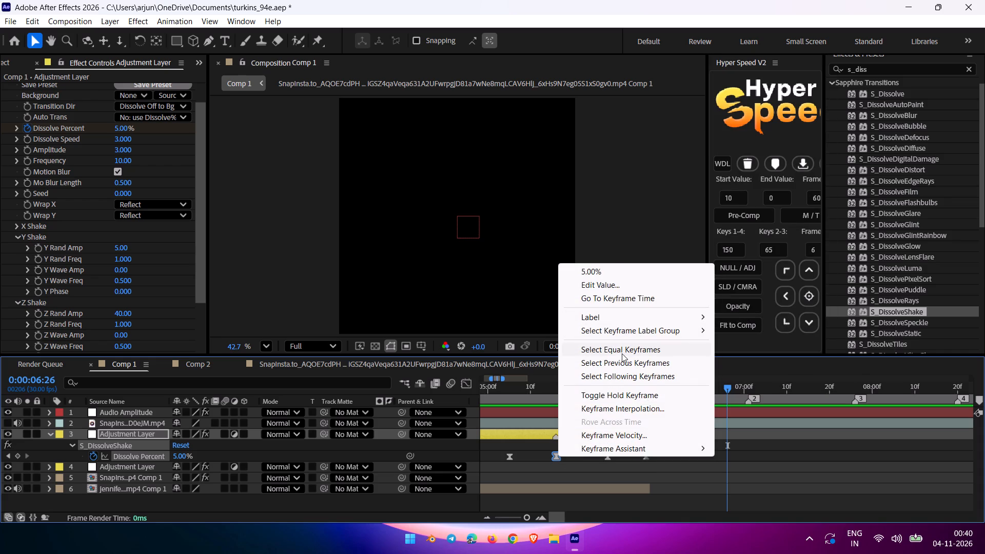
left_click(121, 132)
key("BackSpace")
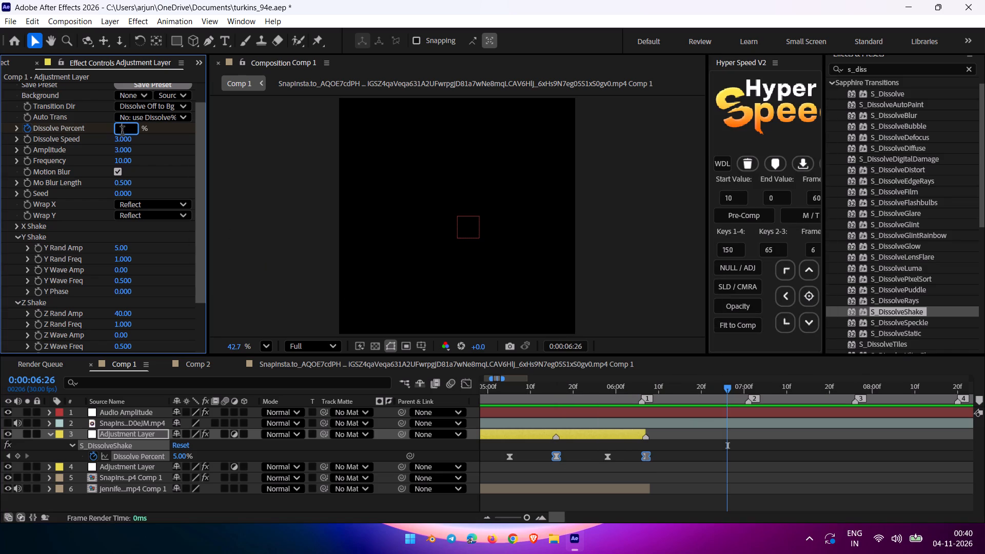
key("8")
key("Return")
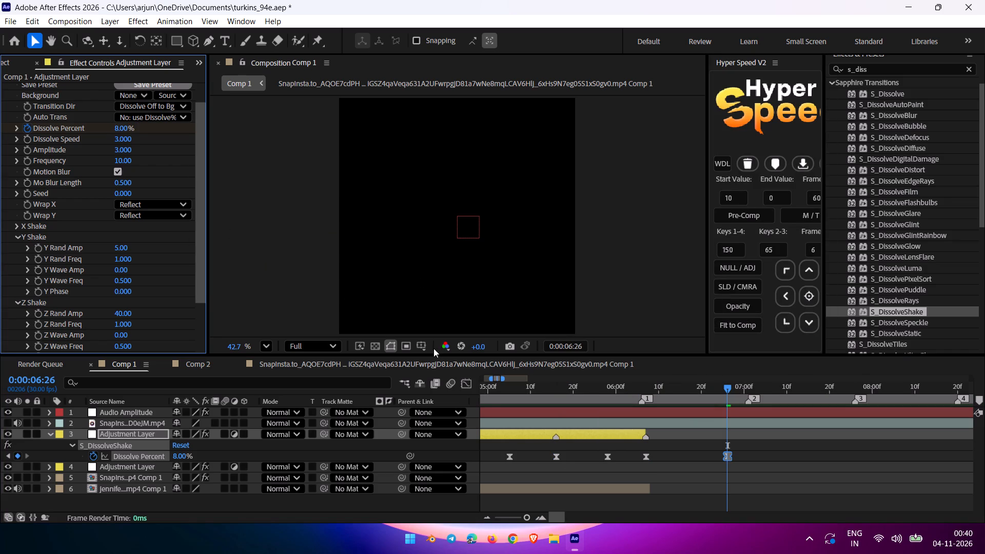
key("ctrl+z")
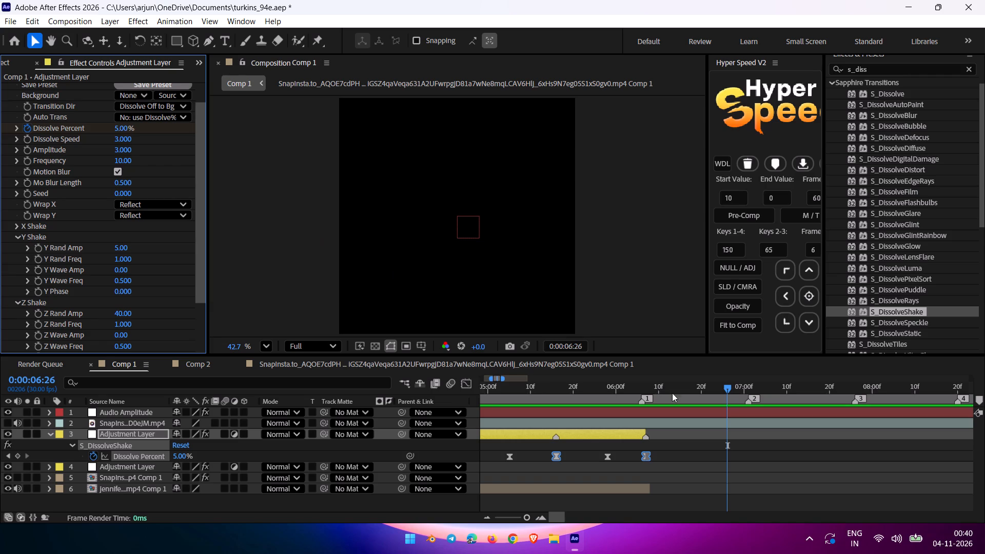
left_click_drag(731, 383, 652, 410)
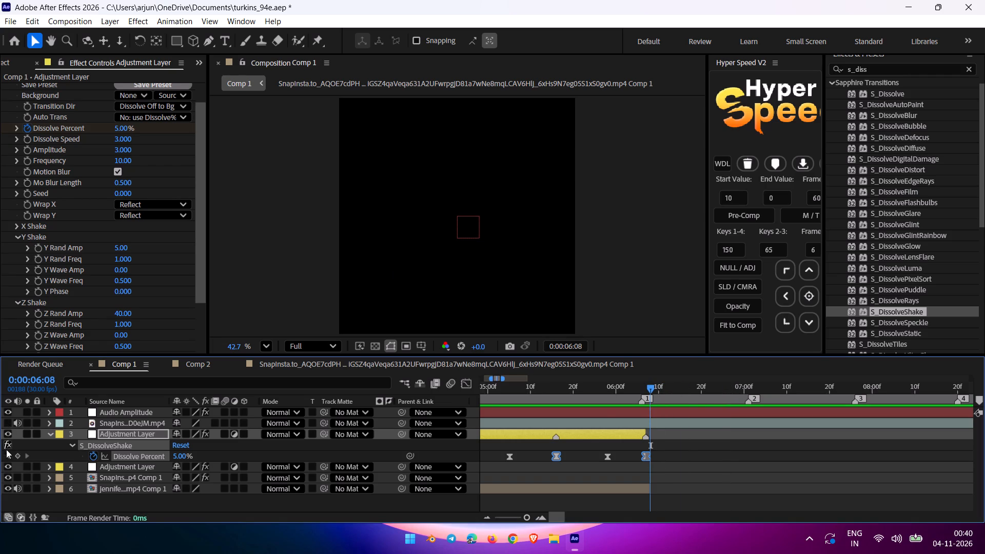
left_click(7, 454)
left_click(119, 128)
key("BackSpace")
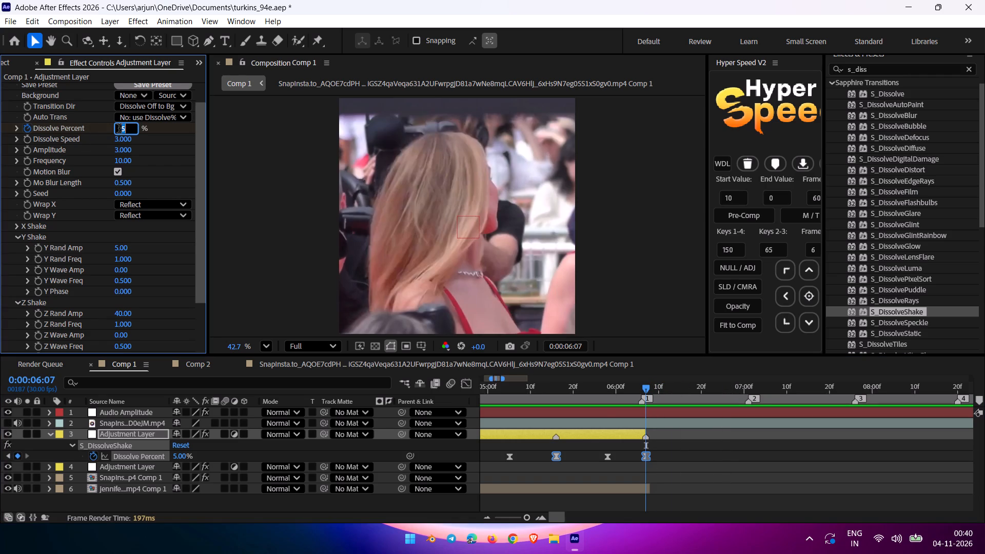
key("8")
key("Return")
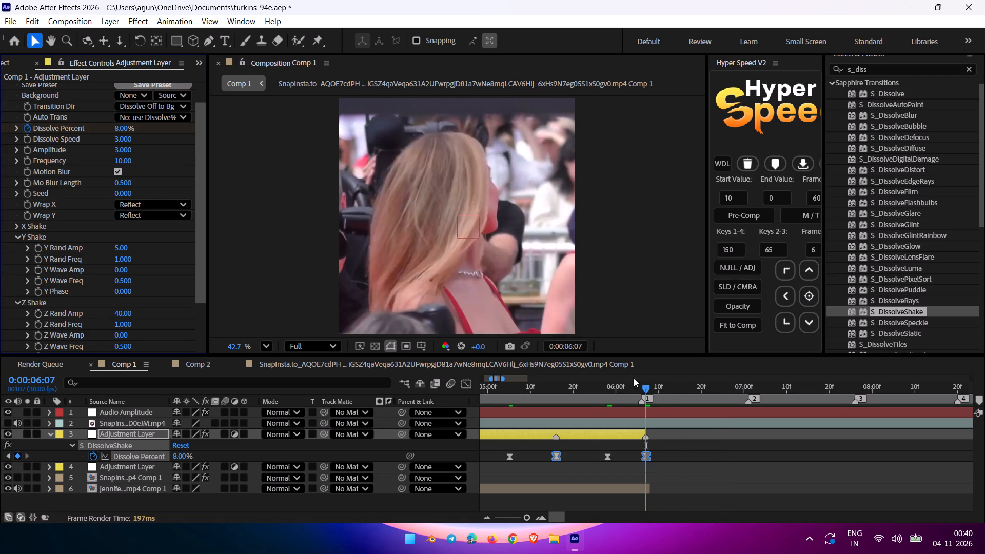
Play Comp 1 from 0:00:00:00 to preview the 8% pulses, and collapse the Adjustment Layer's keyframed properties.
left_click_drag(646, 385, 31, 438)
key("space")
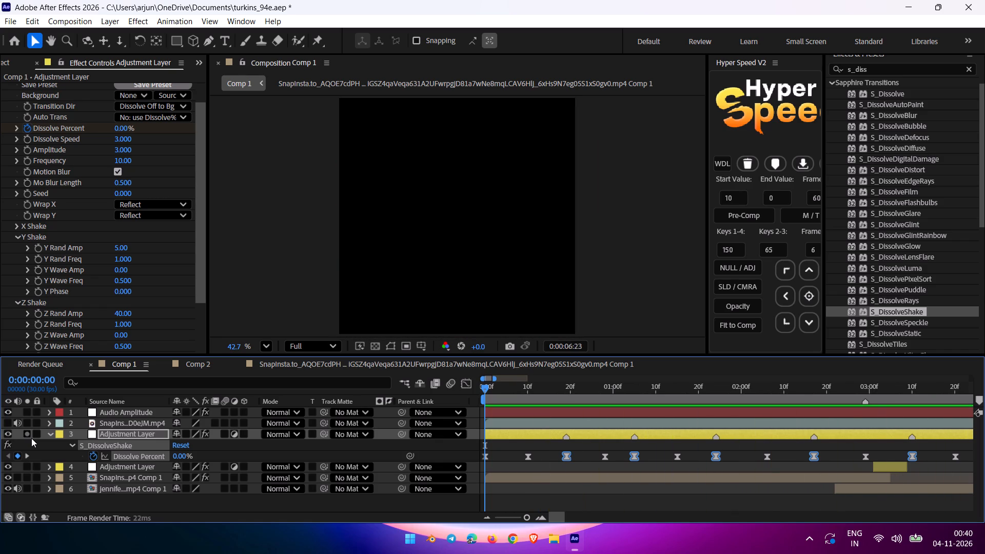
key("u")
key("space")
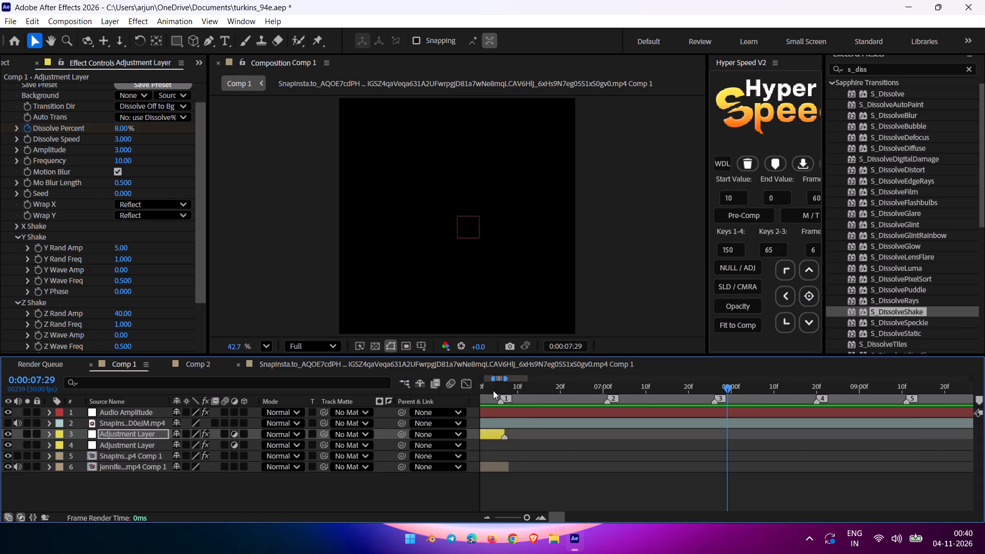
Return the playhead to 0:00:00:00 and save the project.
left_click_drag(493, 390, 126, 466)
key("ctrl+s")
Play Comp 1 twice from 0:00:00:00 to review the whole edit with the final shake settings.
key("space")
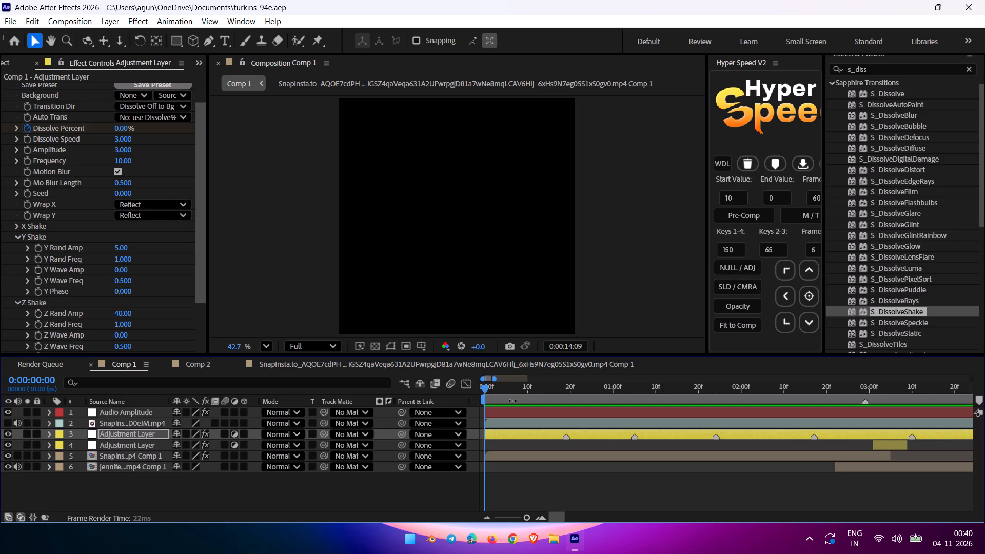
left_click_drag(509, 389, 395, 409)
key("space")
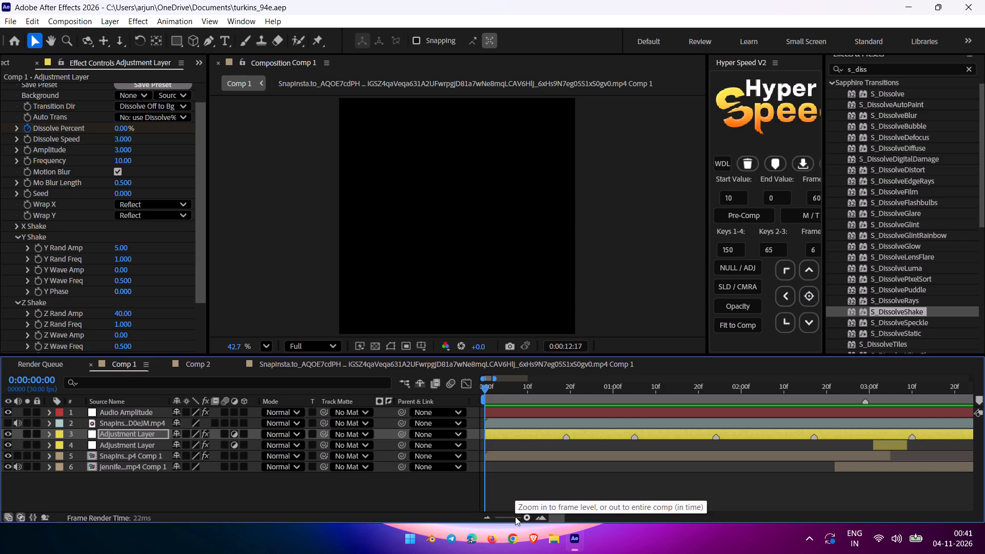
Play Comp 1 from 0:00:03:23 and from 0:00:05:12, and inspect the frame at 0:00:06:06 near the last clip's end.
left_click_drag(634, 390, 666, 434)
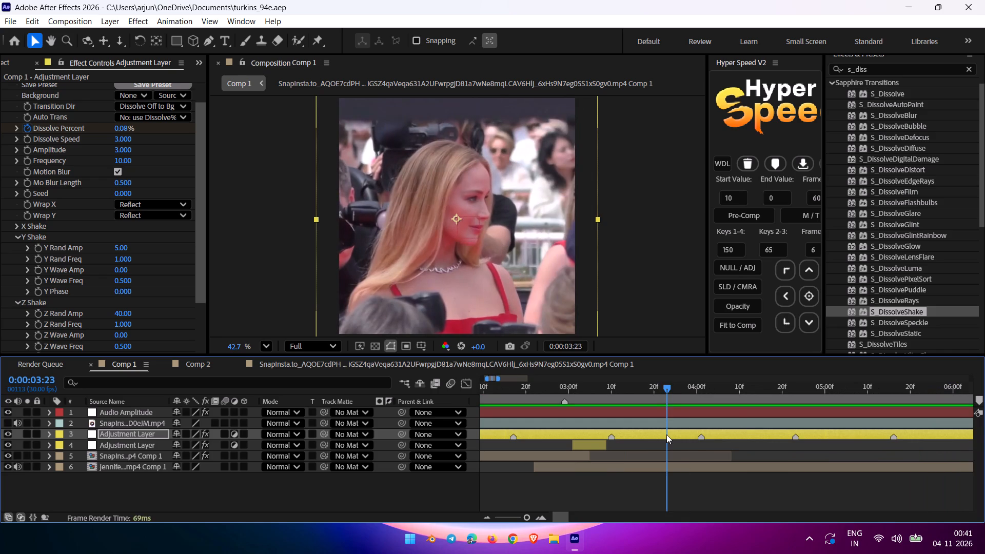
key("space")
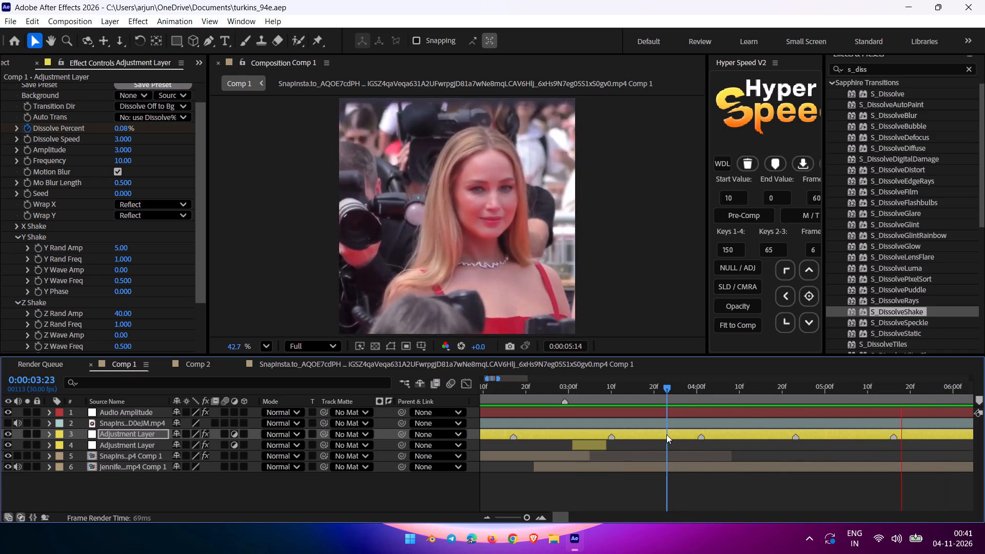
left_click(560, 519)
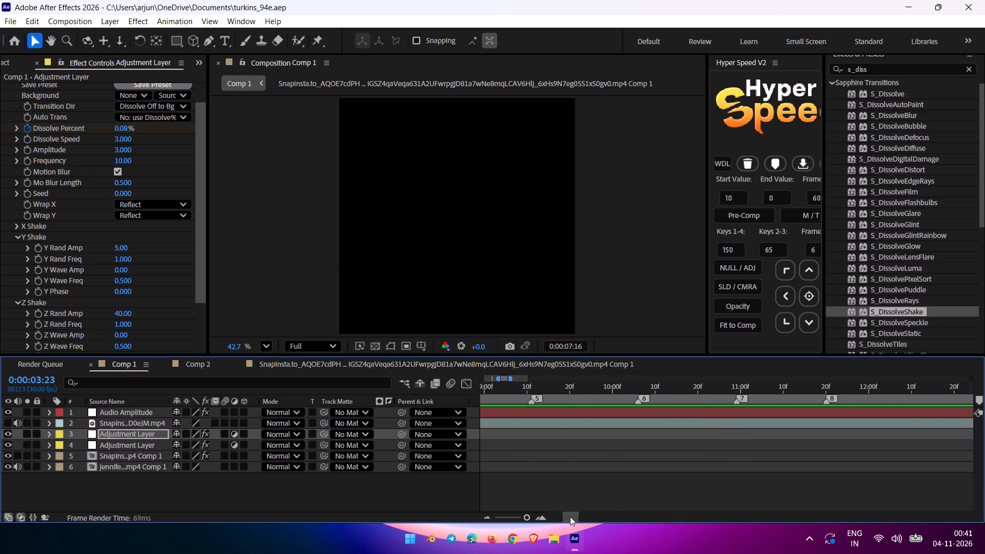
left_click_drag(675, 390, 745, 388)
key("space")
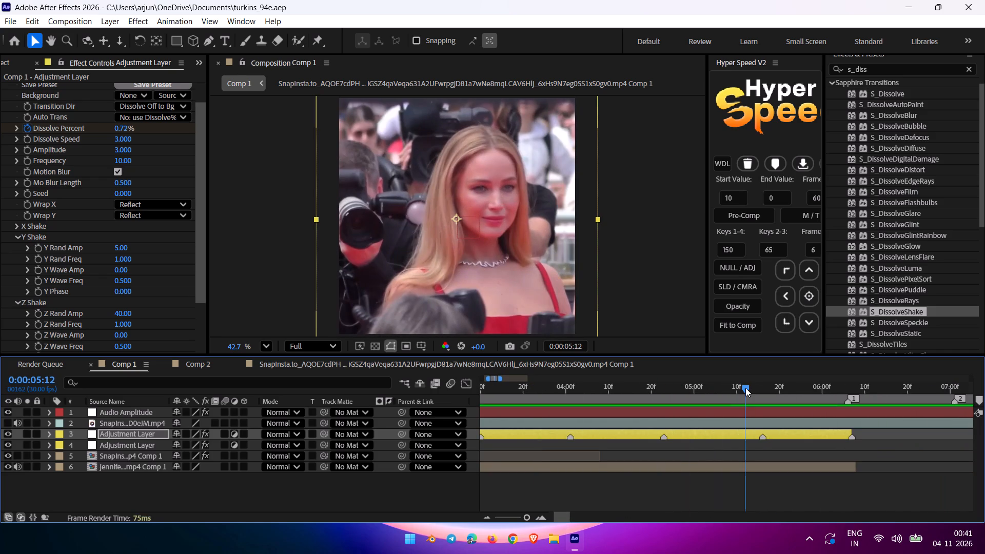
key("space")
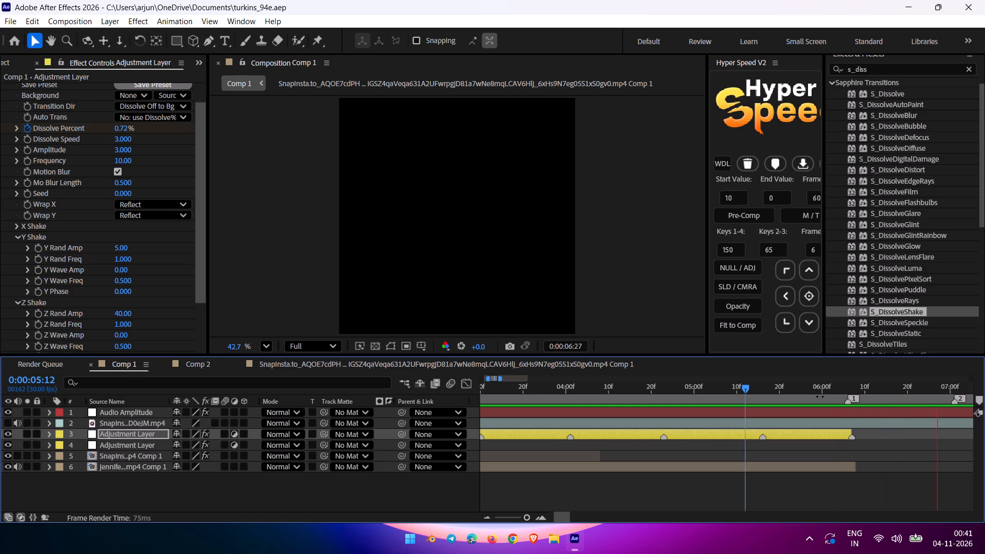
left_click_drag(786, 393, 850, 395)
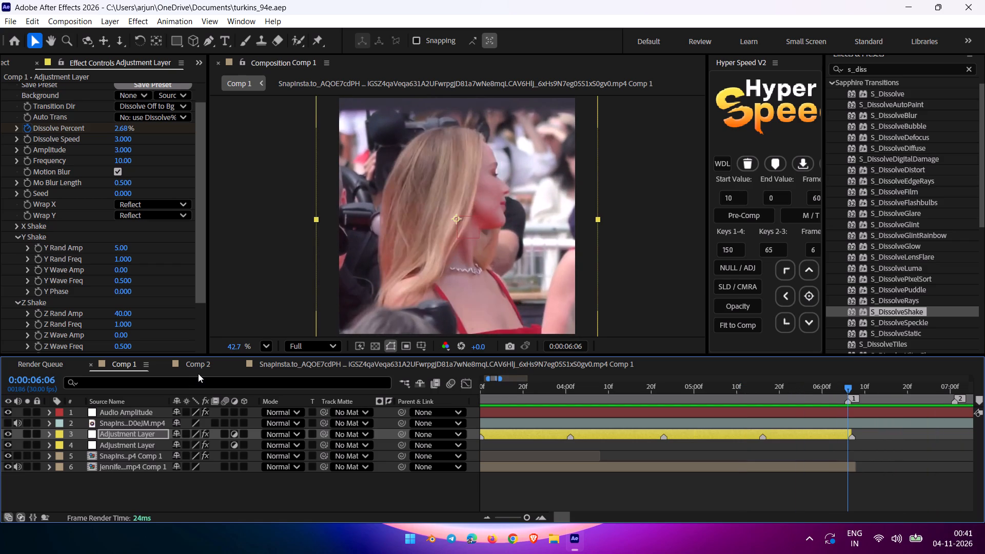
Switch to the Comp 2 timeline.
left_click(192, 362)
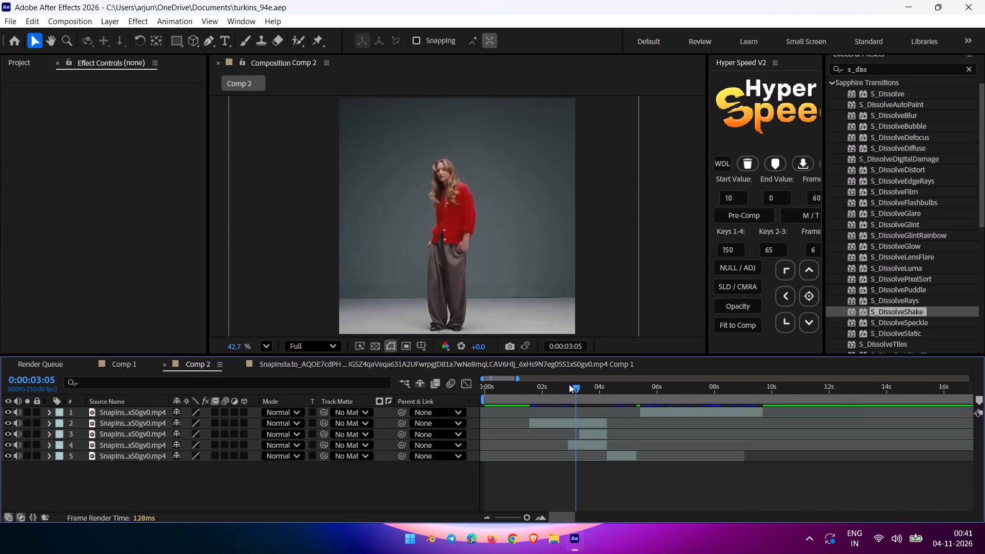
Arrange all five clip layers in Comp 2 end to end with Sequence Layers.
left_click_drag(570, 385, 575, 386)
left_click_drag(243, 511, 197, 355)
right_click(159, 453)
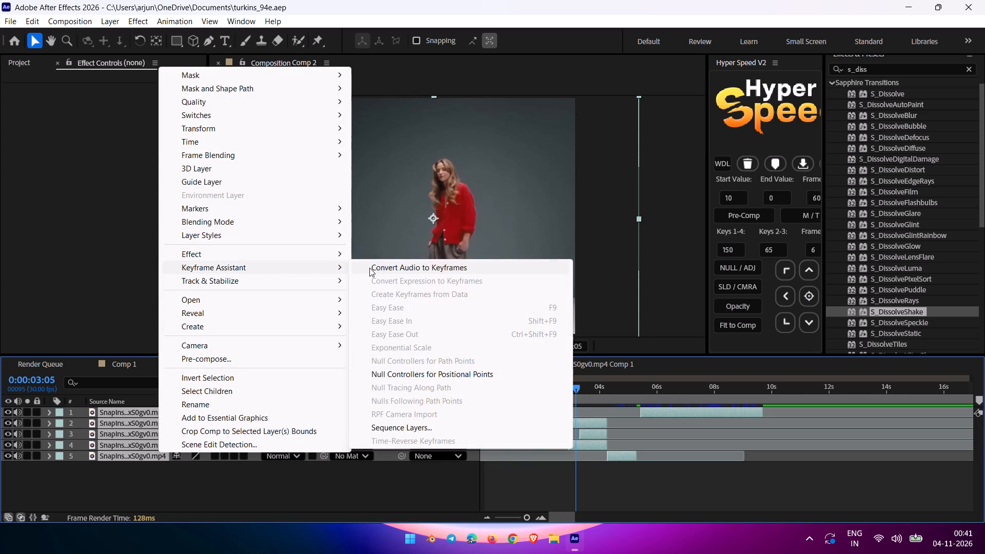
left_click(401, 430)
left_click(548, 304)
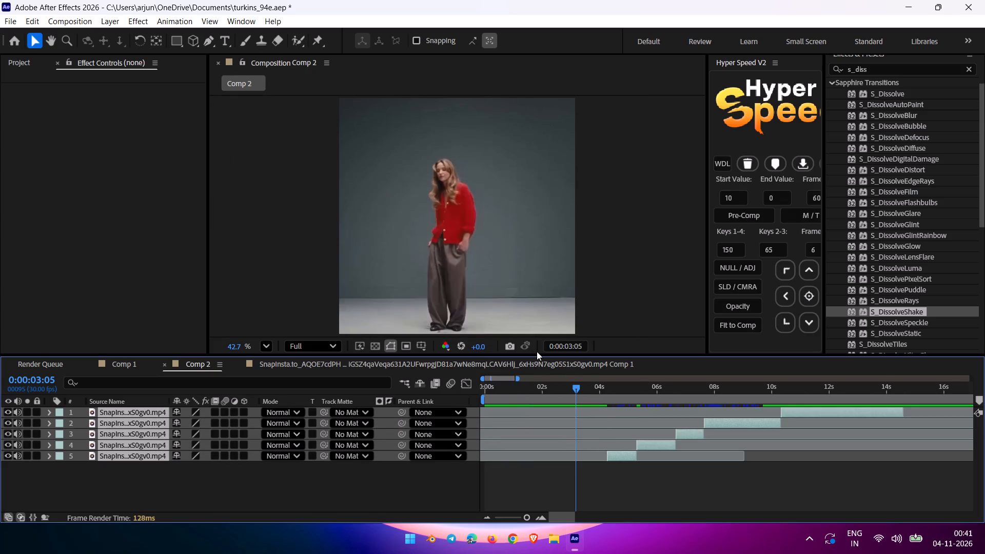
left_click(511, 469)
Scrub through the sequenced clips in Comp 2 up to 0:00:13:22.
left_click_drag(579, 386, 623, 404)
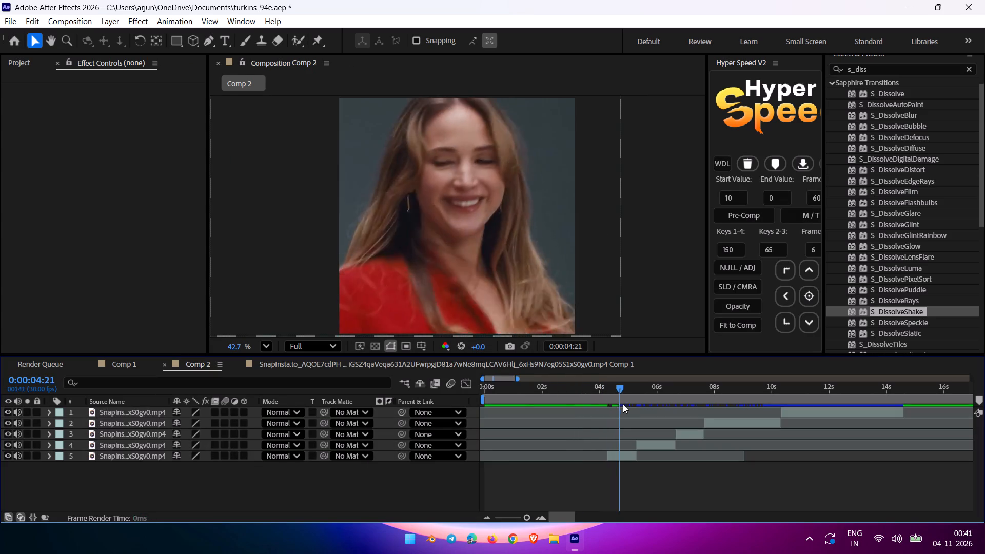
left_click_drag(623, 404, 687, 406)
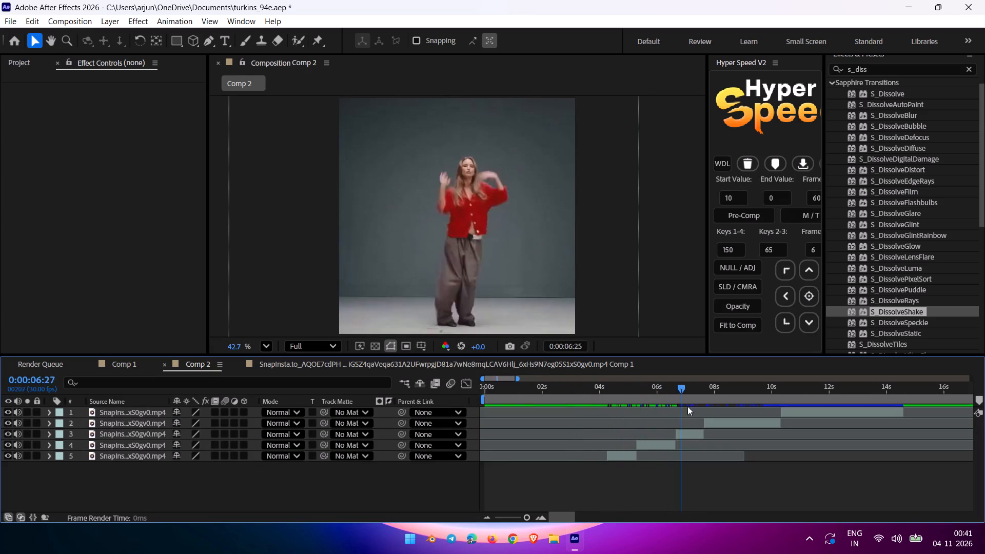
left_click_drag(687, 406, 803, 409)
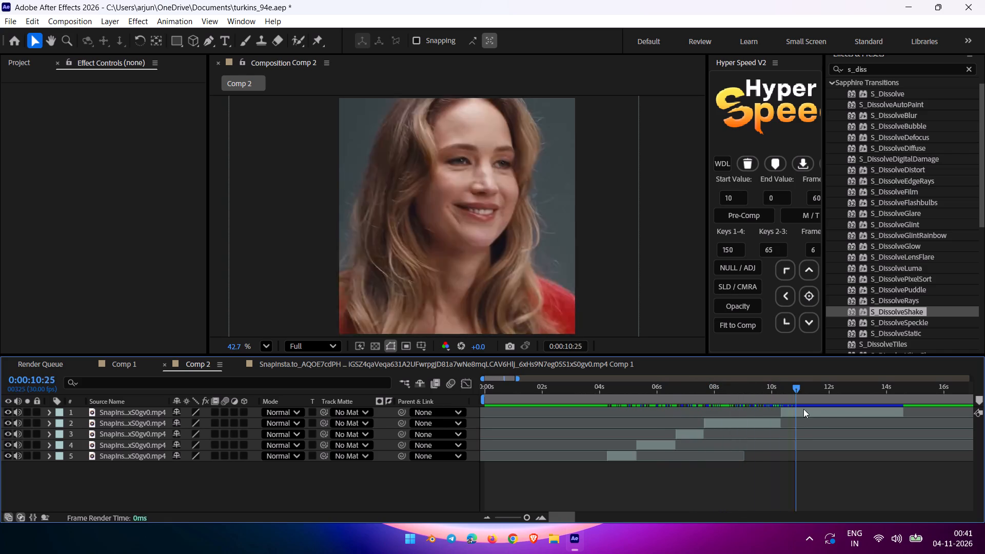
left_click_drag(803, 409, 881, 418)
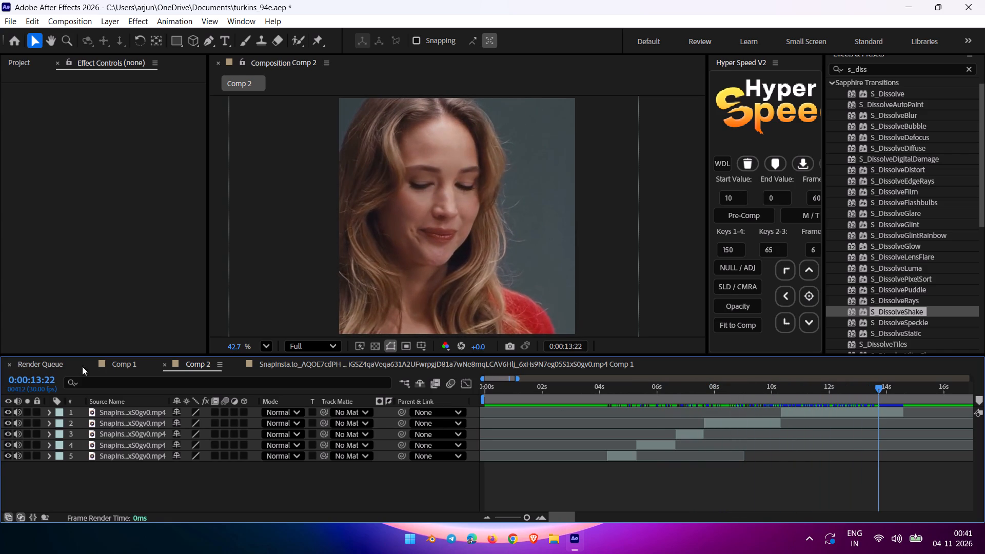
Switch back to the Comp 1 timeline.
left_click(116, 365)
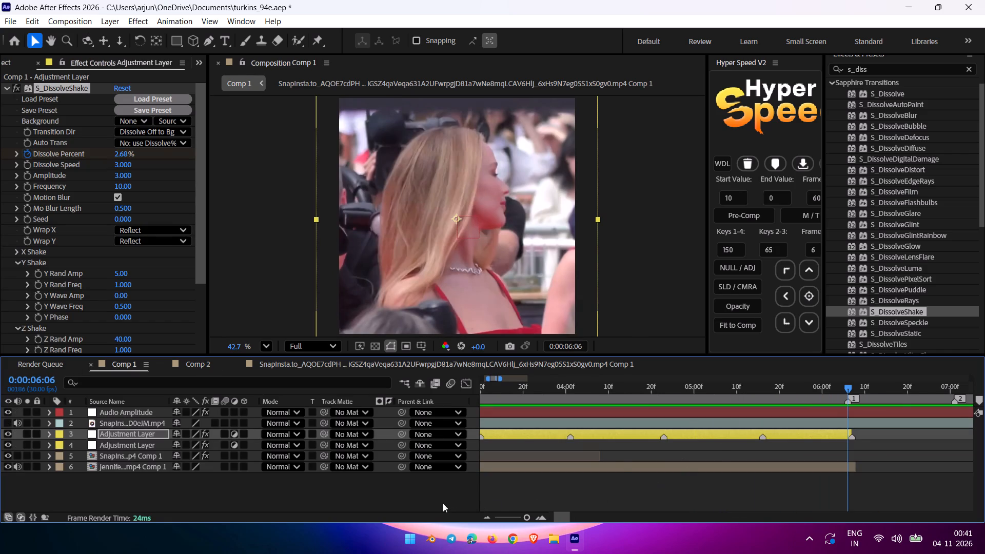
key("minus")
left_click_drag(558, 517, 567, 515)
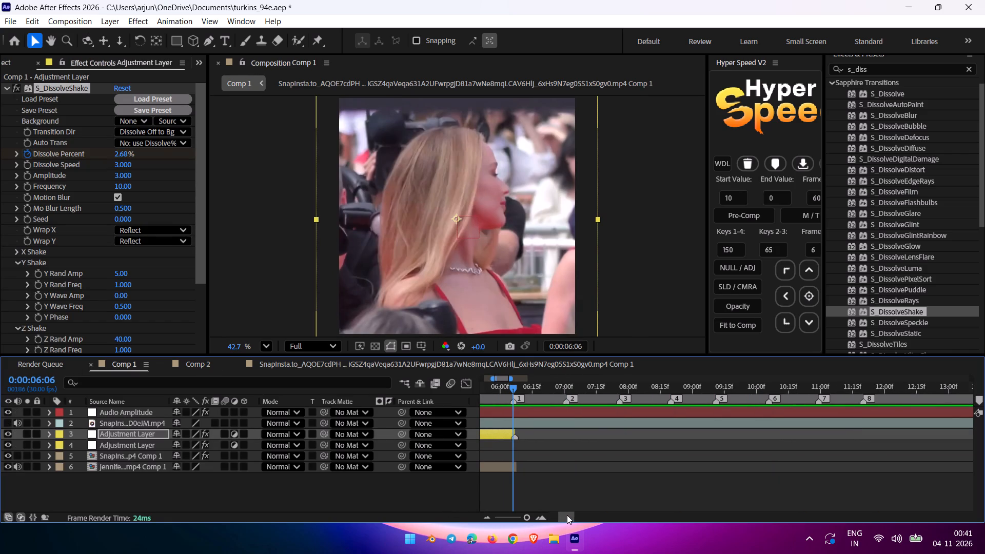
left_click_drag(567, 515, 564, 516)
Browse the project's footage and place the SnapIns...7c.mp4 clip in Comp 1 at 0:00:06:06, directly above the adjustment layers.
left_click(0, 59)
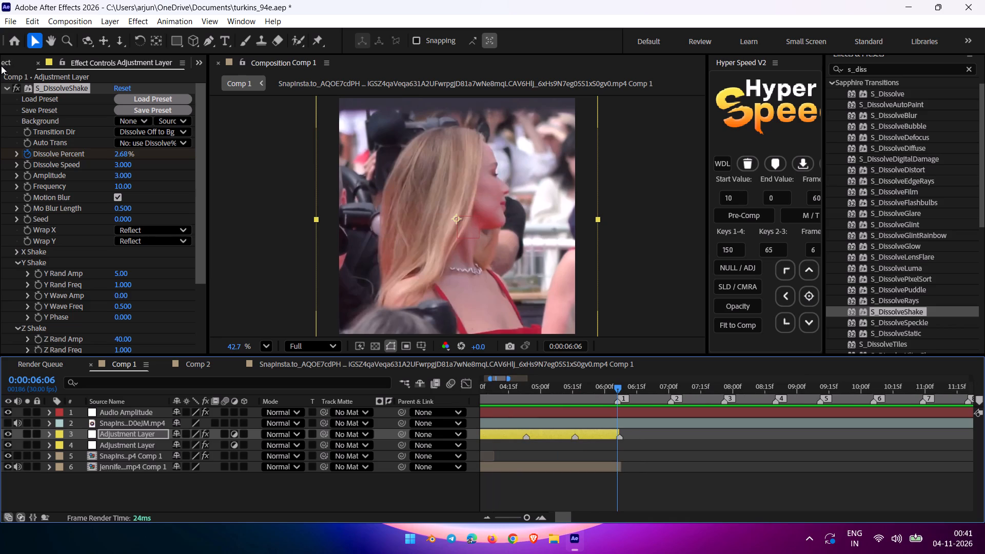
left_click(7, 63)
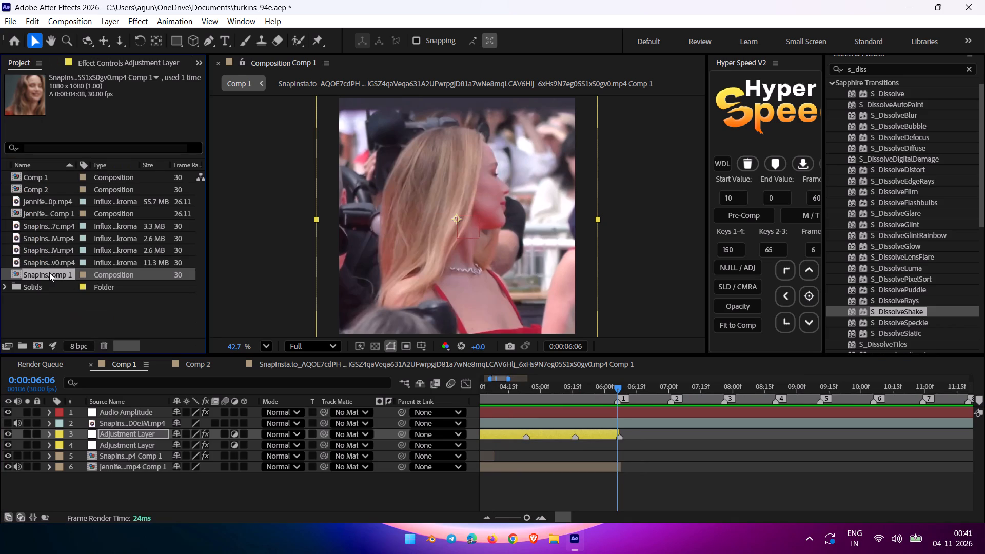
left_click(32, 226)
left_click(35, 202)
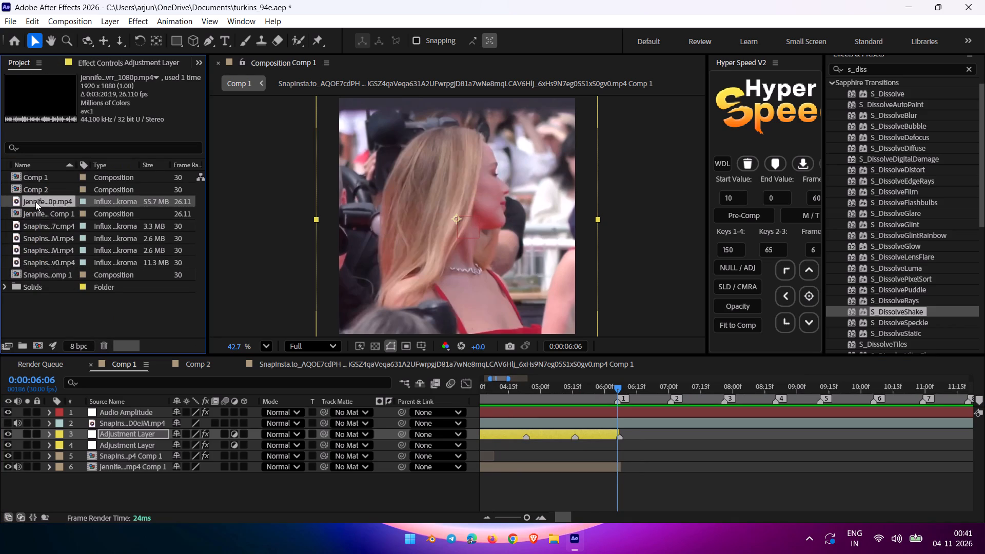
left_click(49, 184)
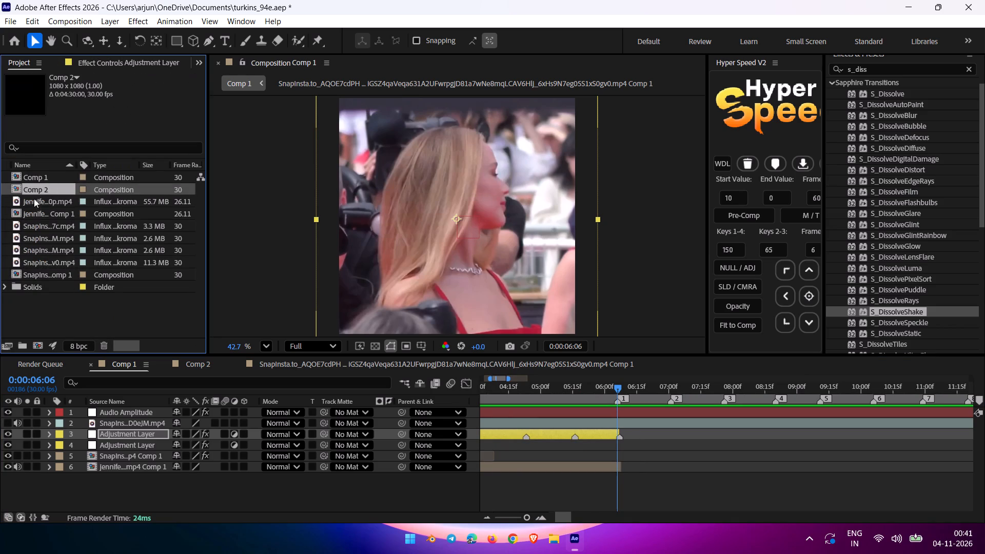
left_click(33, 201)
left_click(36, 211)
left_click(41, 222)
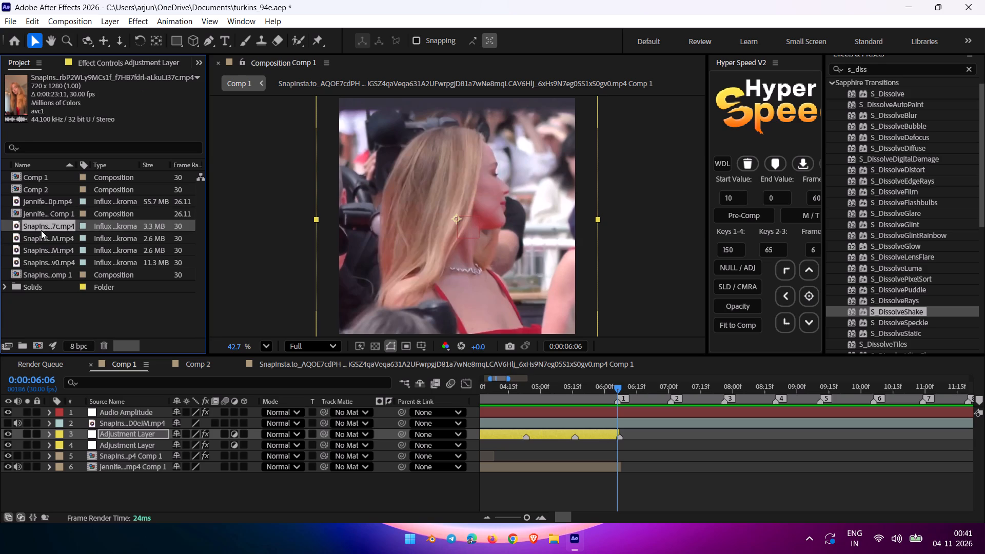
left_click(20, 236)
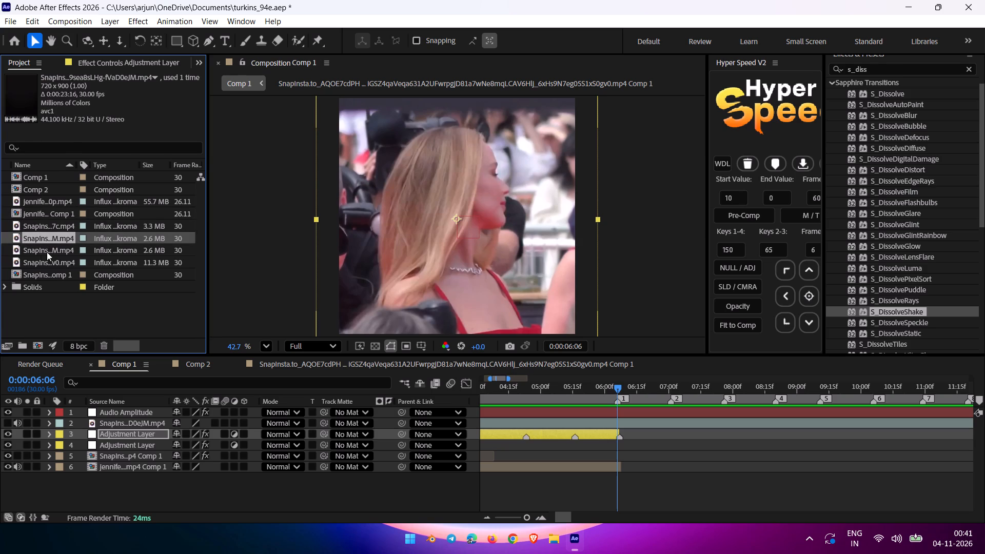
left_click(39, 252)
left_click(38, 231)
left_click_drag(37, 227, 567, 394)
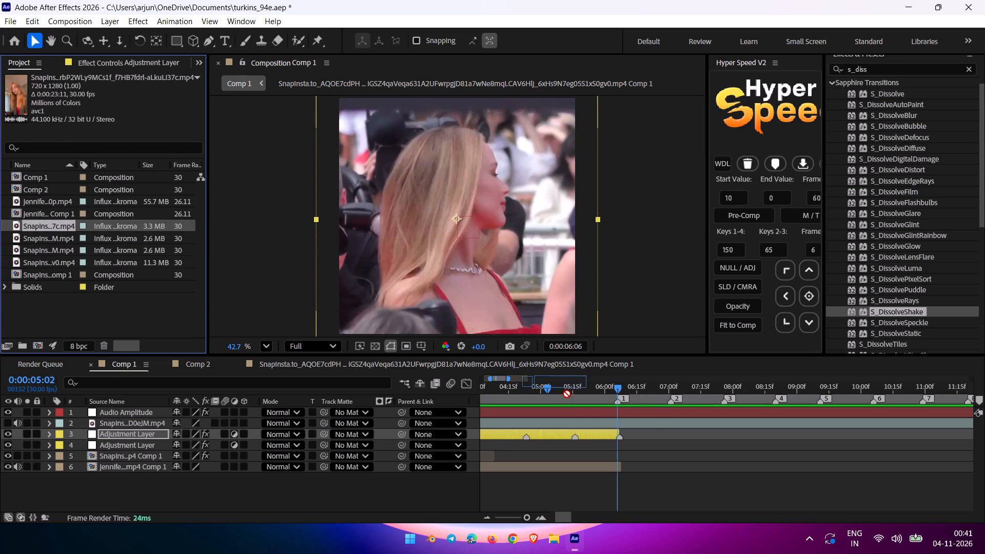
left_click_drag(567, 394, 618, 430)
Slide the new SnapIns...uLI37c.mp4 layer earlier in time to bring a later part of its footage to the 0:00:06:06 playhead.
left_click_drag(667, 436, 620, 445)
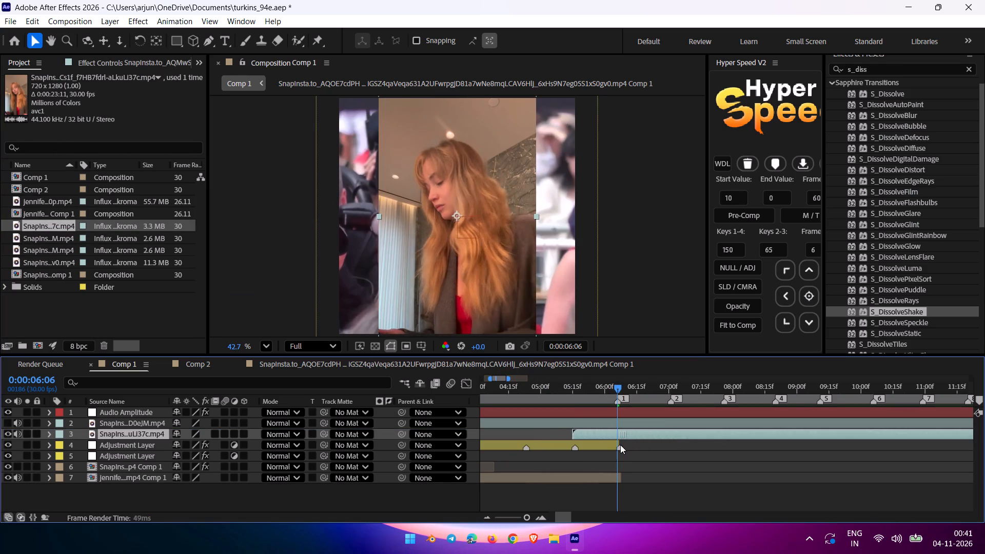
left_click_drag(620, 445, 556, 458)
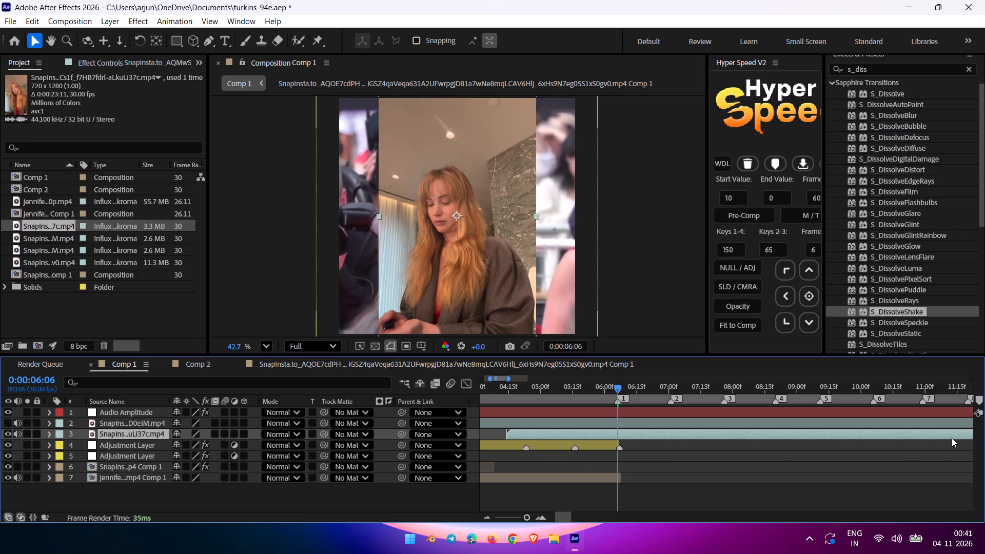
left_click_drag(949, 436, 844, 454)
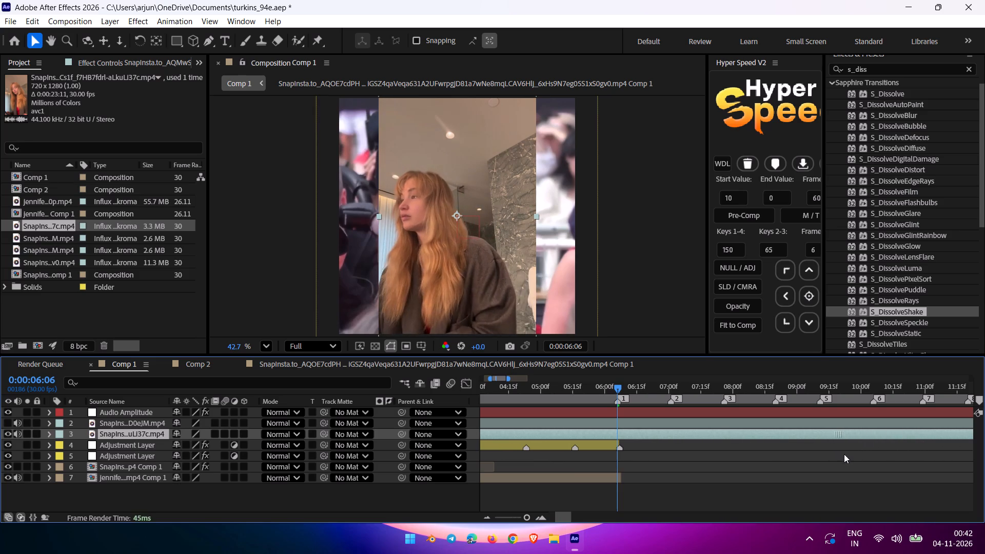
left_click_drag(844, 454, 597, 461)
left_click_drag(937, 436, 761, 451)
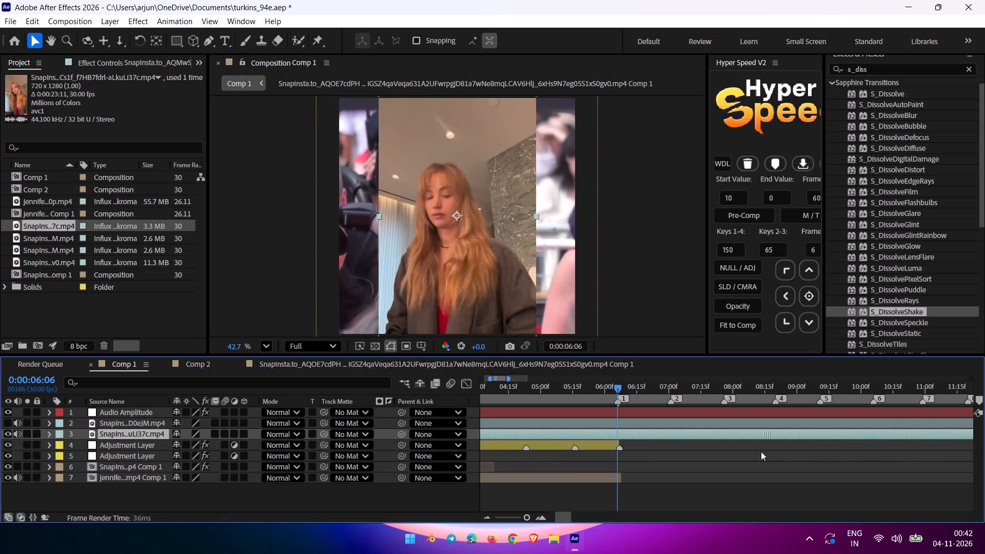
left_click_drag(761, 451, 658, 450)
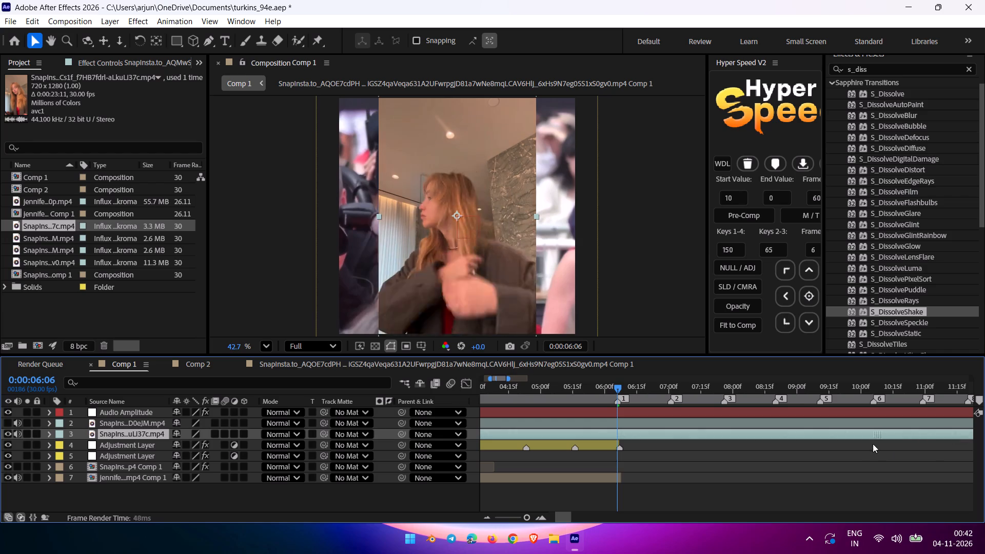
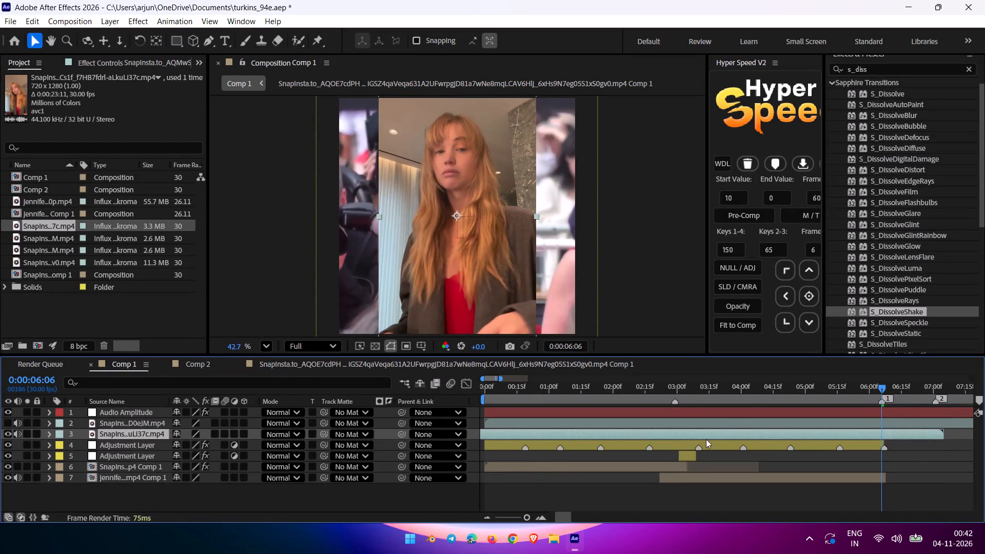
Preview the SnapIns...uLI37c.mp4 layer from 0:00:06:06 to 0:00:06:28 and delete it from Comp 1.
left_click_drag(880, 389, 927, 391)
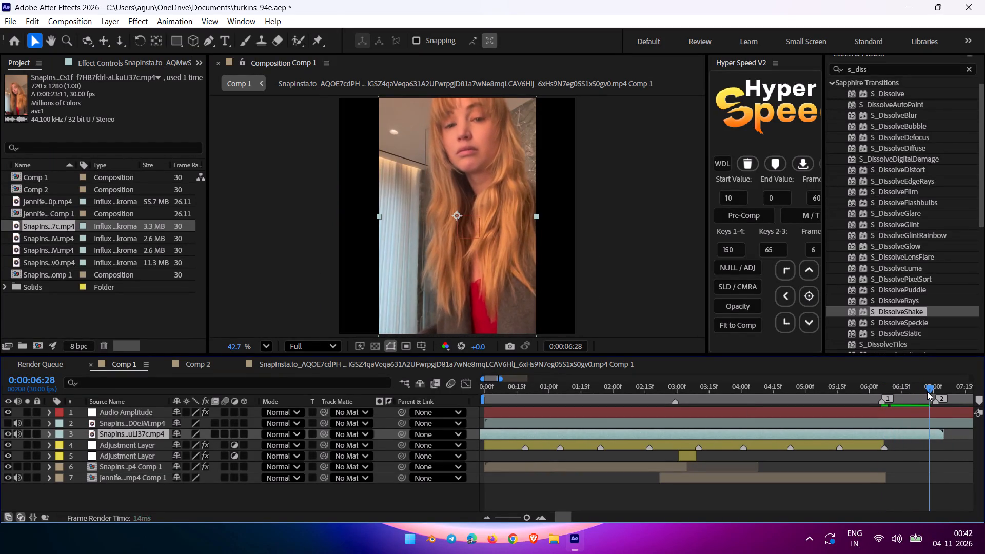
left_click_drag(927, 391, 882, 399)
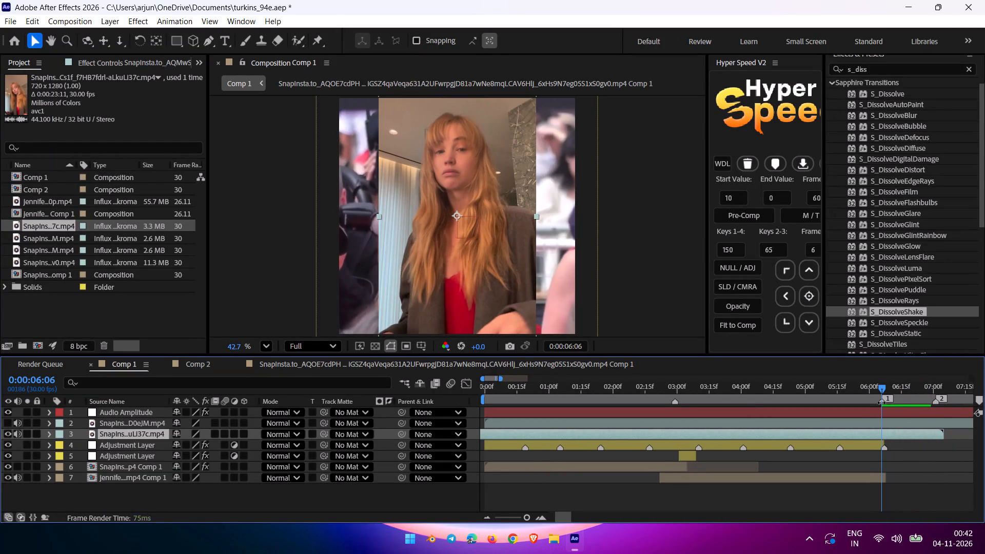
left_click(879, 431)
key("Delete")
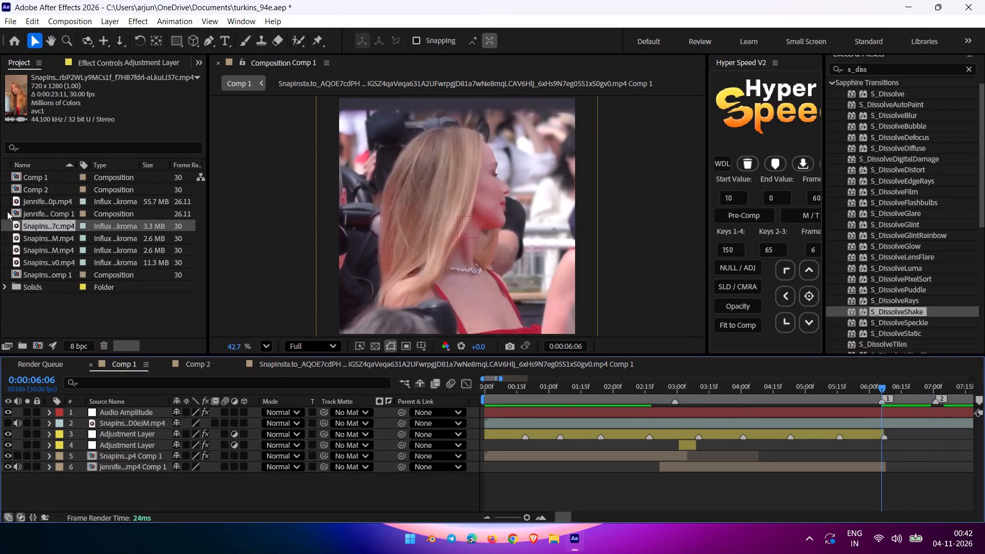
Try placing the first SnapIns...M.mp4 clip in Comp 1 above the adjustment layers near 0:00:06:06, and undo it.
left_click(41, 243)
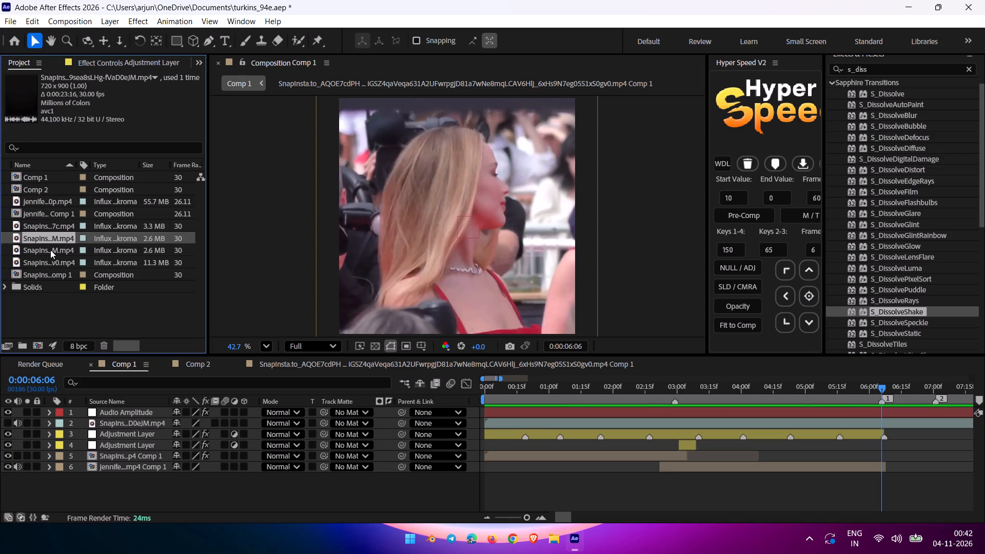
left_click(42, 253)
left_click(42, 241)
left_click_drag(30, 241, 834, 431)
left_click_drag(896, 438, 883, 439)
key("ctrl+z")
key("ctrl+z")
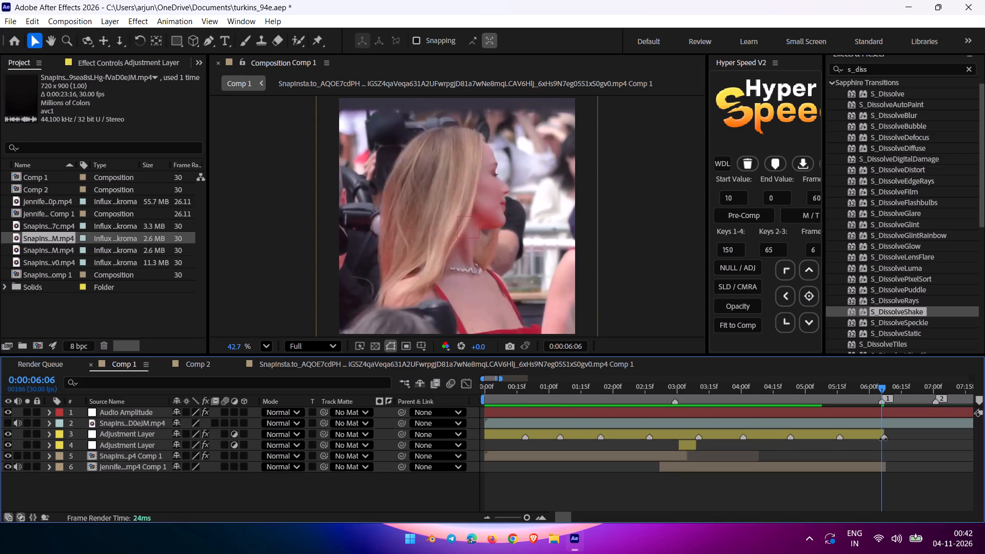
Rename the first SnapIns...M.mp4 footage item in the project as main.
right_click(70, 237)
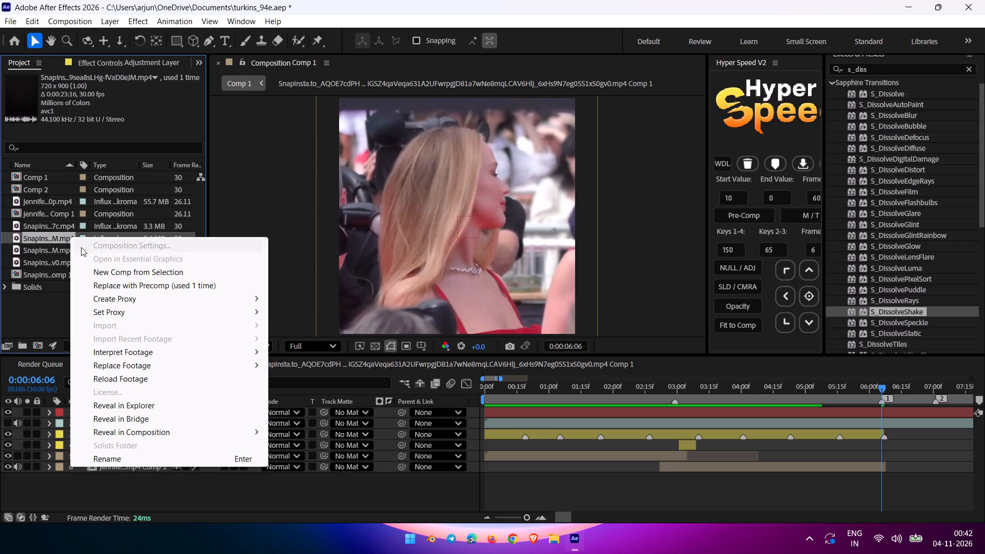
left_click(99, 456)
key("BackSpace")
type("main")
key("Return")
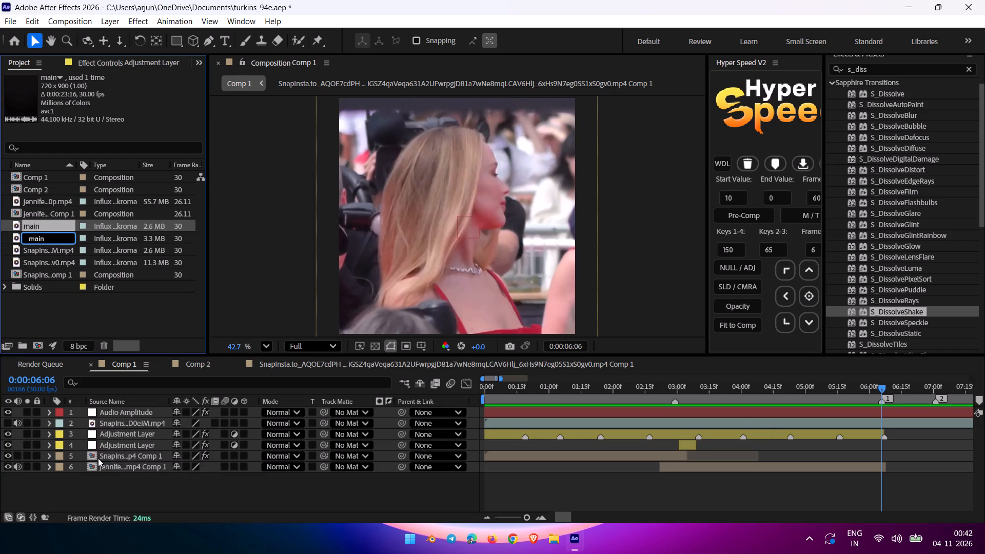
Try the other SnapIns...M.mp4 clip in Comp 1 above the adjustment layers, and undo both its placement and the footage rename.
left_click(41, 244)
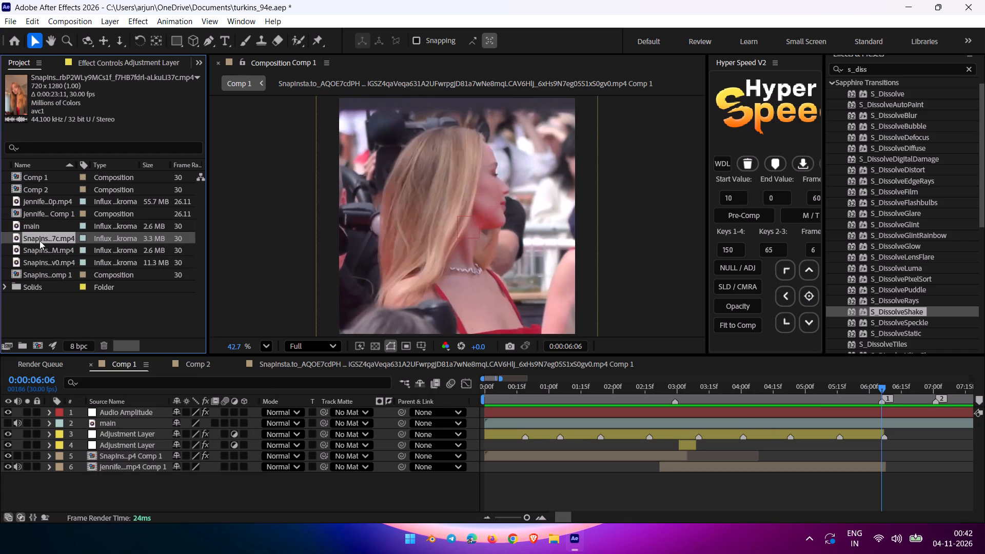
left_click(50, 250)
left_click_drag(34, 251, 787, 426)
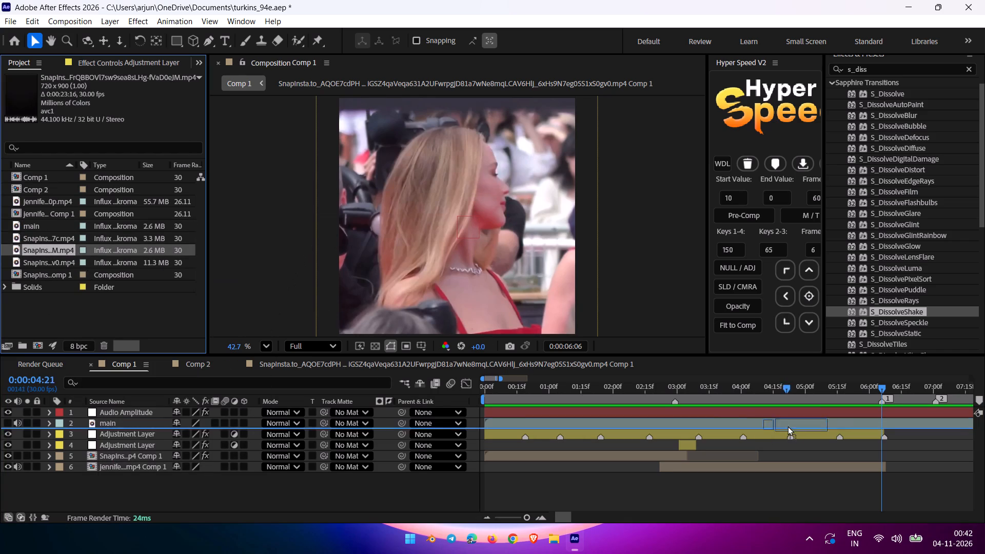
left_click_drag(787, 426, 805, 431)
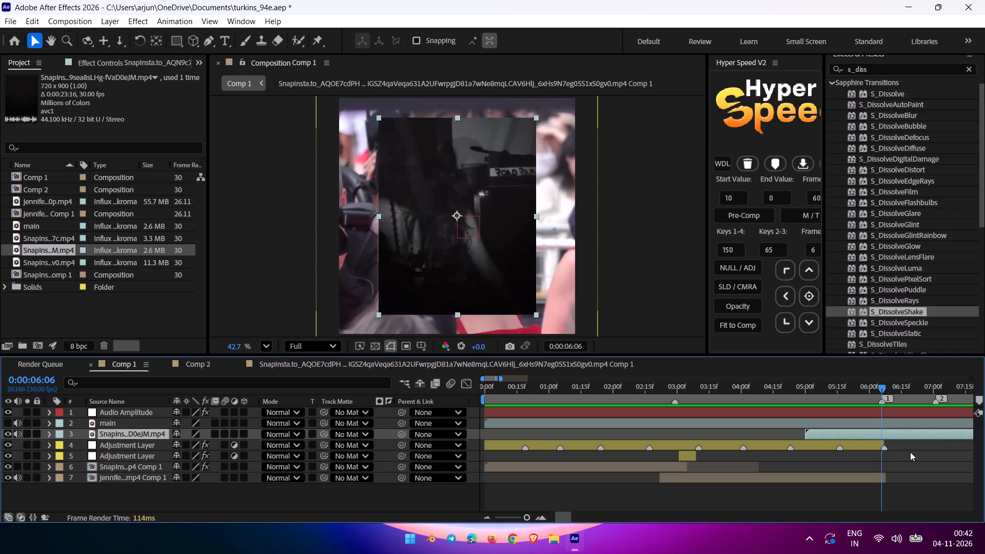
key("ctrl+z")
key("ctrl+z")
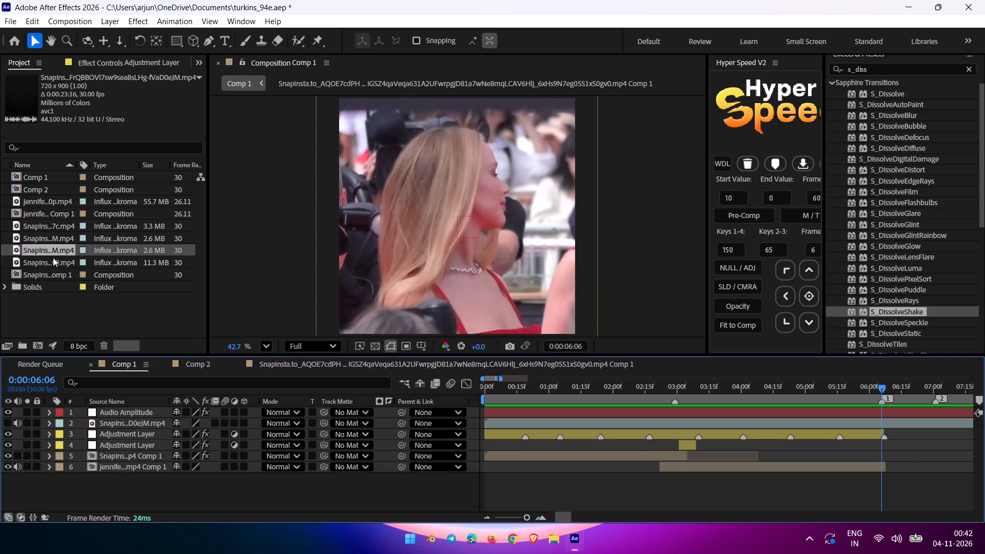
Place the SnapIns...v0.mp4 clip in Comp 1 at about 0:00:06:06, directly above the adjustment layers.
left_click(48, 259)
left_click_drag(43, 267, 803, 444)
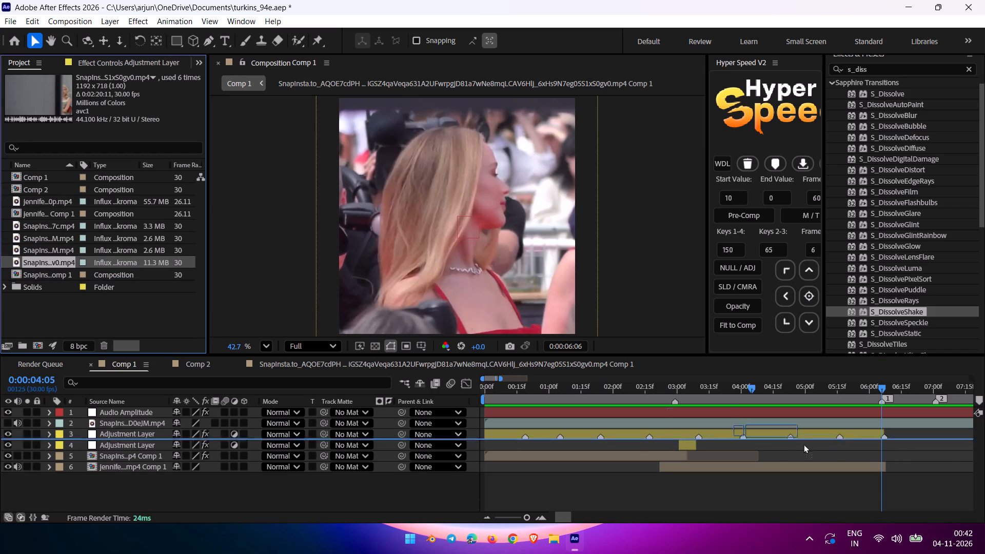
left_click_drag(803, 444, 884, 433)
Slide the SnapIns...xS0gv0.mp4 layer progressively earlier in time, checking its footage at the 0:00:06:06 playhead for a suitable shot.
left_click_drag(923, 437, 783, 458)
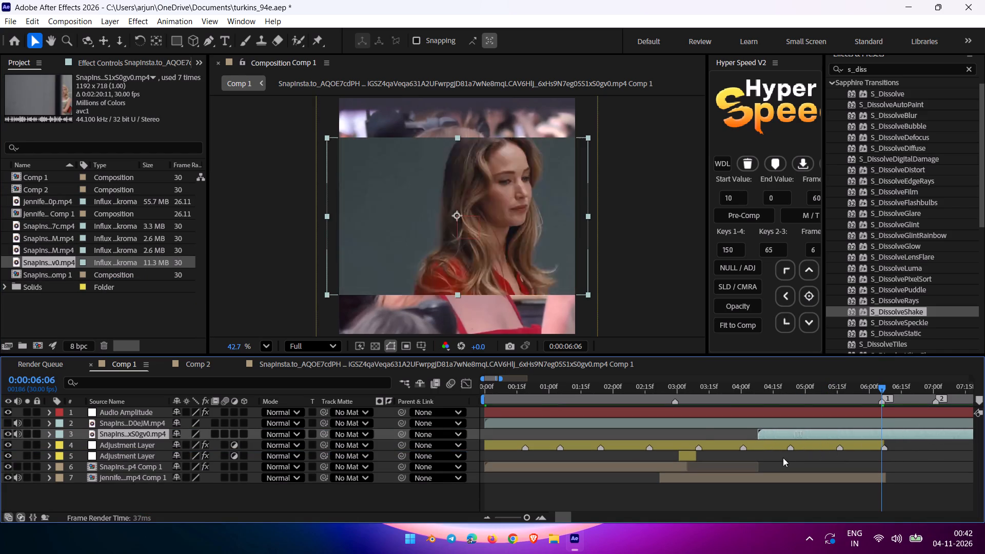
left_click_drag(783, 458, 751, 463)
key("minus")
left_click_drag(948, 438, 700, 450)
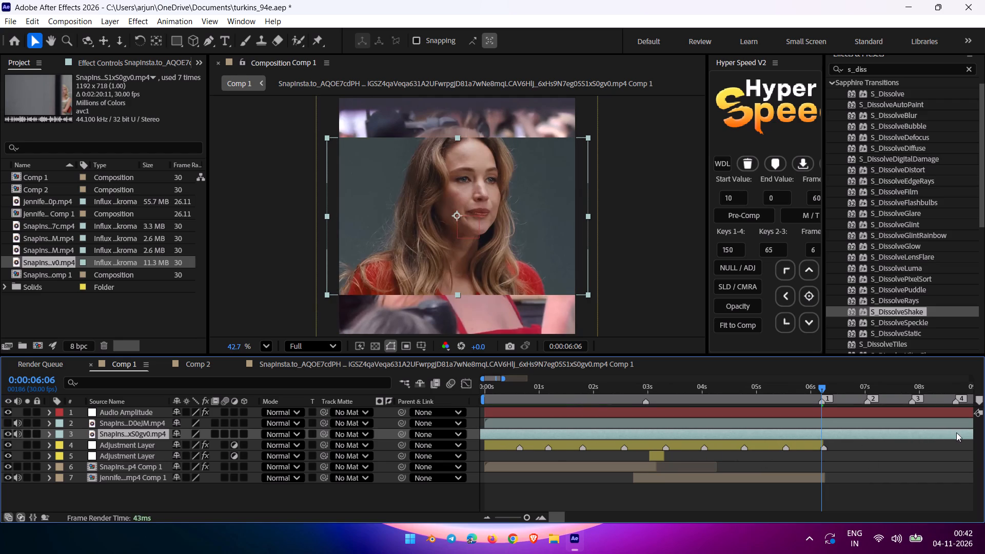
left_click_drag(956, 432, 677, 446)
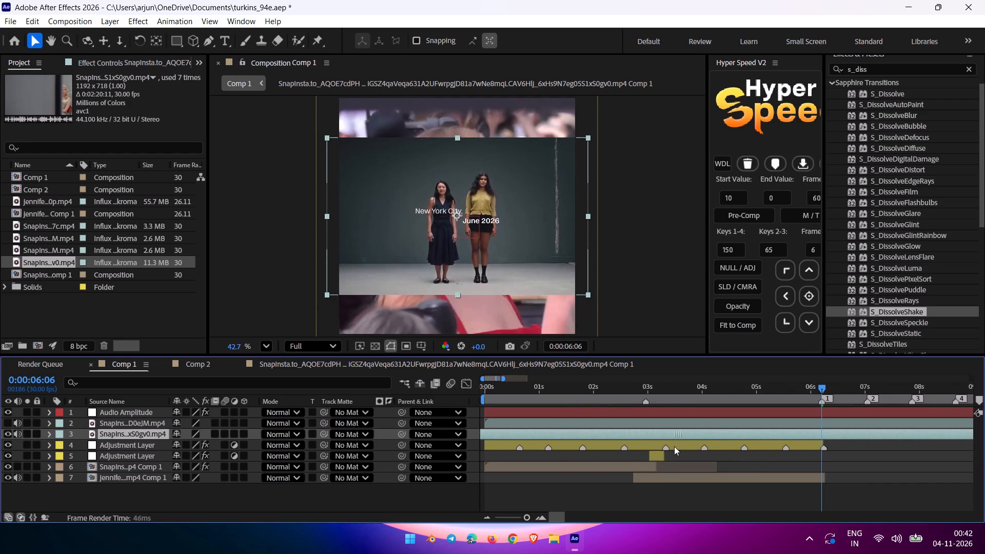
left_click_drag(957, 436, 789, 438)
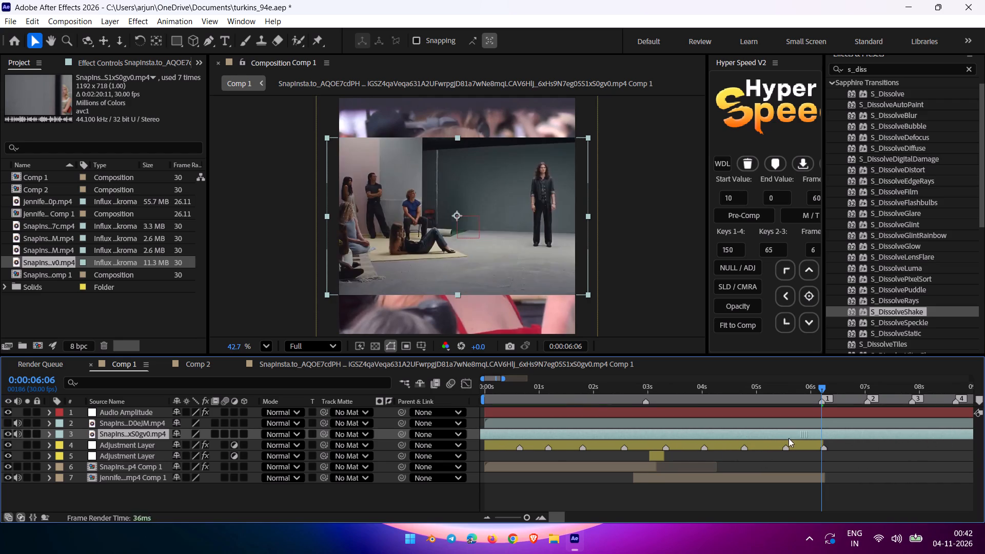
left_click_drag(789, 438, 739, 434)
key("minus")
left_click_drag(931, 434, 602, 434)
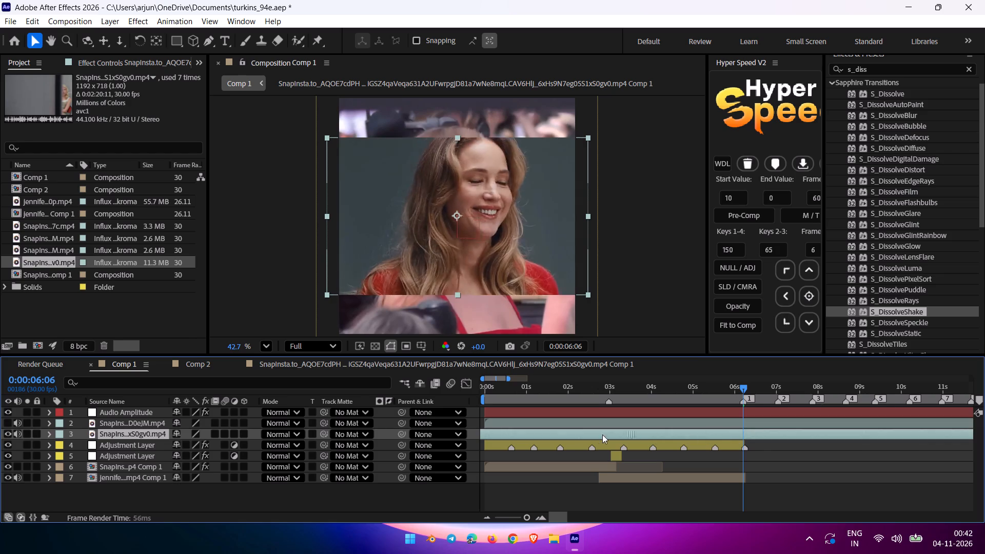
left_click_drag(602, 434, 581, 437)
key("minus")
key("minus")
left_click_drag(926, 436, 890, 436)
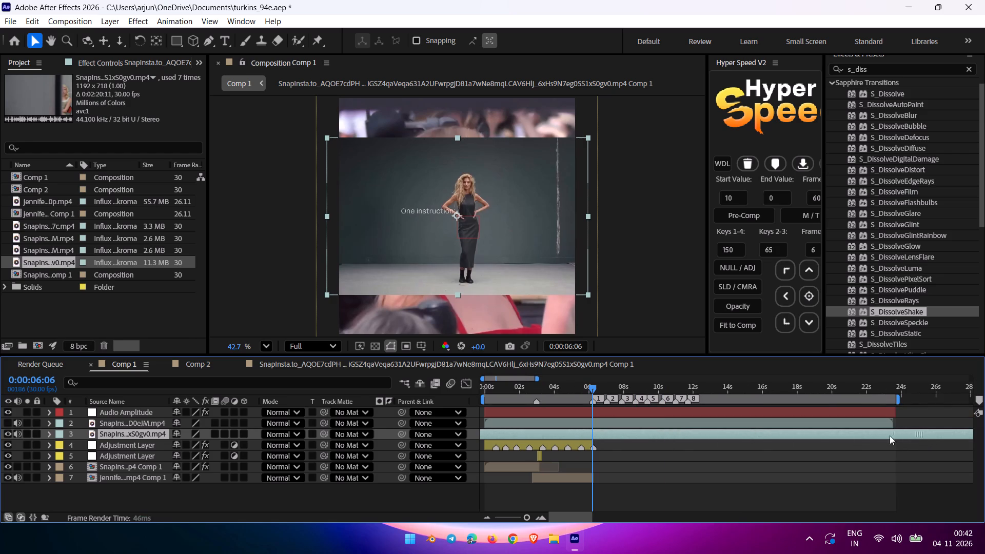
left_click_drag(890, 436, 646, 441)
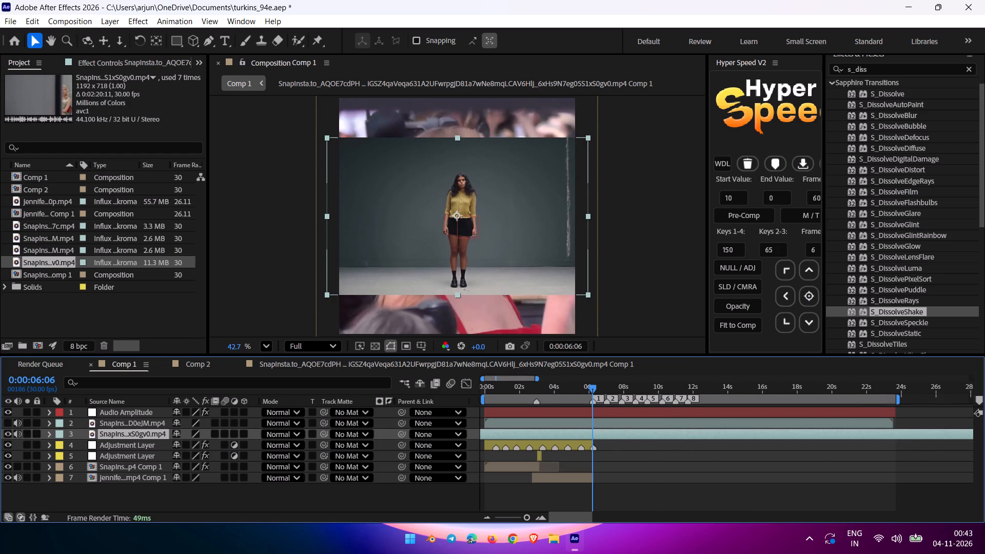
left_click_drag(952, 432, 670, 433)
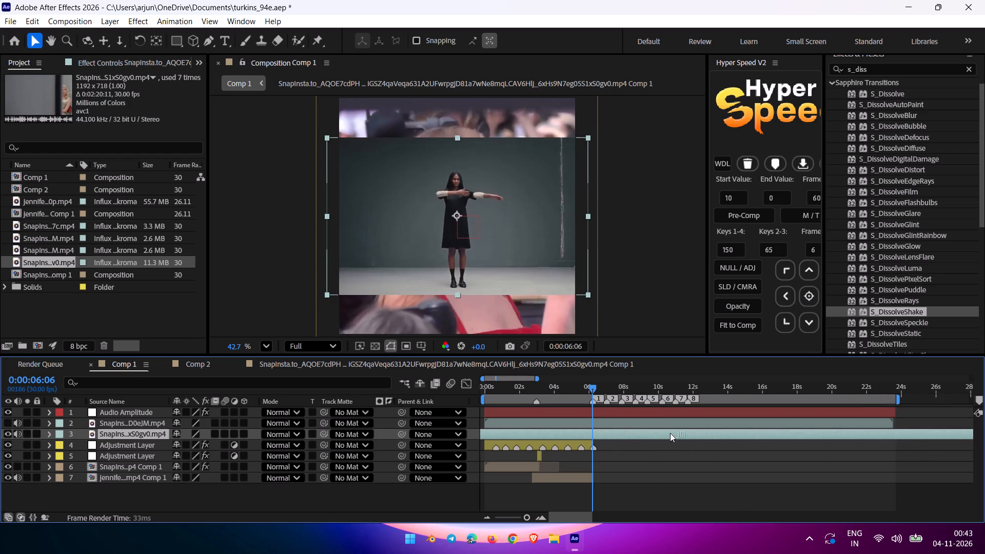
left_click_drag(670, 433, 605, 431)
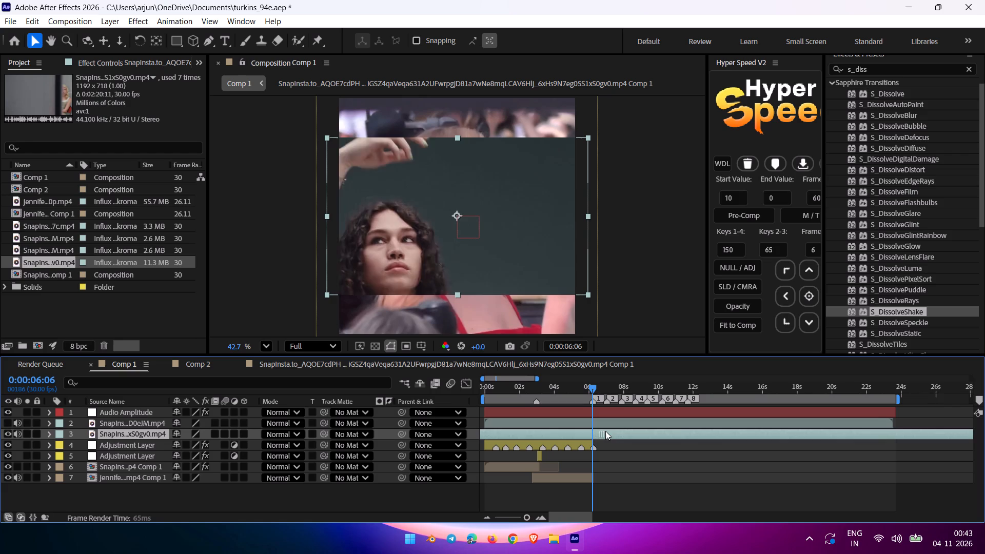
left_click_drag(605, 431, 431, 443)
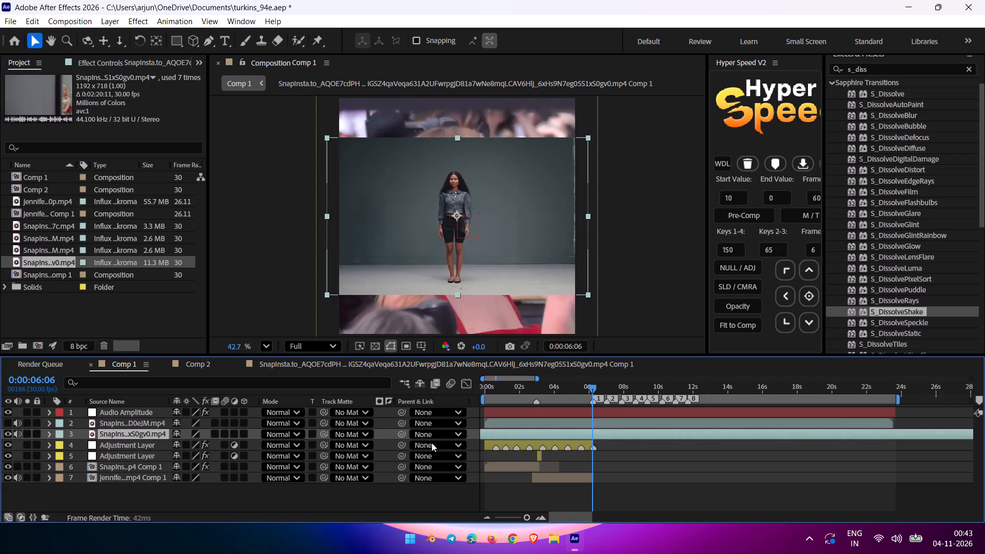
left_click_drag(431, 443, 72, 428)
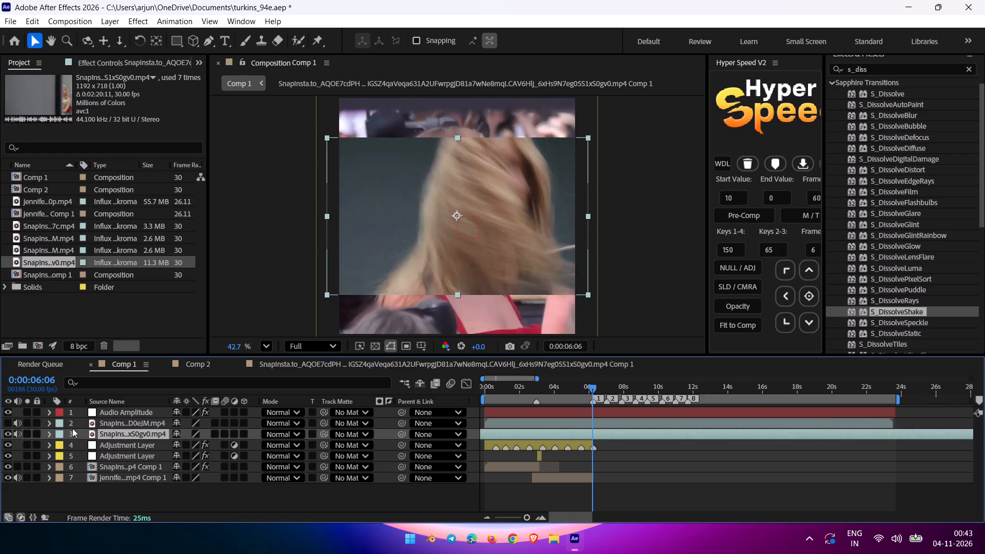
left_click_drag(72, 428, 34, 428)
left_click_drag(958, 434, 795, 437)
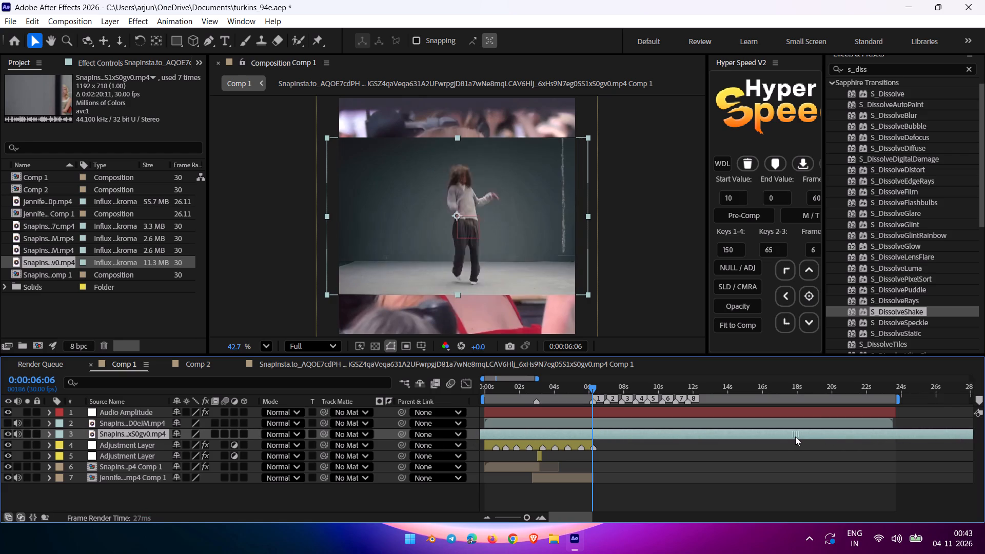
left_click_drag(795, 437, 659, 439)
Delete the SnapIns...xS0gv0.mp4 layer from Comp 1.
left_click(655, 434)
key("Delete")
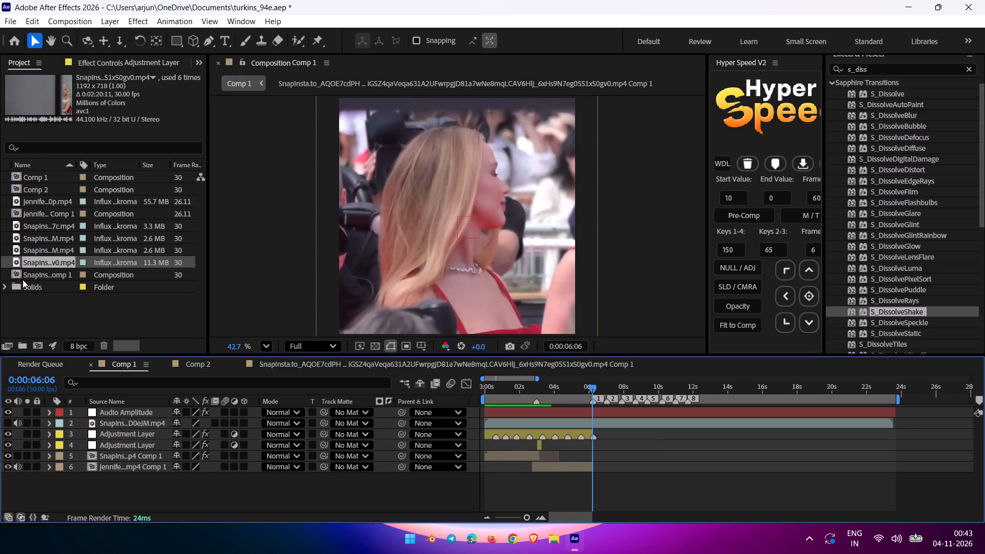
Place the Jennife...0p.mp4 clip in Comp 1 directly above the adjustment layers and shift it earlier to cover the 0:00:06:06 playhead.
left_click(25, 276)
left_click_drag(58, 282, 85, 289)
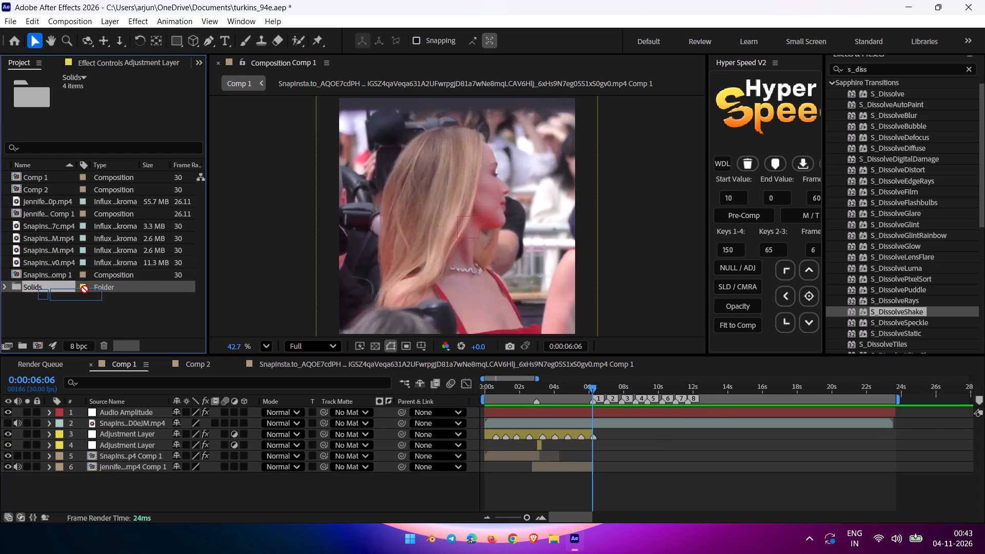
left_click_drag(85, 289, 73, 281)
left_click(30, 273)
left_click(24, 265)
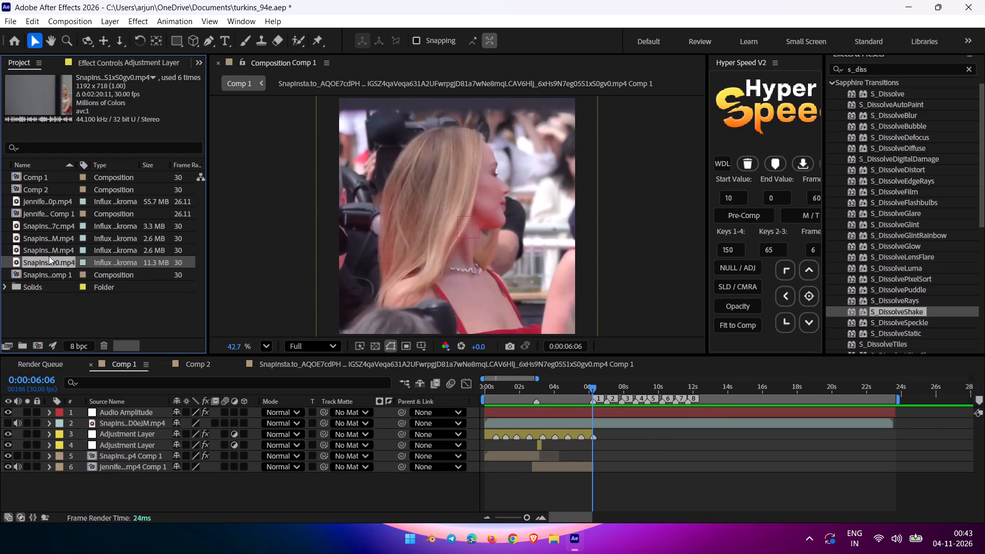
left_click(41, 204)
left_click_drag(43, 202, 626, 424)
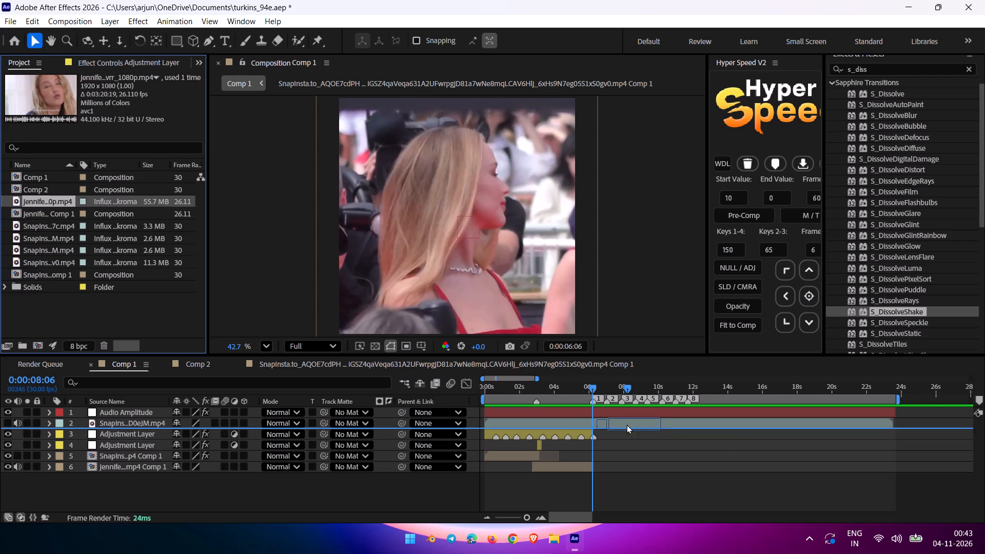
left_click_drag(626, 424, 625, 424)
left_click_drag(669, 436, 562, 450)
Set the Jennife...r_1080p.mp4 layer's scale to 60%.
key("s")
left_click_drag(192, 445, 170, 448)
left_click(253, 501)
Slide the Jennife...r_1080p.mp4 layer progressively earlier past the black-and-white footage until the window-side interview plays at the 0:00:06:06 playhead.
left_click_drag(683, 435, 673, 435)
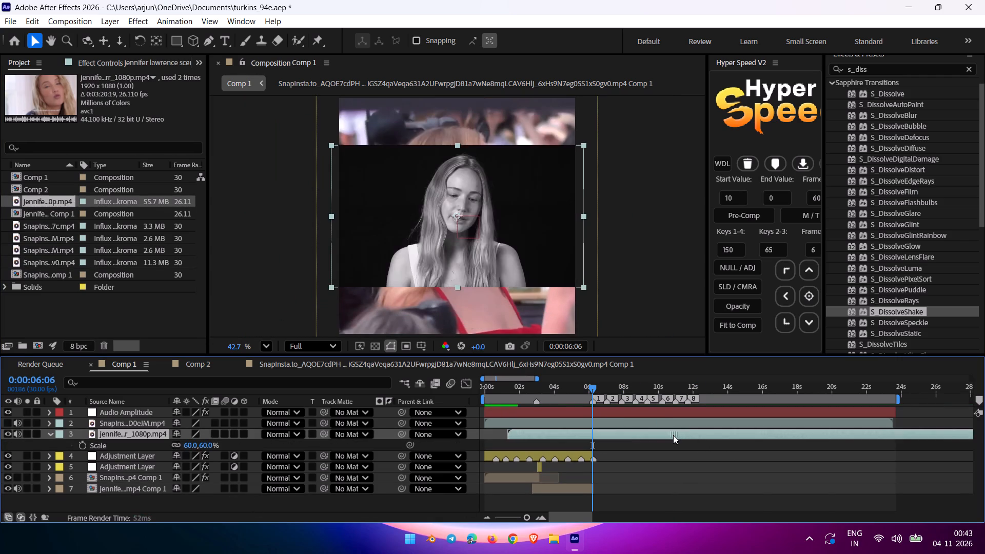
left_click_drag(673, 435, 609, 448)
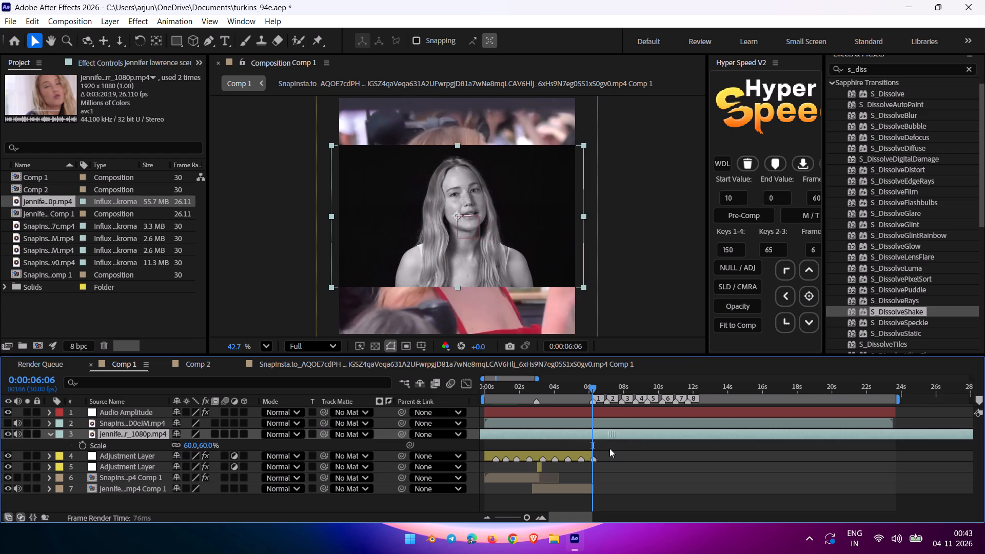
left_click_drag(609, 448, 535, 453)
left_click_drag(906, 437, 865, 438)
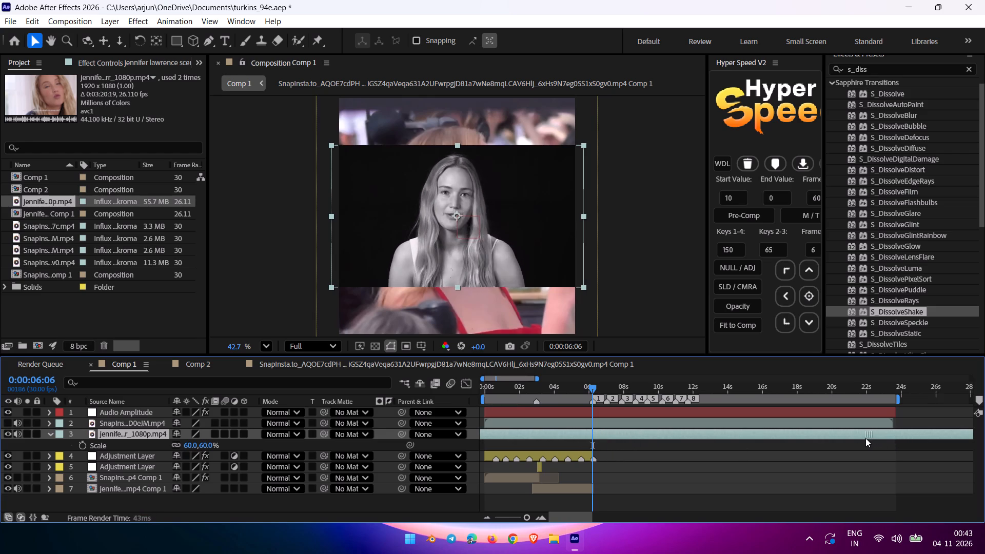
left_click_drag(865, 438, 859, 438)
key("equal")
left_click_drag(885, 438, 848, 441)
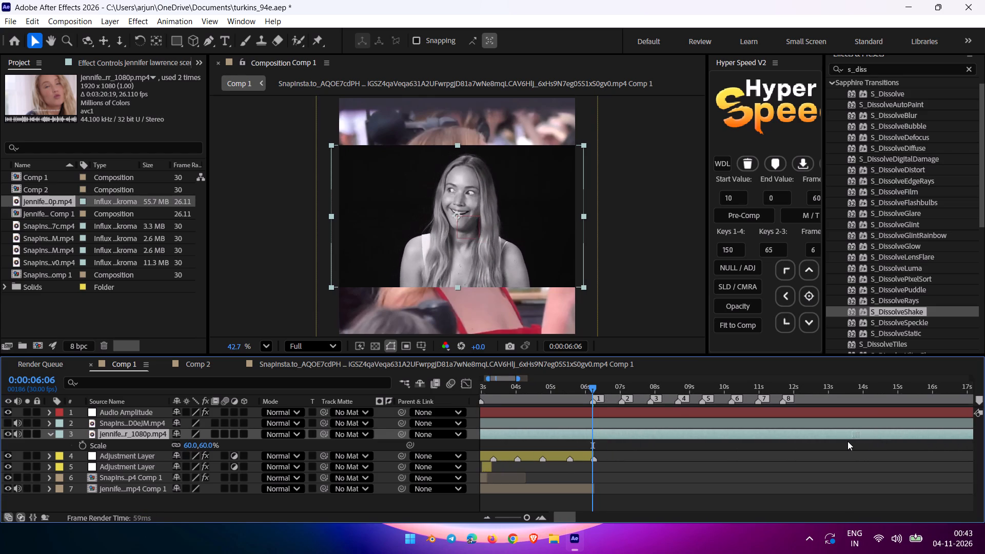
left_click_drag(848, 441, 711, 441)
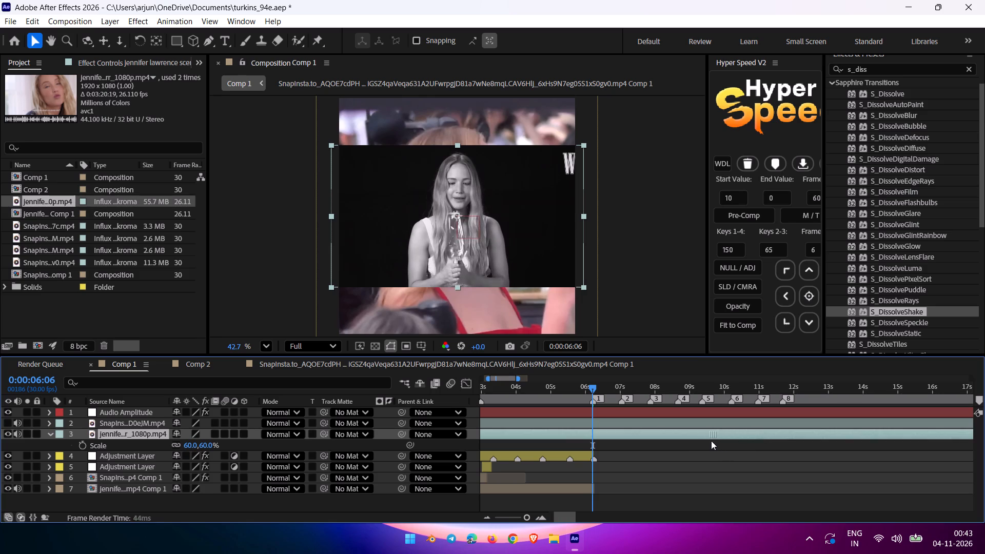
left_click_drag(711, 441, 632, 434)
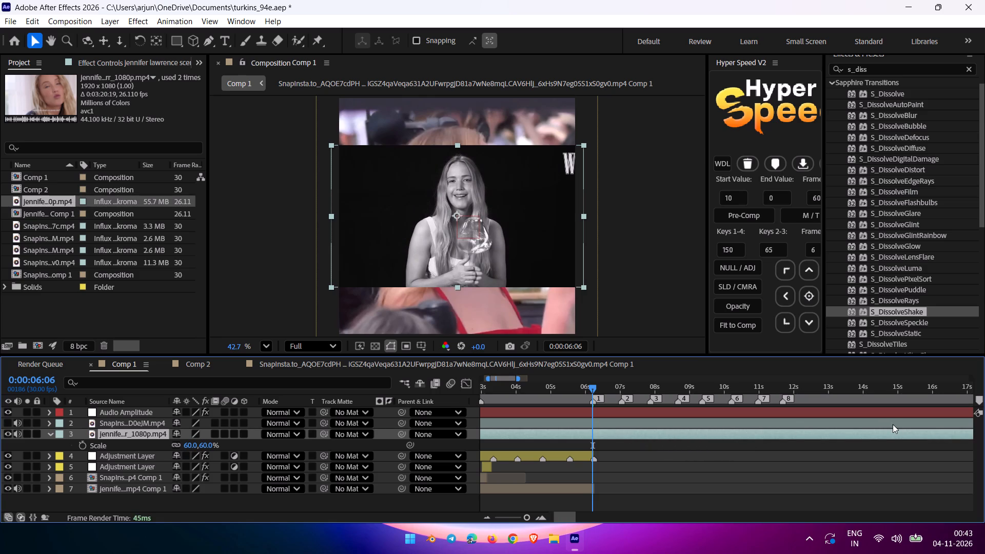
left_click_drag(945, 434, 776, 436)
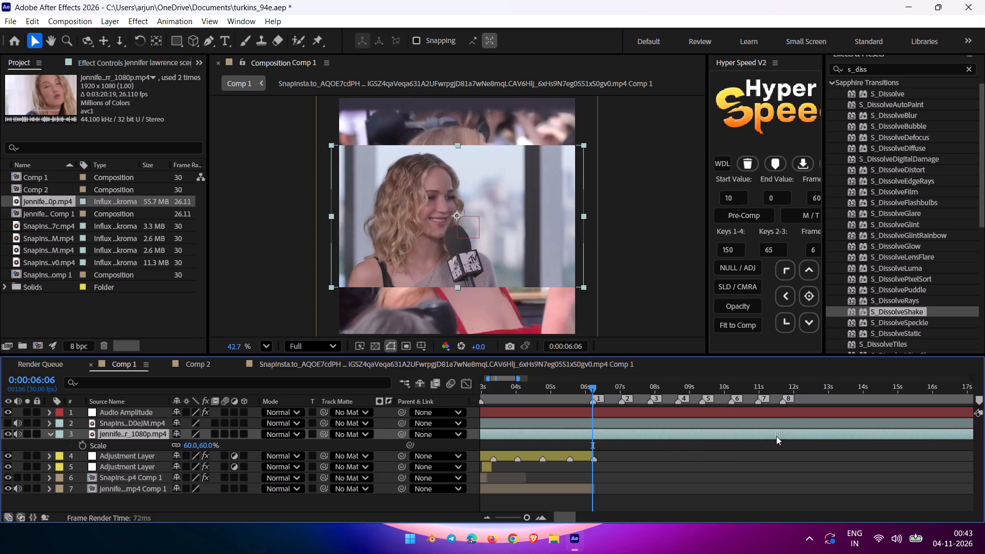
left_click_drag(776, 436, 659, 436)
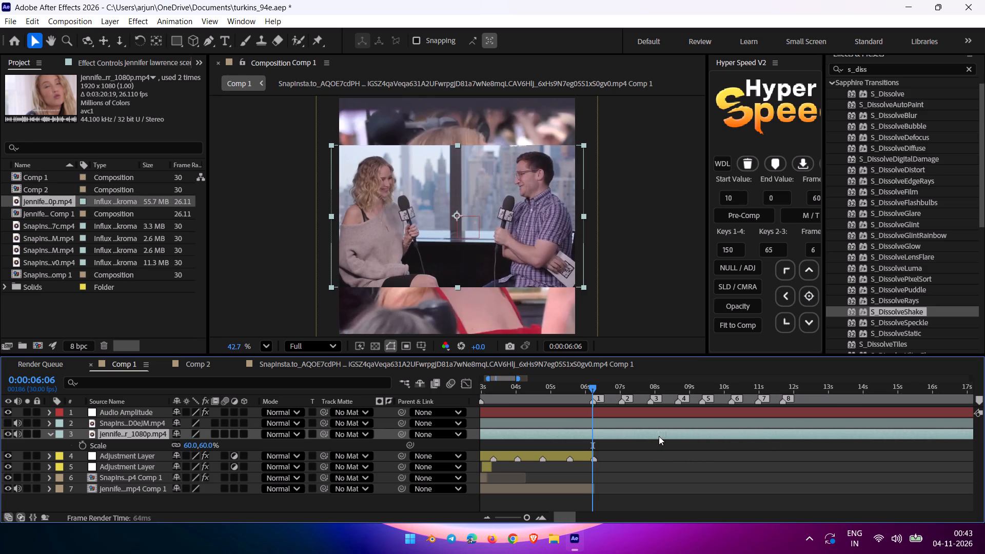
left_click_drag(659, 436, 602, 428)
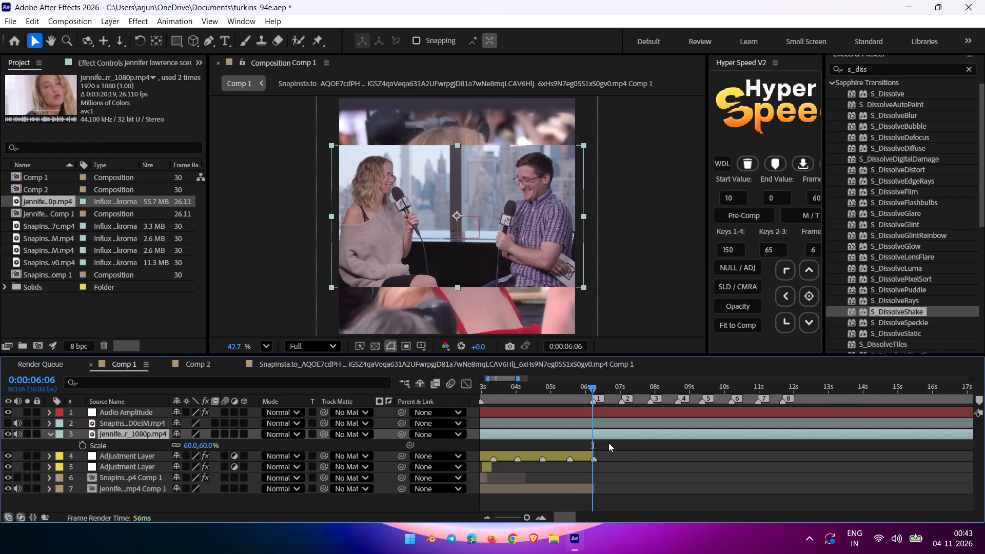
Align the woman's smiling interview close-up with the 0:00:06:06 playhead, split the Jennife...r_1080p.mp4 layer there and delete the part before it.
key("equal")
left_click_drag(789, 436, 769, 440)
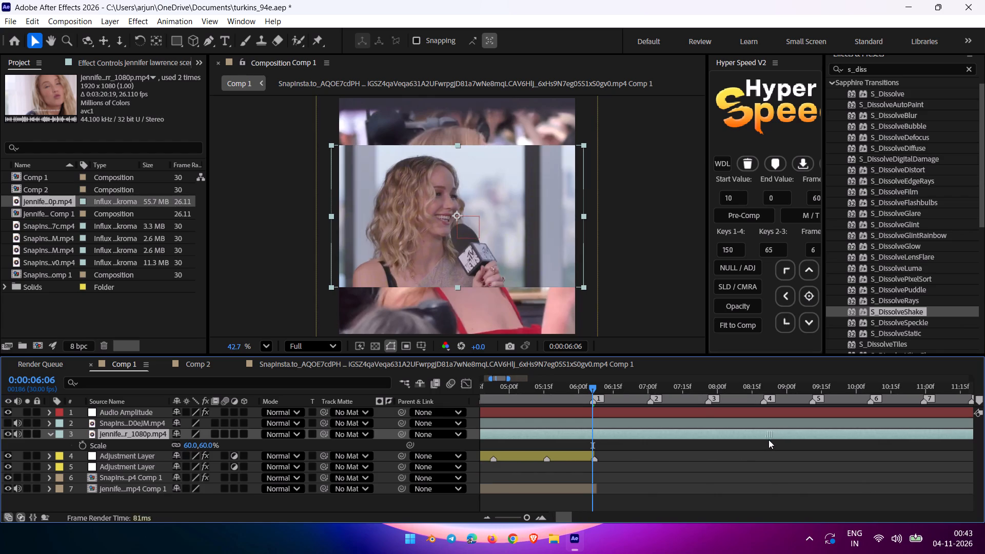
left_click_drag(769, 440, 737, 443)
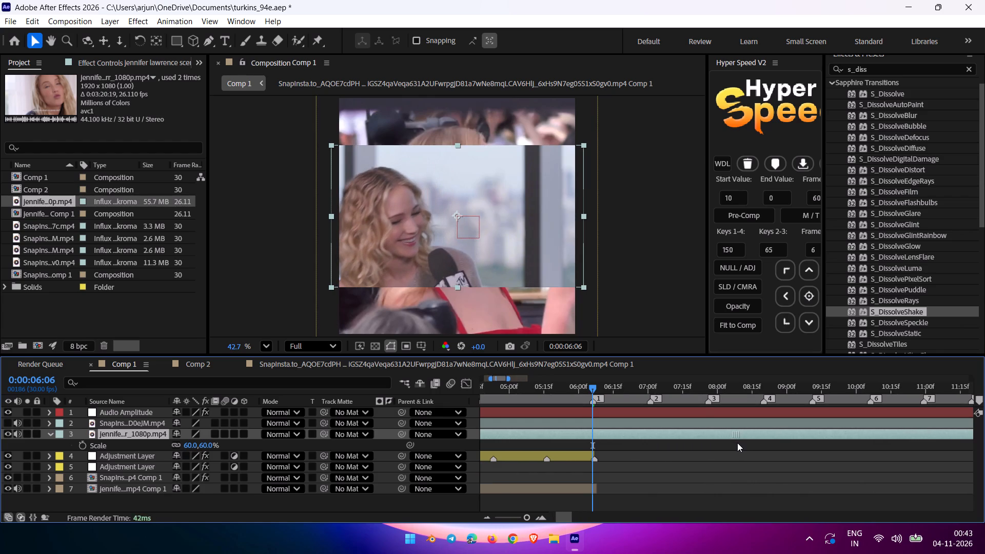
left_click_drag(737, 443, 785, 432)
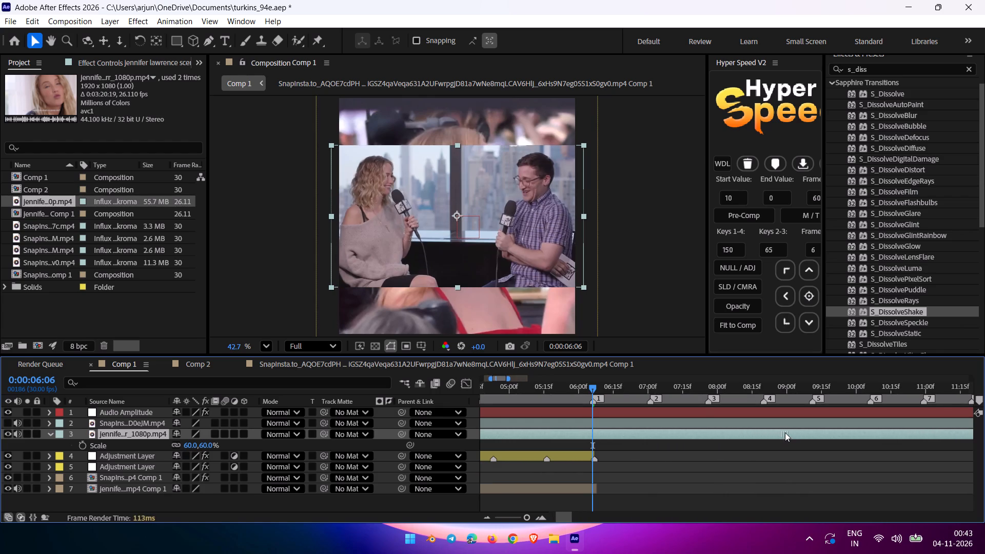
left_click_drag(785, 432, 770, 434)
key("ctrl+shift+d")
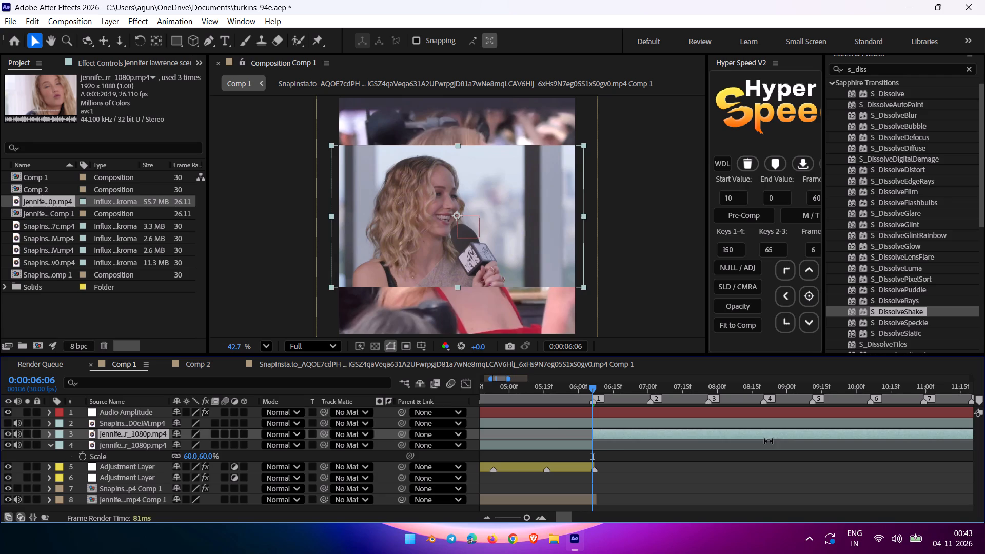
left_click(590, 441)
key("Delete")
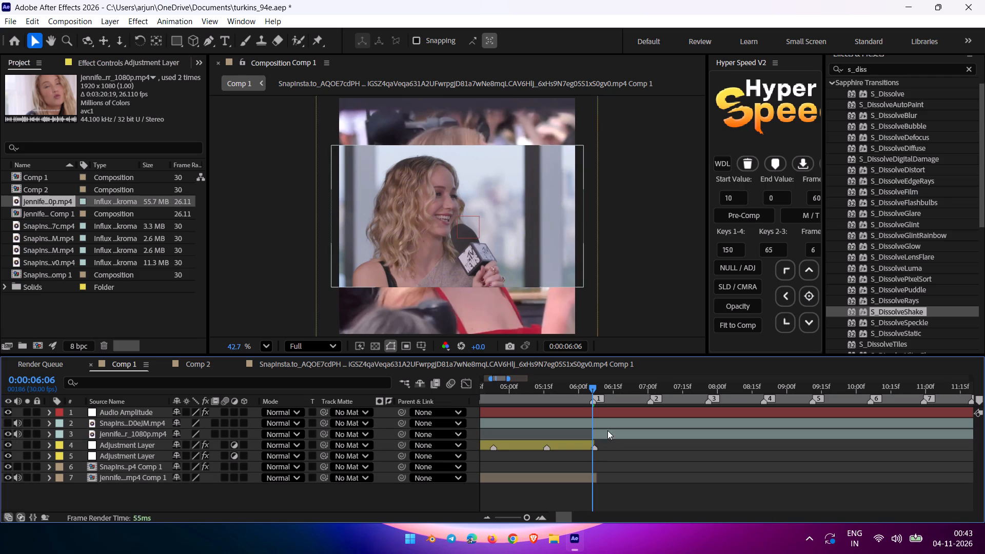
Slide the trimmed layer earlier until the interview close-up's end reaches the 0:00:06:06 playhead, and split it there to isolate the shot.
left_click_drag(613, 435, 572, 444)
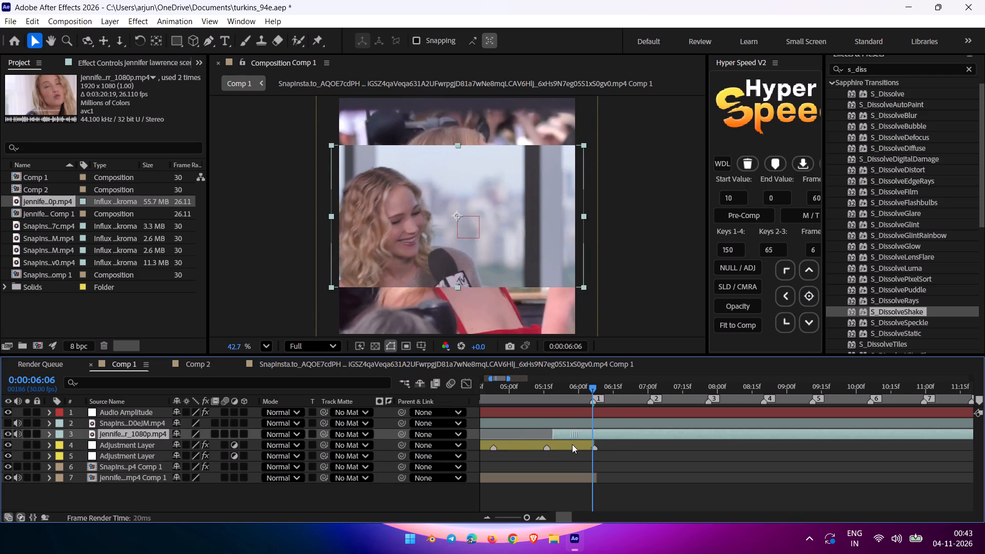
left_click_drag(572, 444, 529, 453)
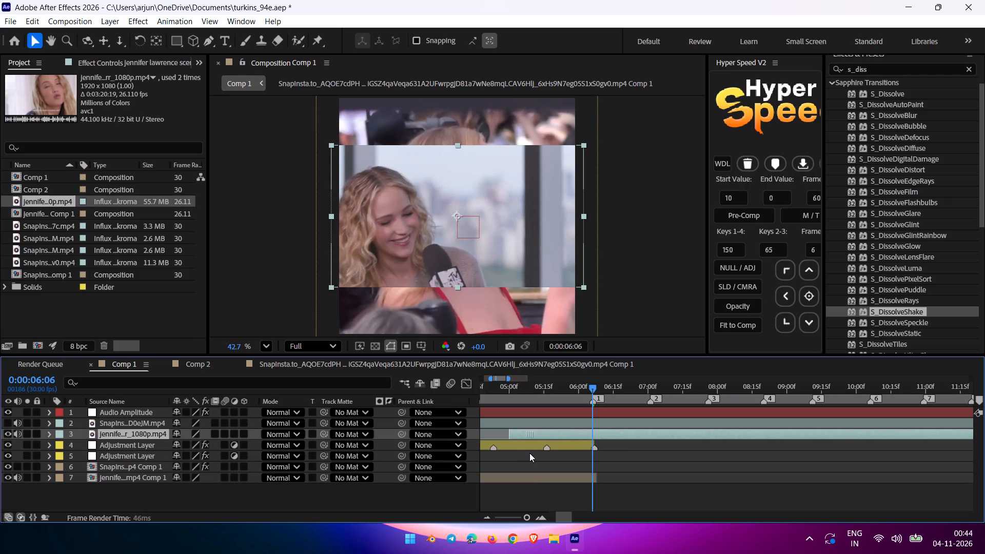
left_click_drag(529, 453, 510, 457)
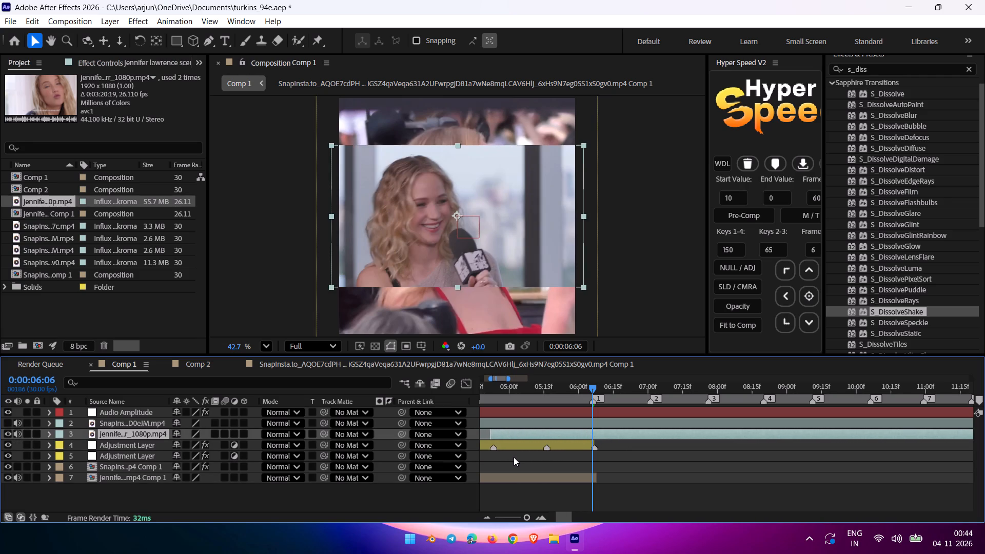
key("ctrl+shift+d")
Slide the remaining Jennife...r_1080p.mp4 segment progressively earlier, checking its two-person interview footage at the 0:00:06:06 playhead for another shot.
left_click_drag(694, 437, 658, 442)
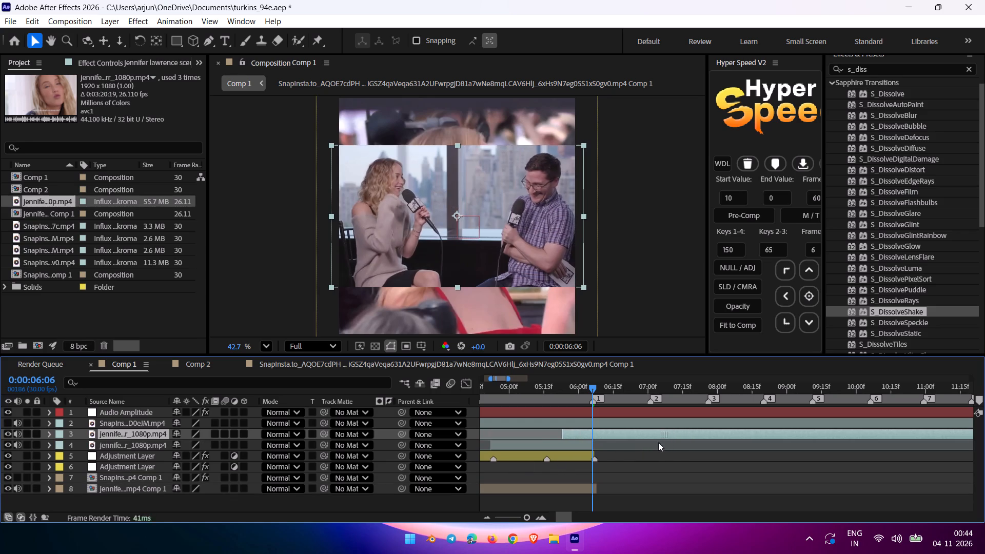
left_click_drag(658, 442, 639, 445)
left_click_drag(944, 438, 930, 441)
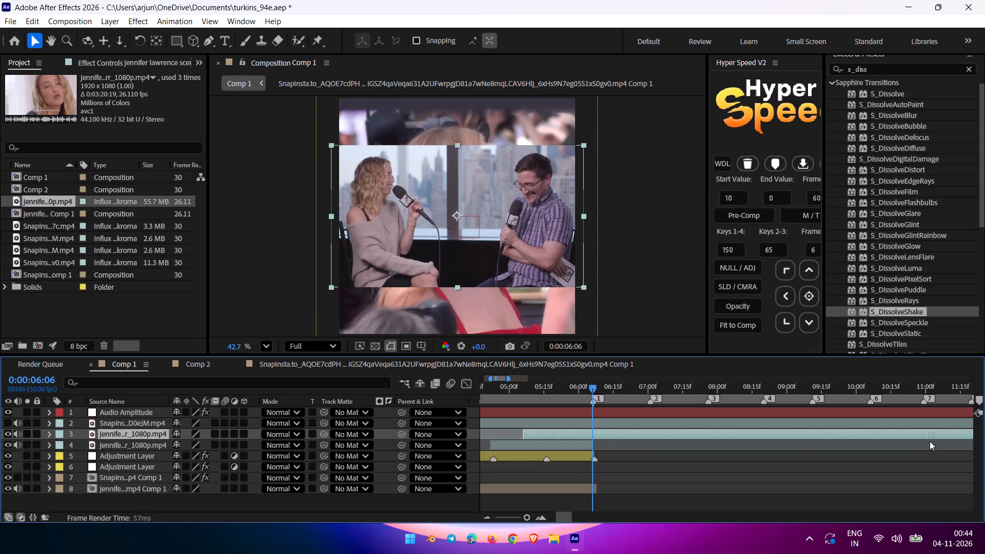
left_click_drag(930, 441, 809, 441)
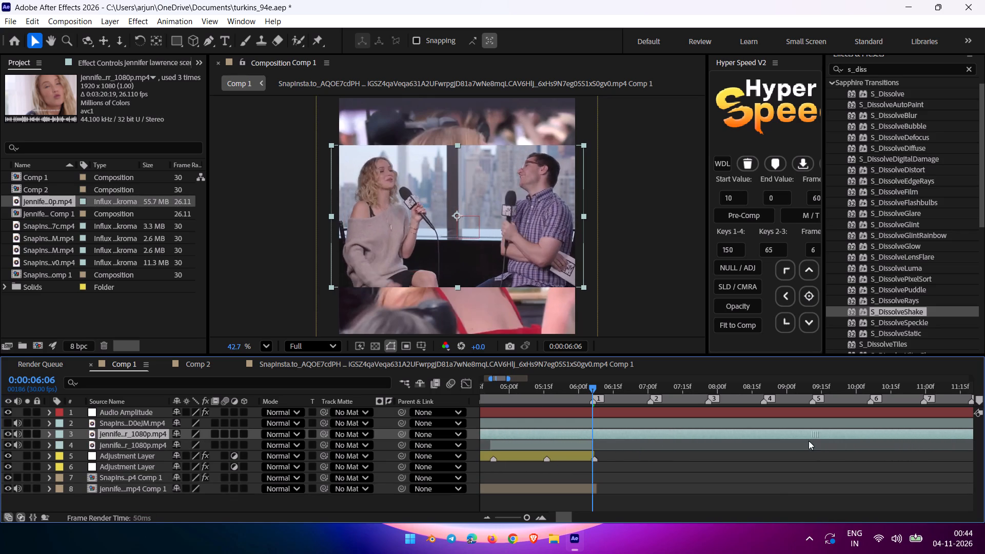
left_click_drag(809, 441, 736, 432)
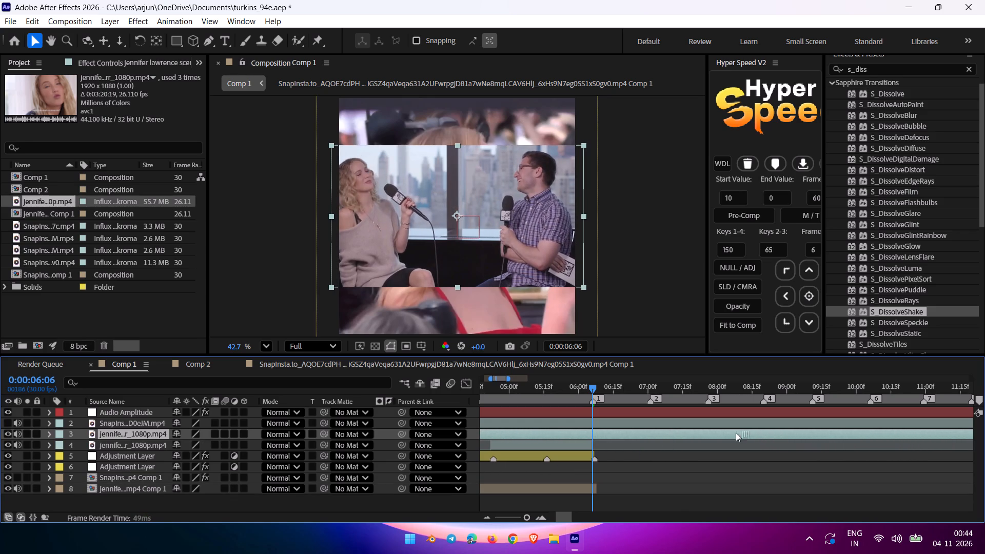
left_click_drag(736, 432, 615, 427)
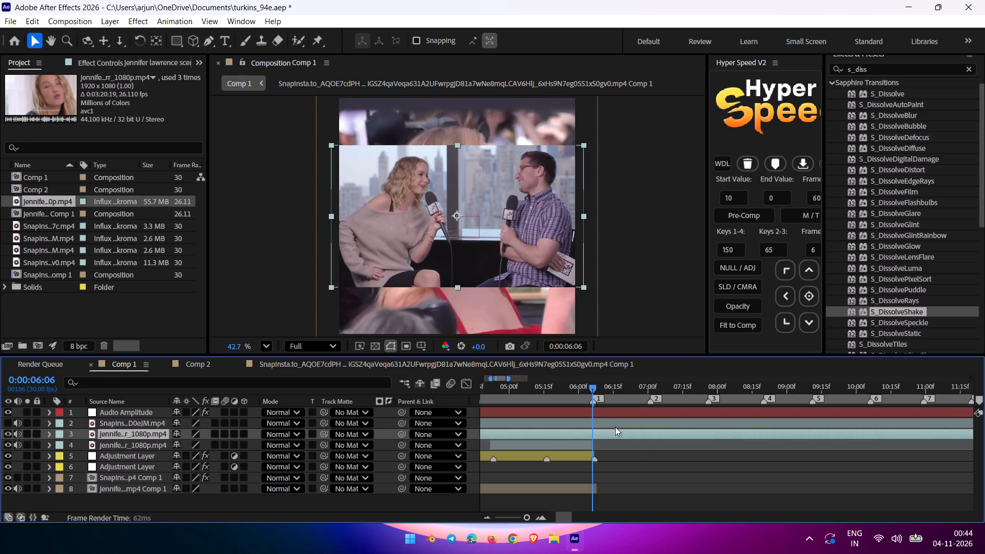
left_click_drag(615, 427, 552, 413)
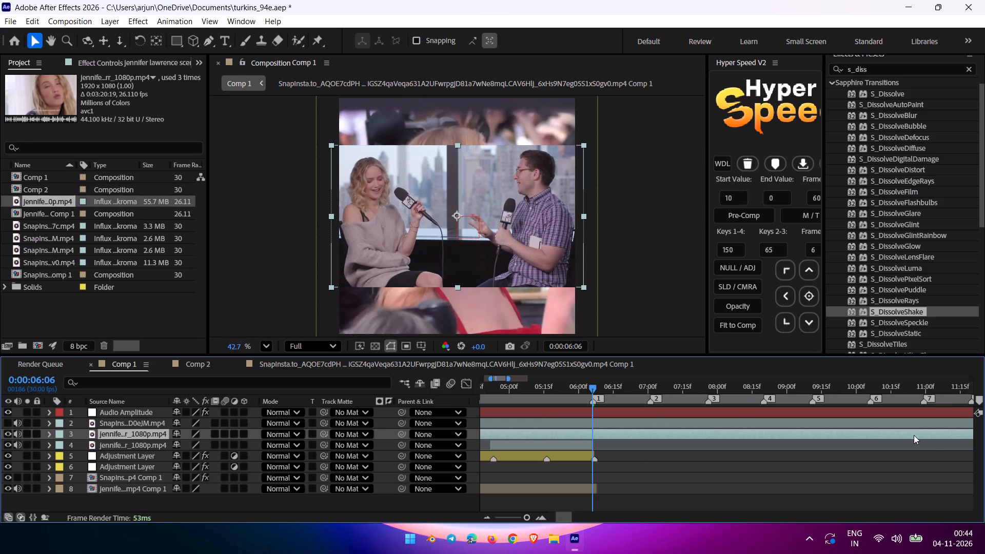
Align the two-person shot of the woman leaning forward with the playhead, split the layer there and delete the part before it.
left_click_drag(913, 431, 915, 432)
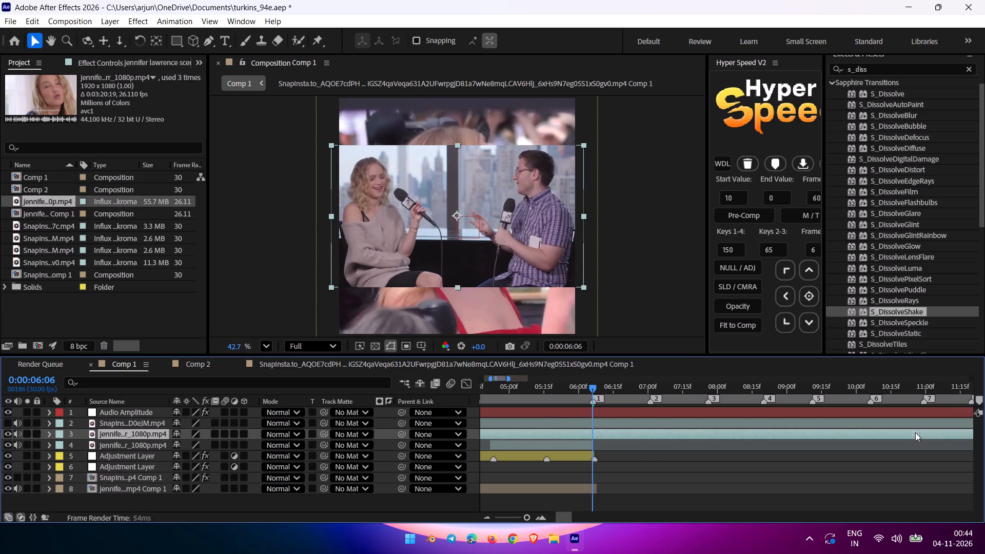
left_click_drag(915, 432, 937, 429)
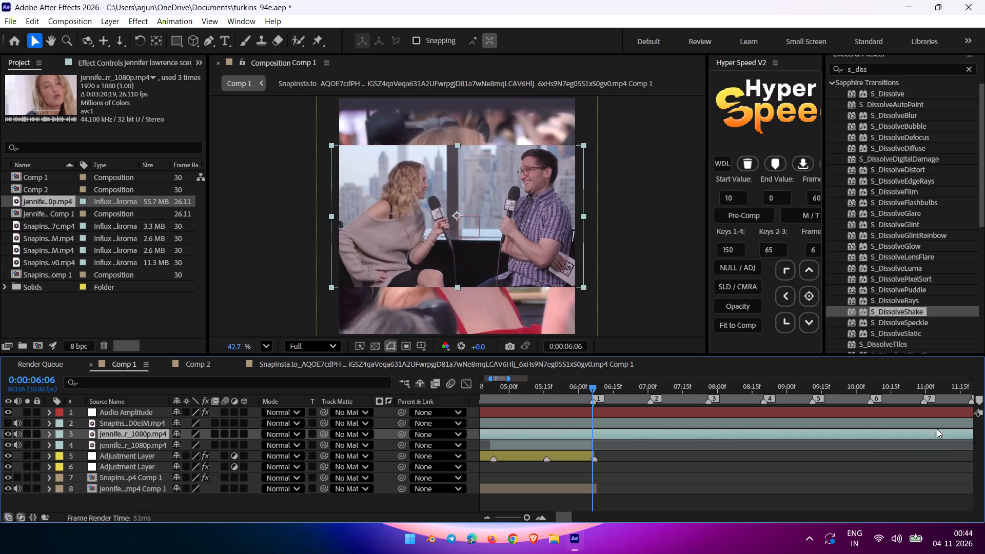
left_click_drag(937, 429, 928, 431)
key("ctrl+shift+d")
left_click(522, 443)
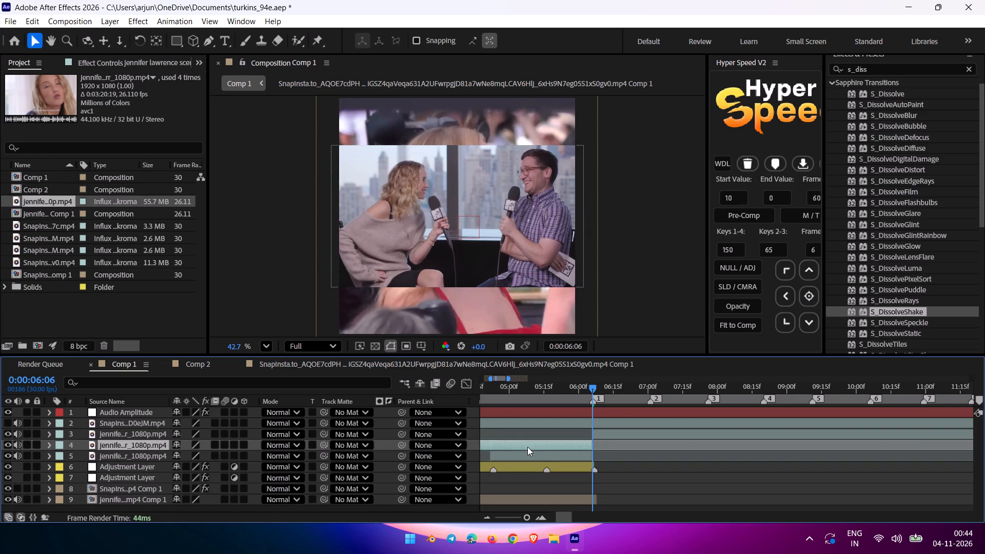
key("Delete")
Slide the trimmed two-person interview layer earlier to its chosen end point at the 0:00:06:06 playhead and split it there.
left_click_drag(945, 434, 935, 434)
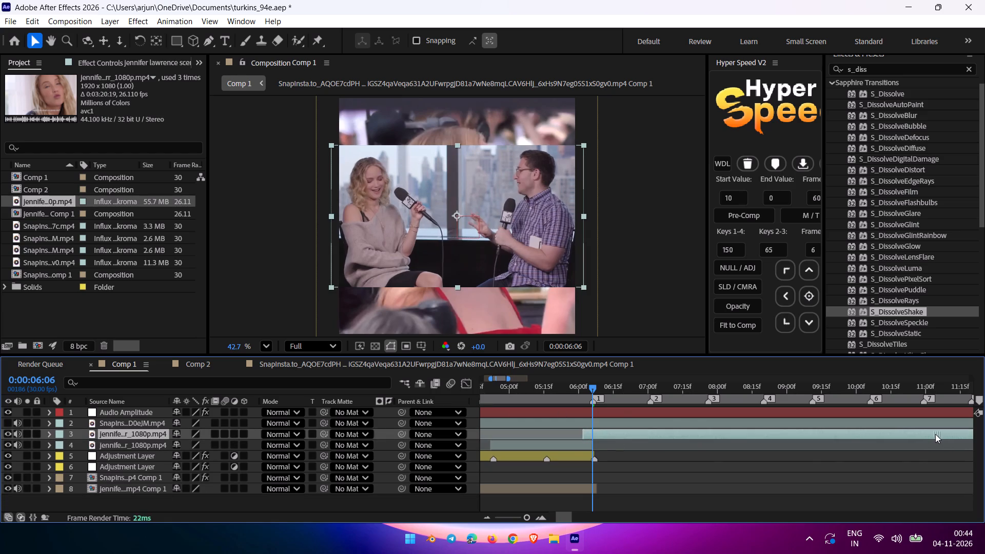
left_click_drag(935, 434, 890, 444)
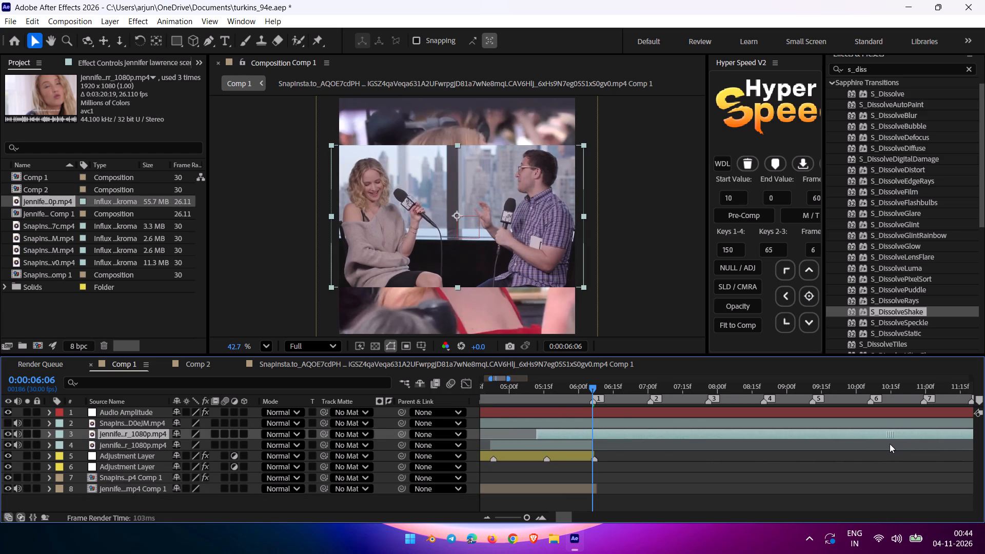
left_click_drag(890, 444, 848, 452)
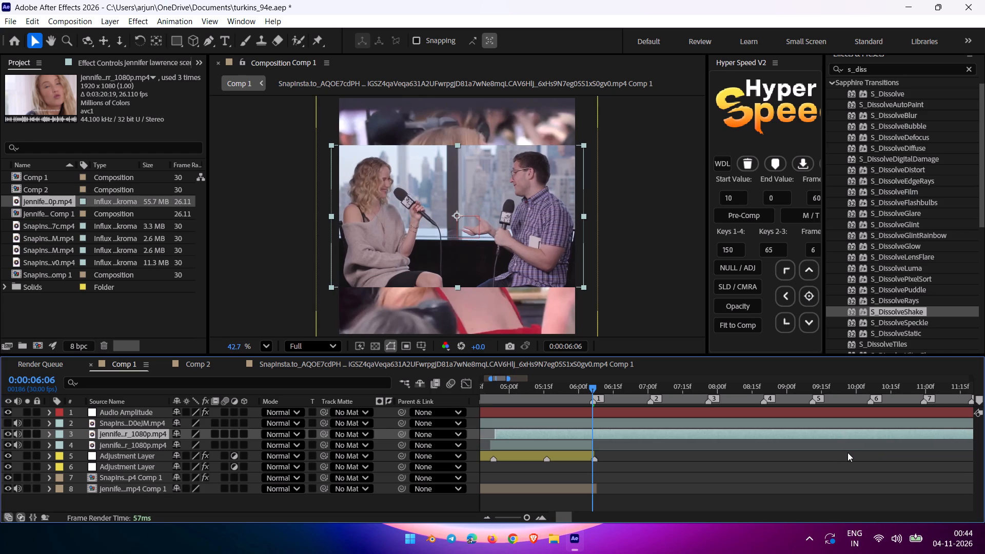
key("ctrl+shift+d")
Align the close-up of the laughing woman with raised hands to the 0:00:06:06 playhead, split the layer there and delete the part before it.
left_click_drag(953, 432, 925, 432)
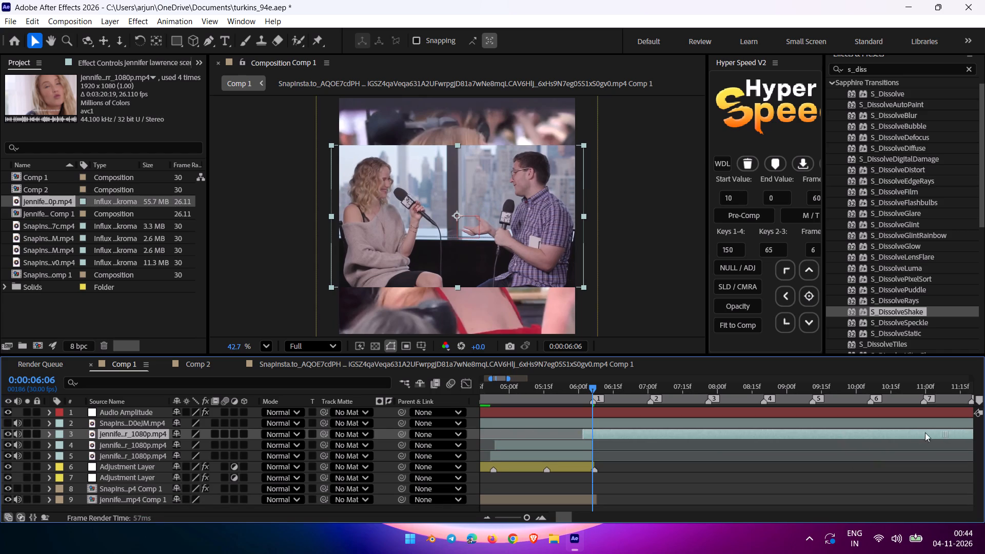
left_click_drag(925, 432, 824, 434)
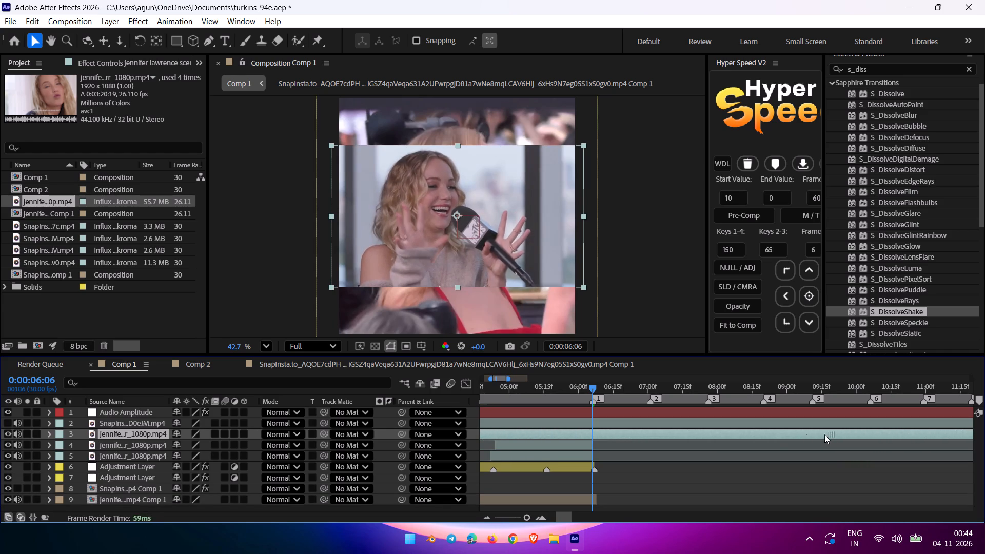
left_click_drag(824, 434, 799, 429)
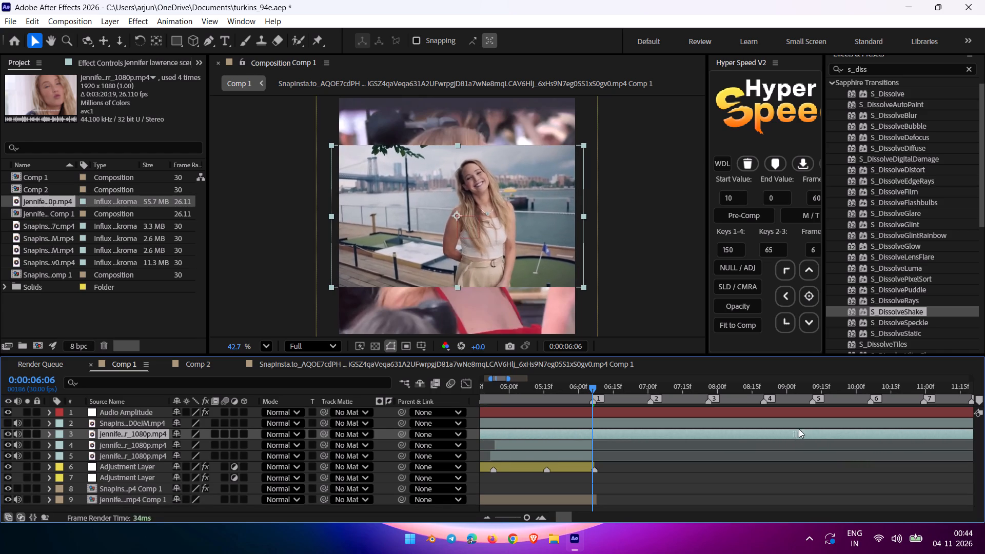
left_click_drag(799, 429, 819, 423)
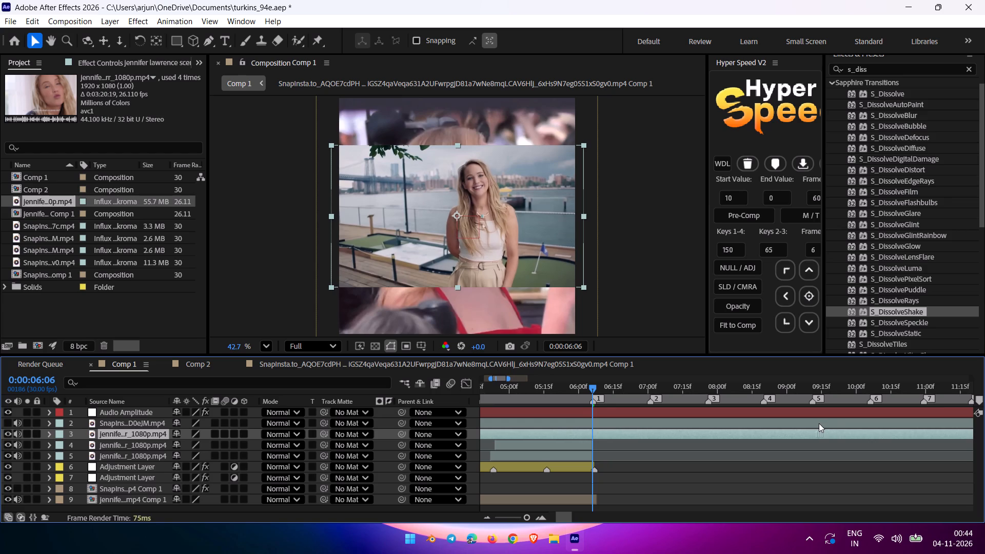
left_click_drag(819, 423, 831, 422)
key("ctrl+shift+d")
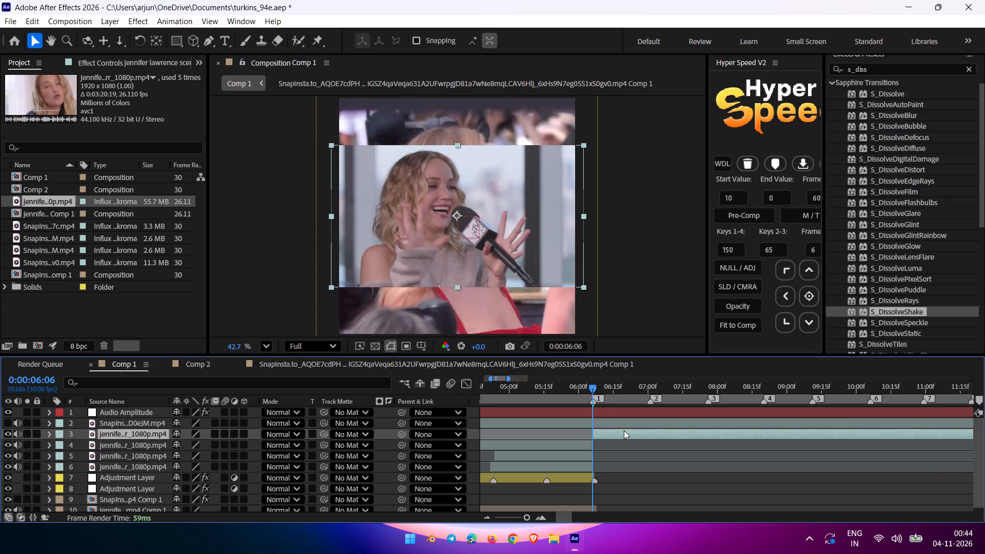
left_click(534, 443)
key("Delete")
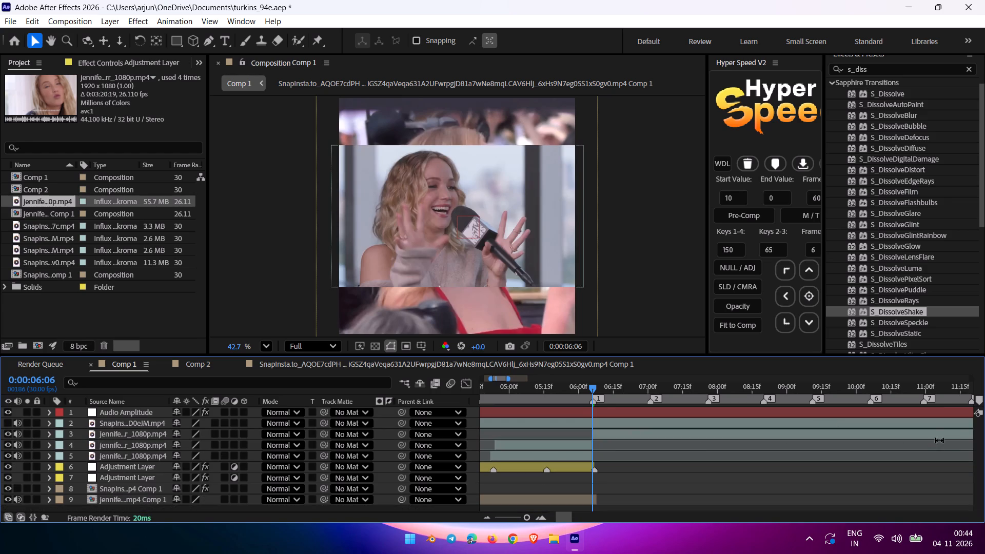
Slide the trimmed layer earlier until the smiling woman on the waterfront mini-golf course shows at the 0:00:06:06 playhead, and split it there.
left_click_drag(938, 437, 891, 446)
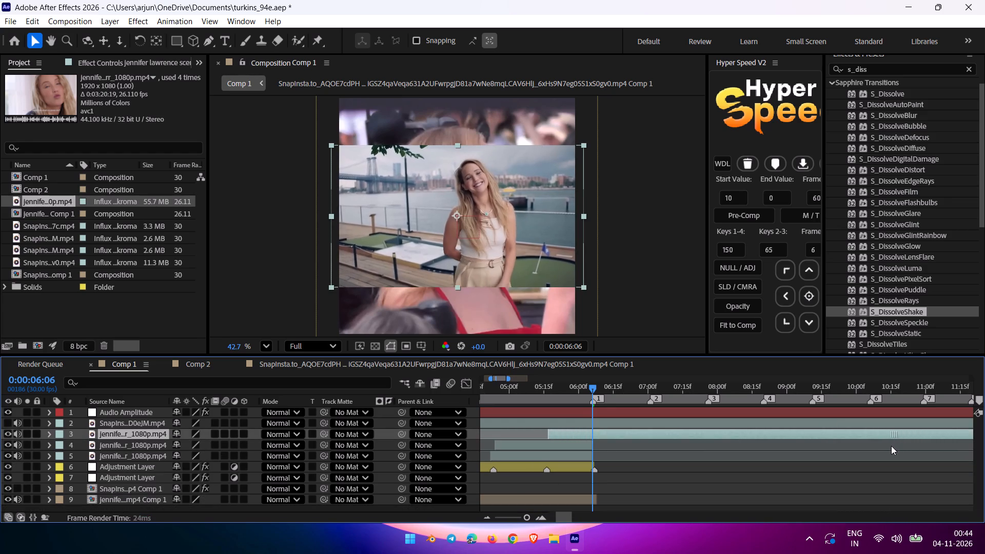
left_click_drag(891, 446, 870, 450)
key("ctrl+shift+d")
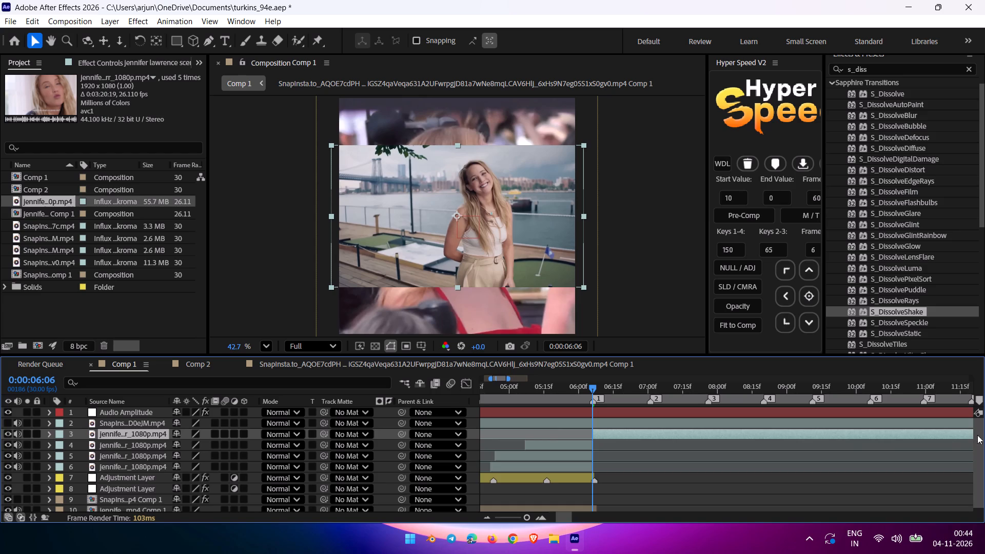
Slide the remaining Jennife...r_1080p.mp4 segment earlier into the rooftop garden footage and save the project.
left_click_drag(953, 434, 927, 439)
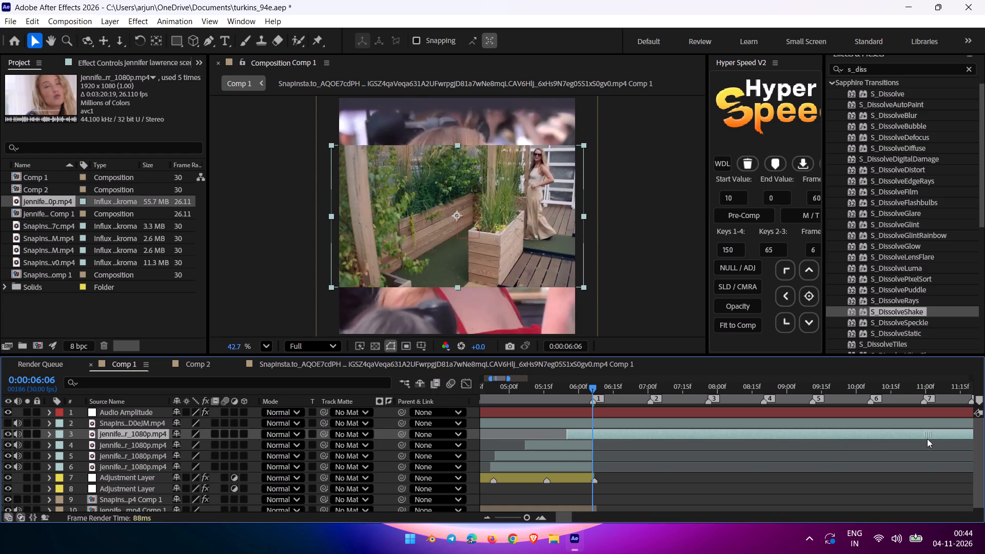
left_click_drag(927, 439, 849, 439)
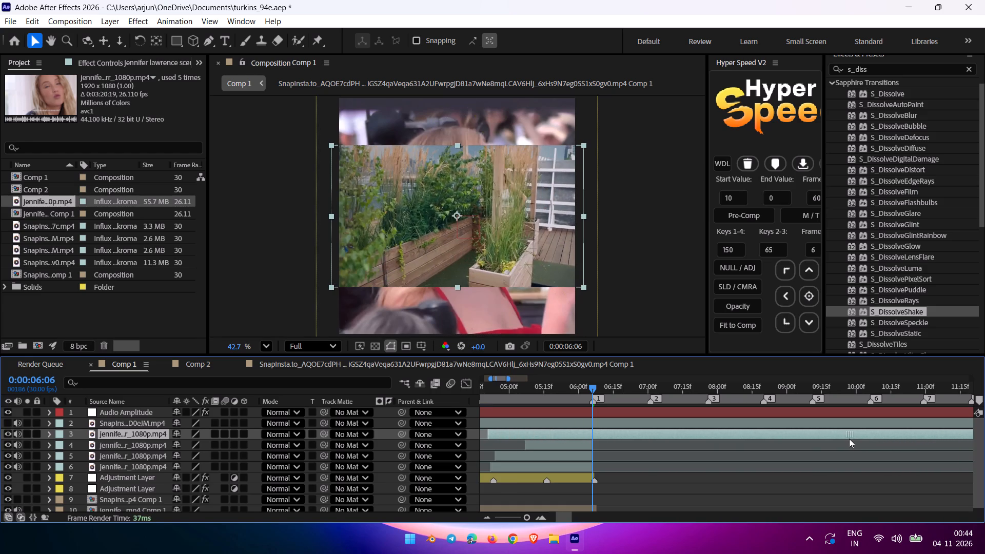
left_click_drag(849, 439, 795, 439)
key("ctrl+s")
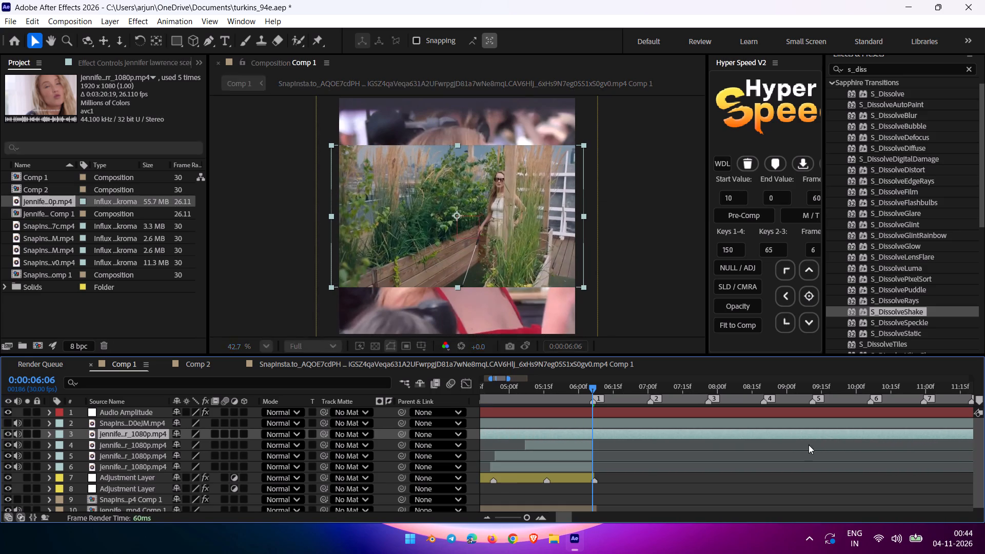
Slide the remaining segment back and forth through the garden footage of the woman in sunglasses, checking the 0:00:06:06 playhead for a usable shot.
left_click_drag(936, 432, 847, 437)
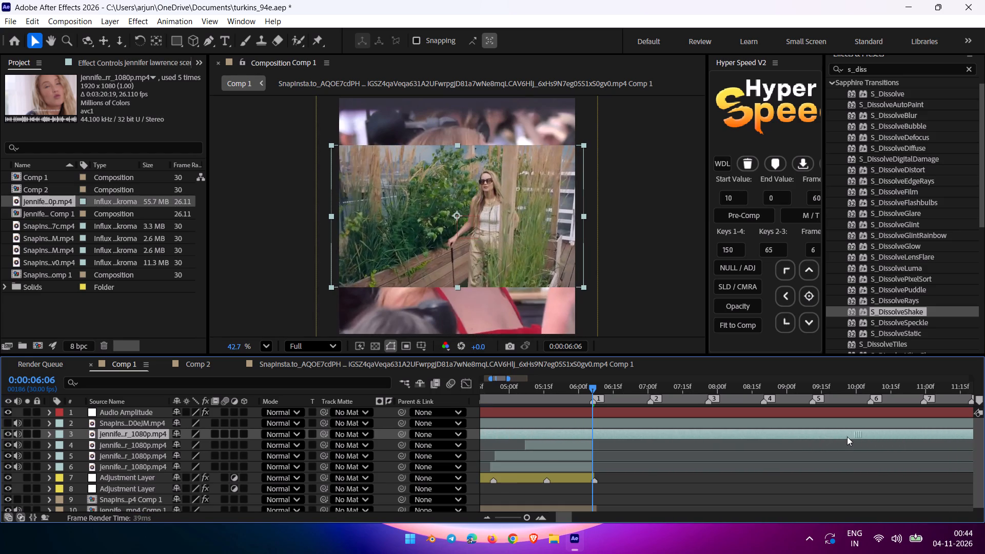
left_click_drag(847, 437, 704, 430)
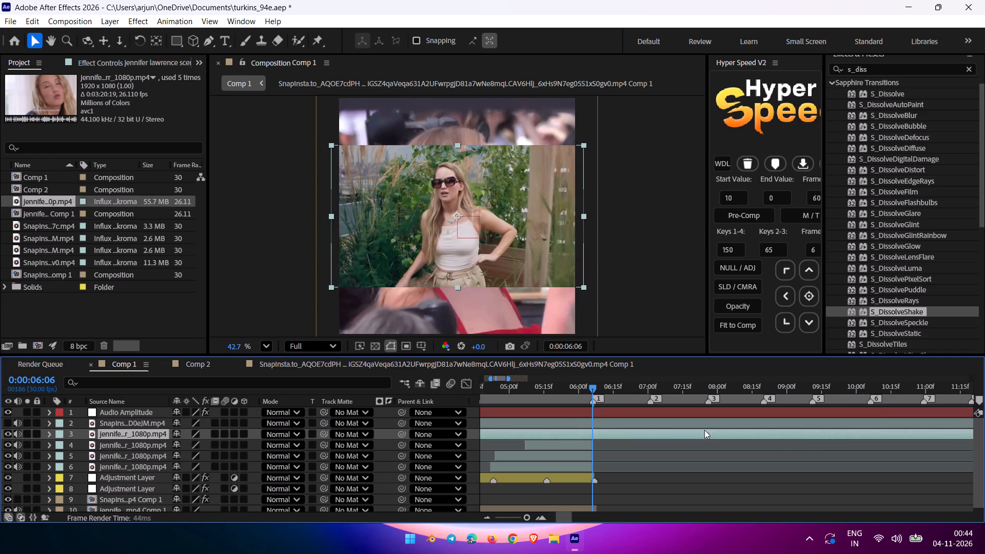
left_click_drag(704, 430, 582, 420)
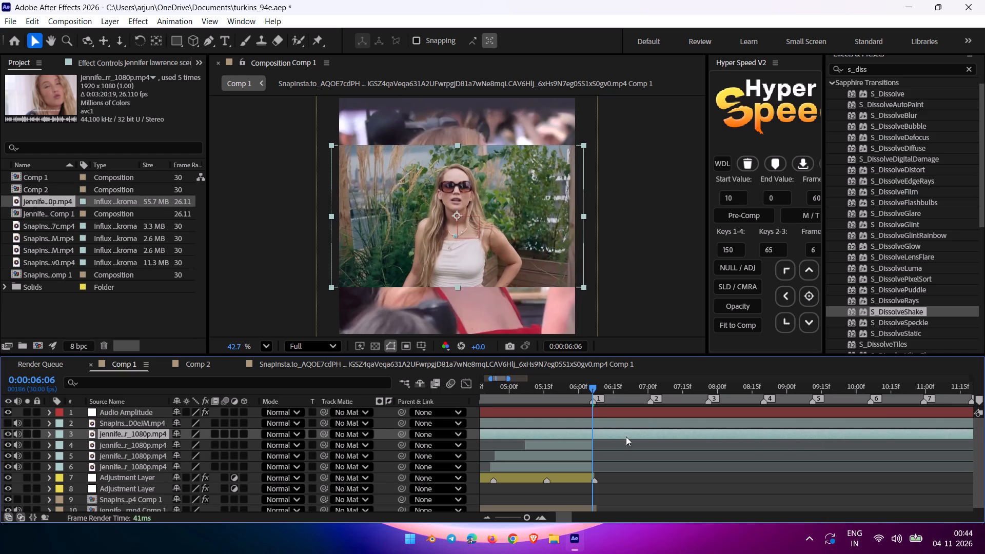
left_click_drag(961, 432, 939, 439)
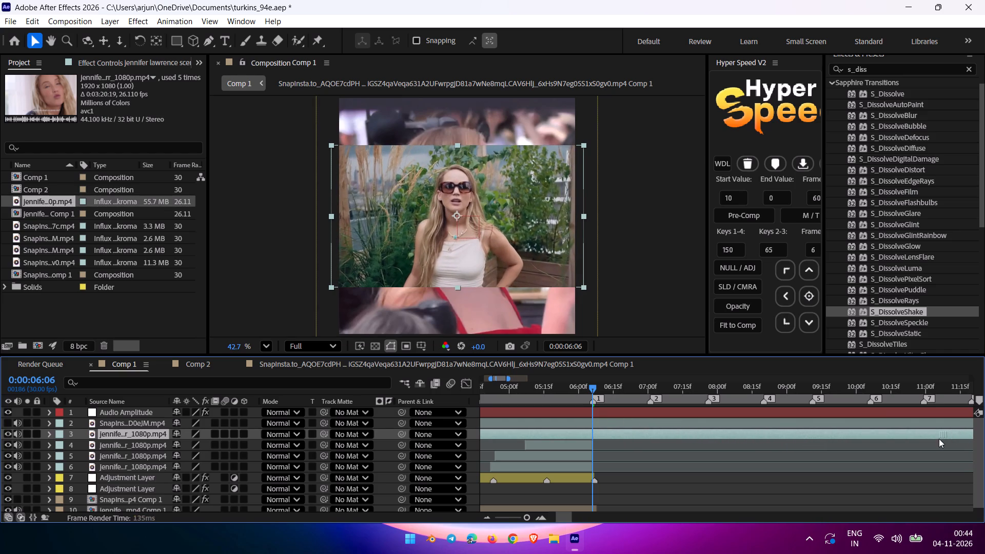
left_click_drag(939, 439, 742, 444)
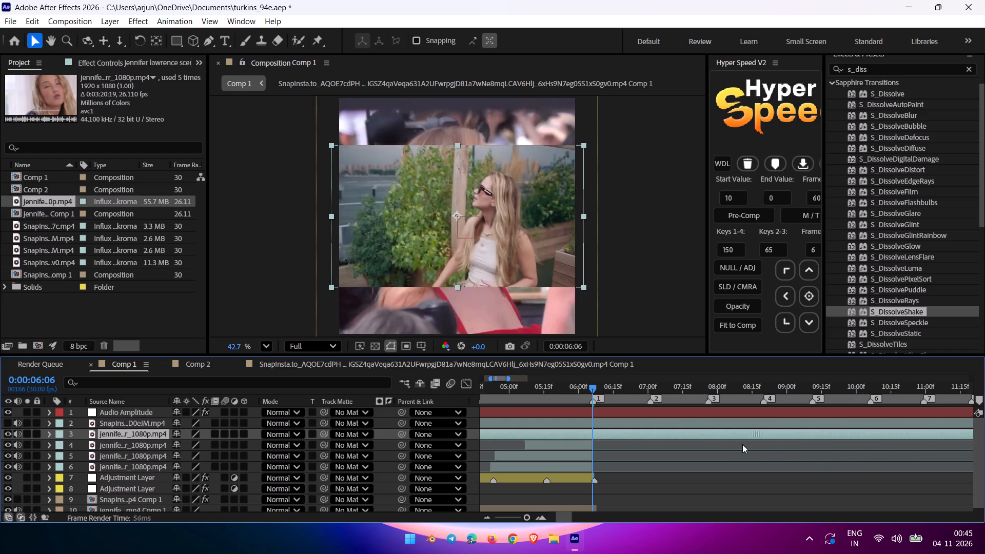
left_click_drag(742, 444, 568, 439)
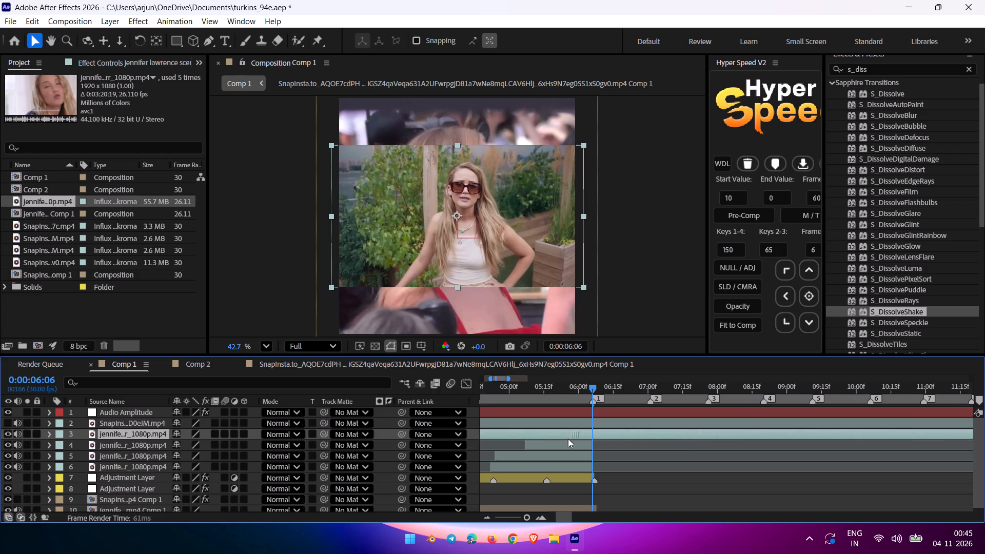
left_click_drag(568, 439, 529, 433)
left_click_drag(958, 434, 722, 441)
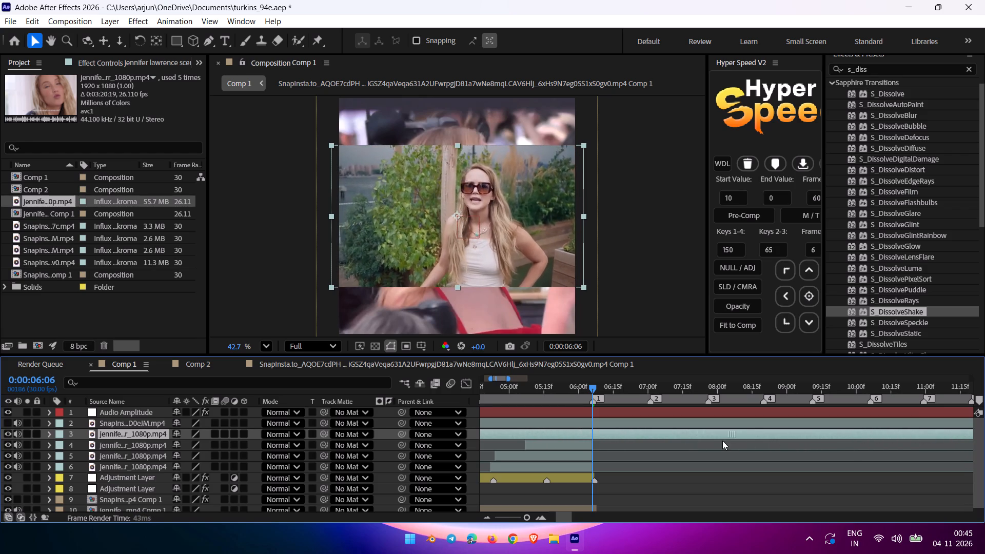
left_click_drag(722, 441, 546, 438)
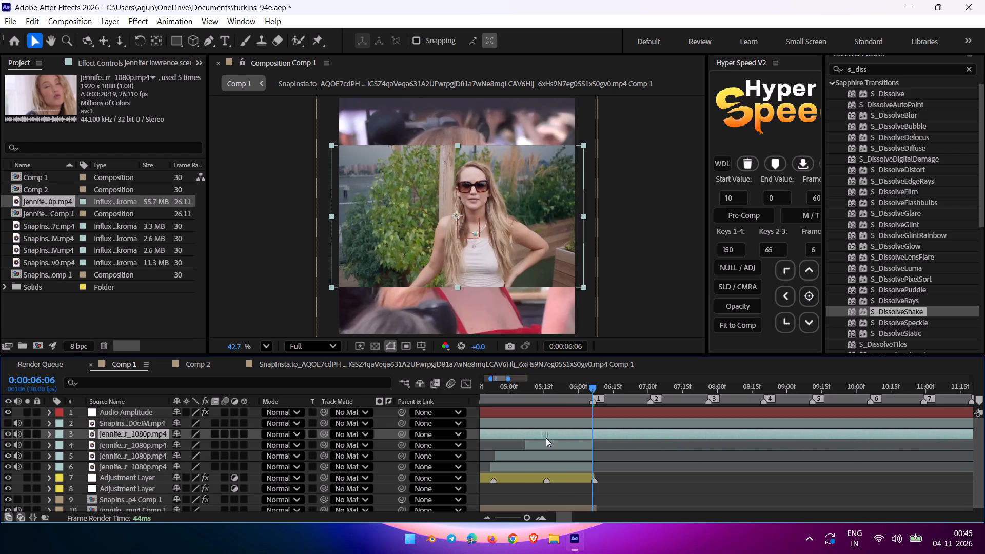
left_click_drag(959, 433, 960, 433)
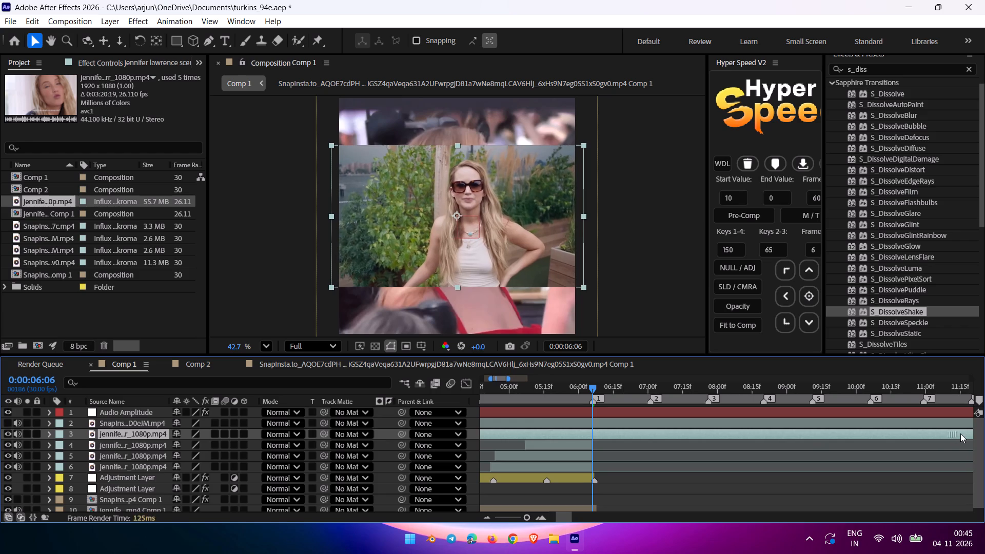
left_click_drag(960, 433, 973, 431)
left_click_drag(546, 433, 602, 434)
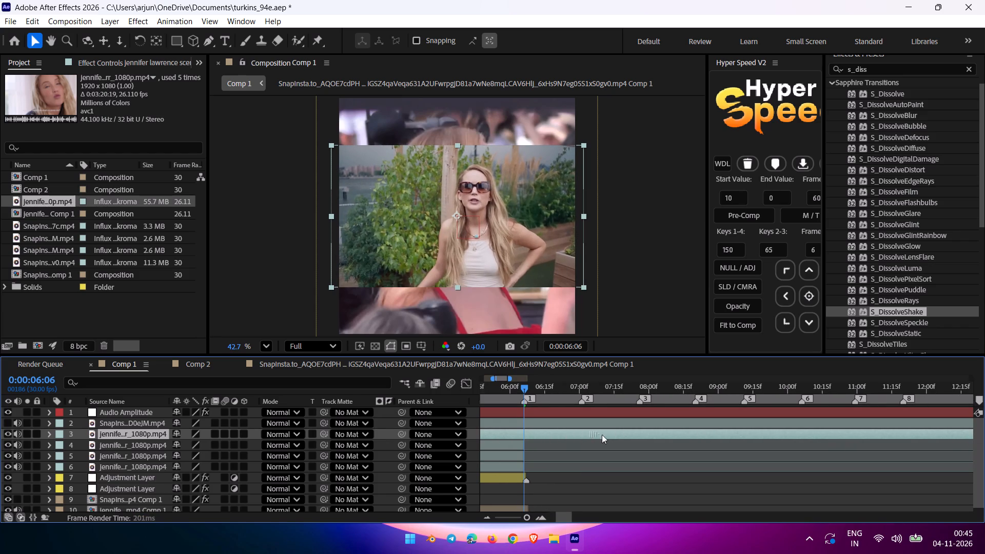
left_click_drag(602, 434, 648, 431)
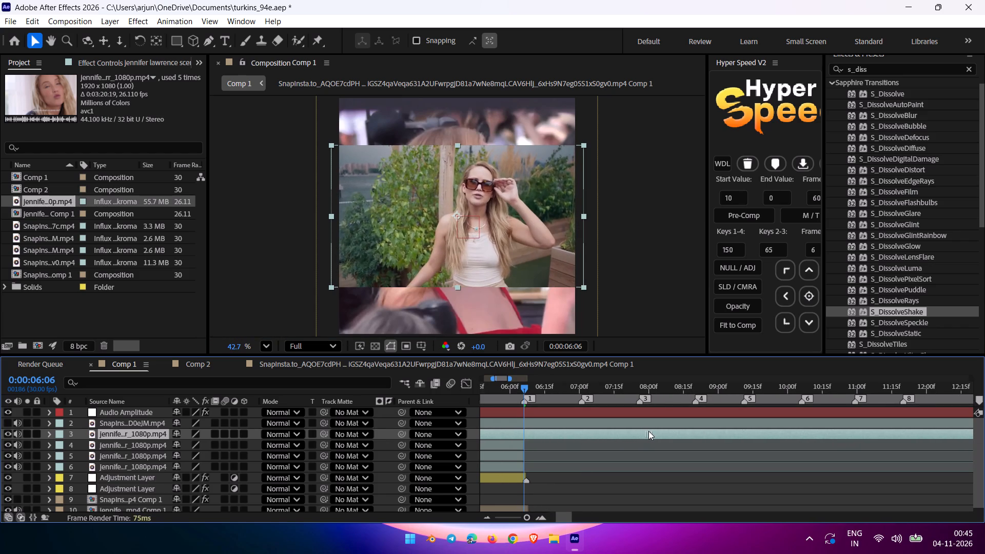
left_click_drag(648, 431, 561, 447)
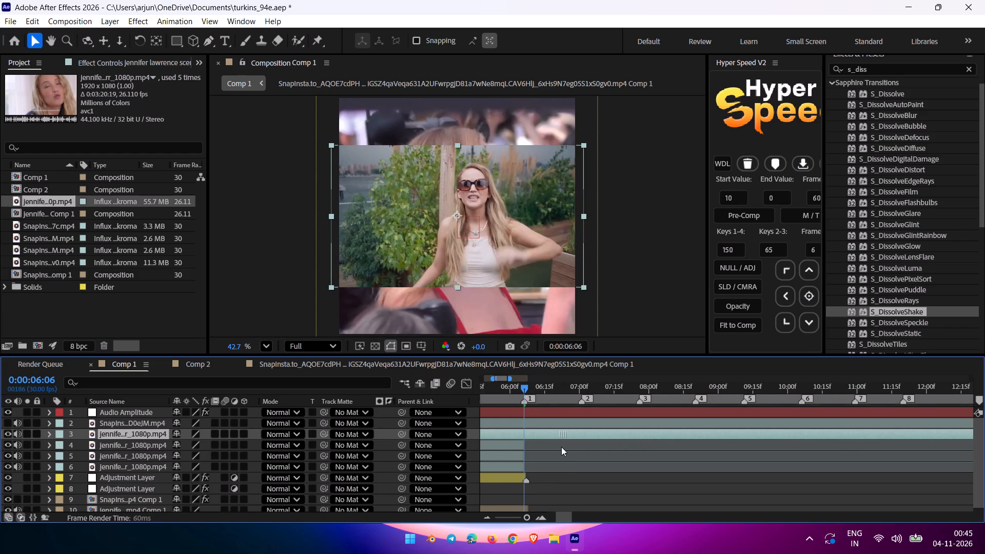
left_click_drag(561, 447, 482, 448)
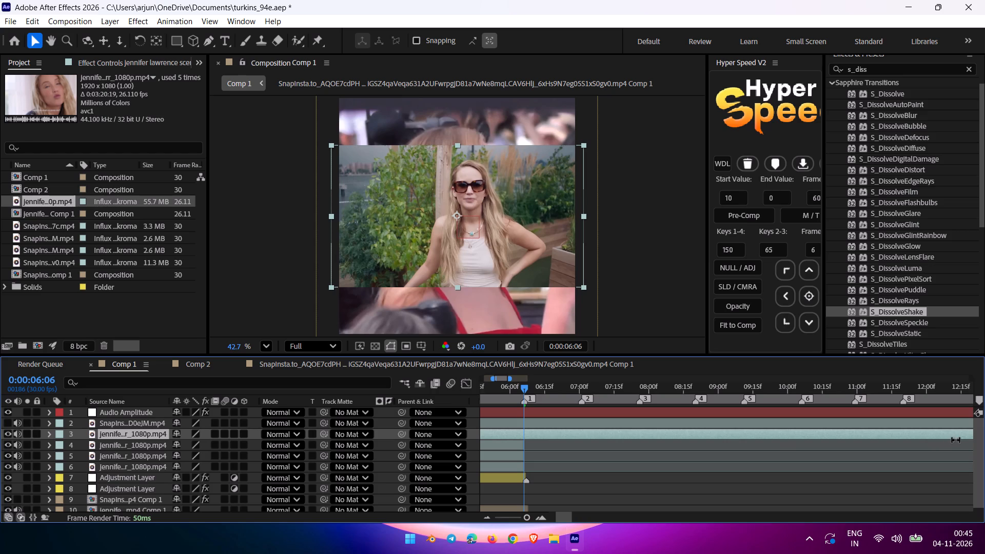
Slide the segment earlier to the picnic-table shot of the woman gesturing, split it at 0:00:06:06 and delete the part before the playhead.
left_click_drag(954, 432, 745, 435)
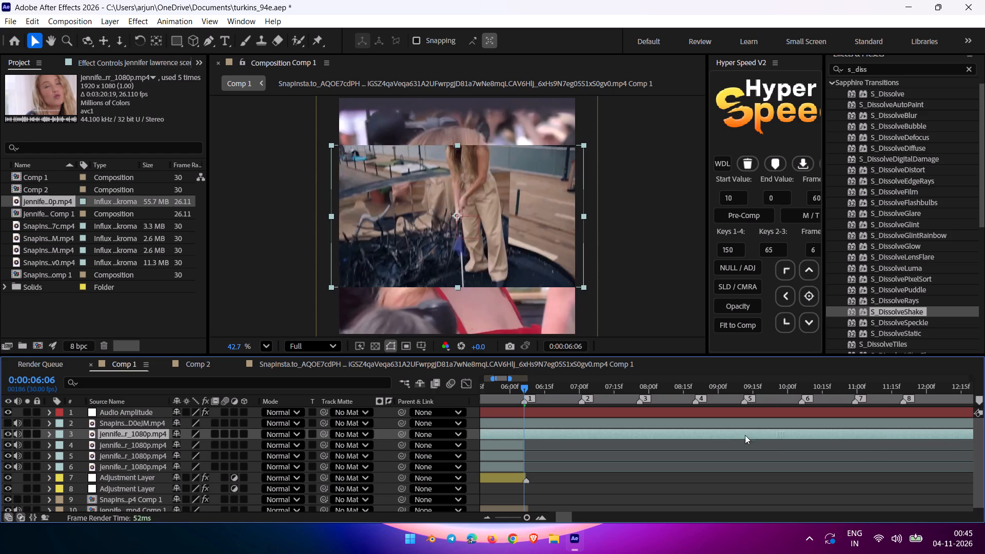
left_click_drag(745, 435, 620, 449)
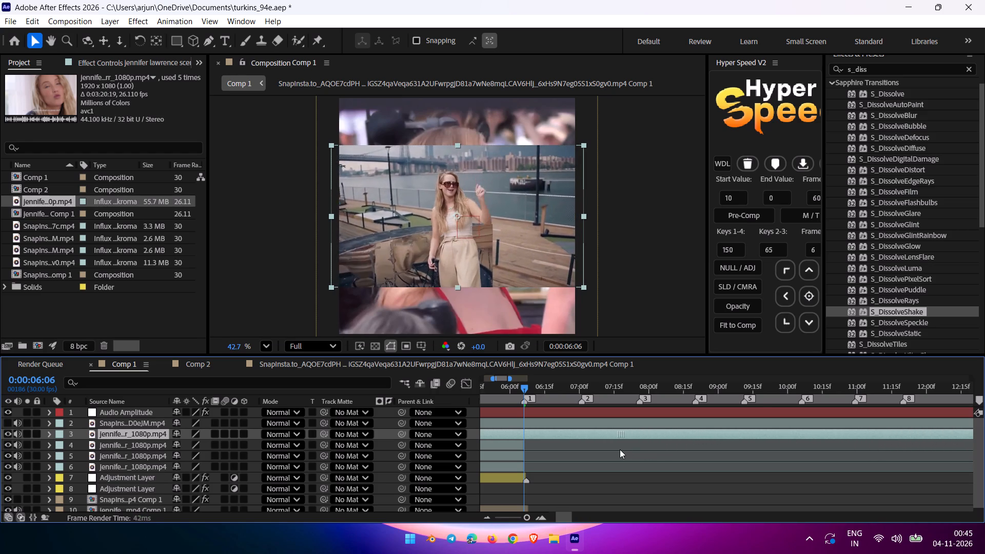
left_click_drag(620, 449, 654, 442)
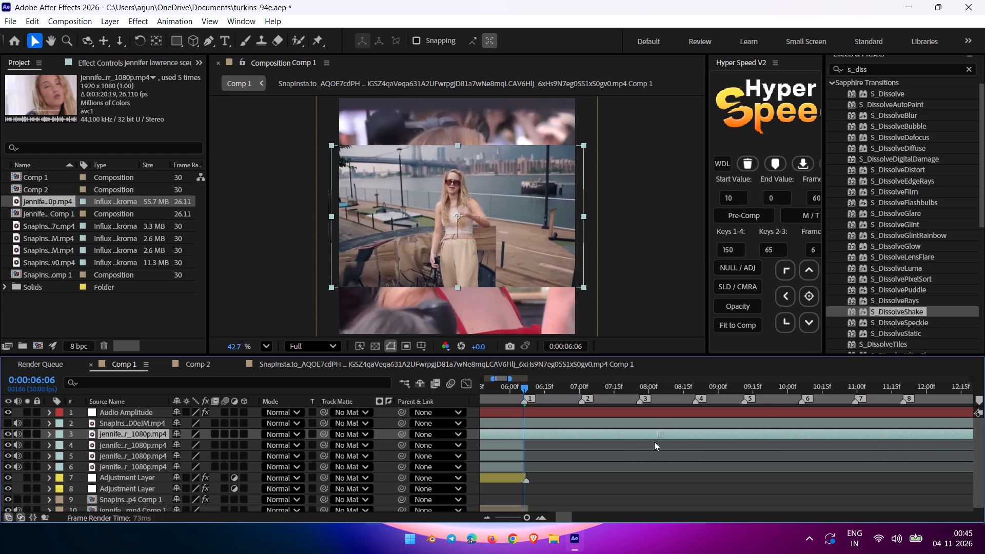
left_click_drag(654, 442, 520, 439)
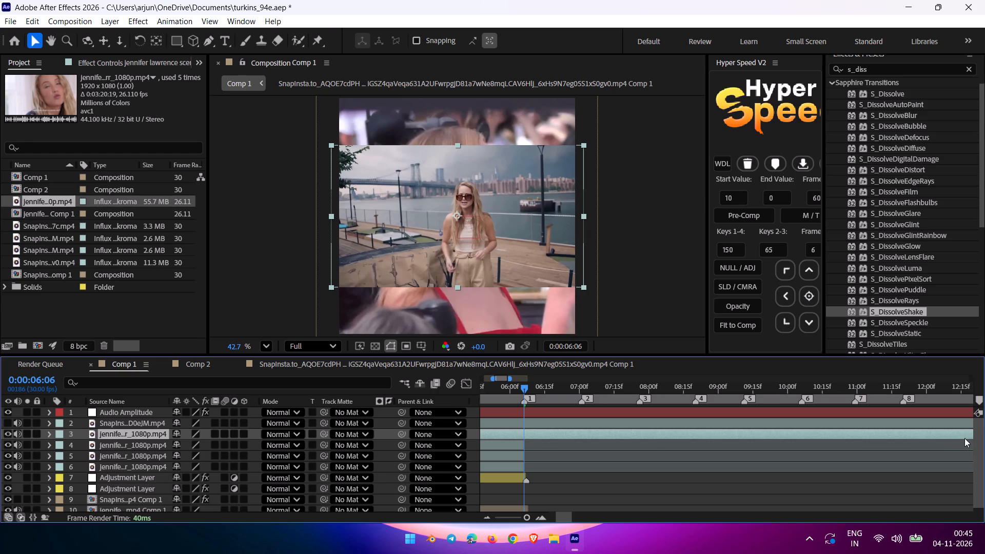
left_click_drag(964, 437, 803, 440)
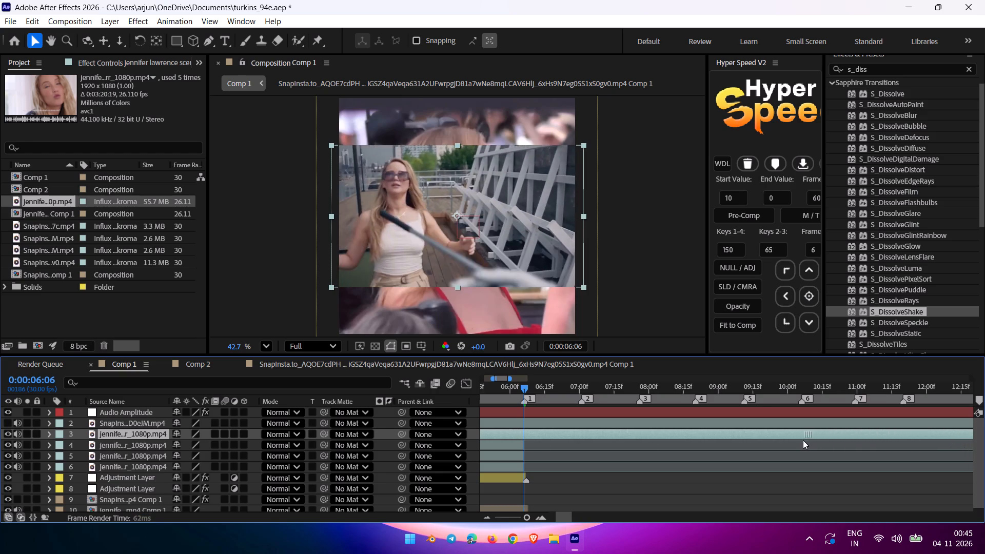
left_click_drag(803, 440, 603, 440)
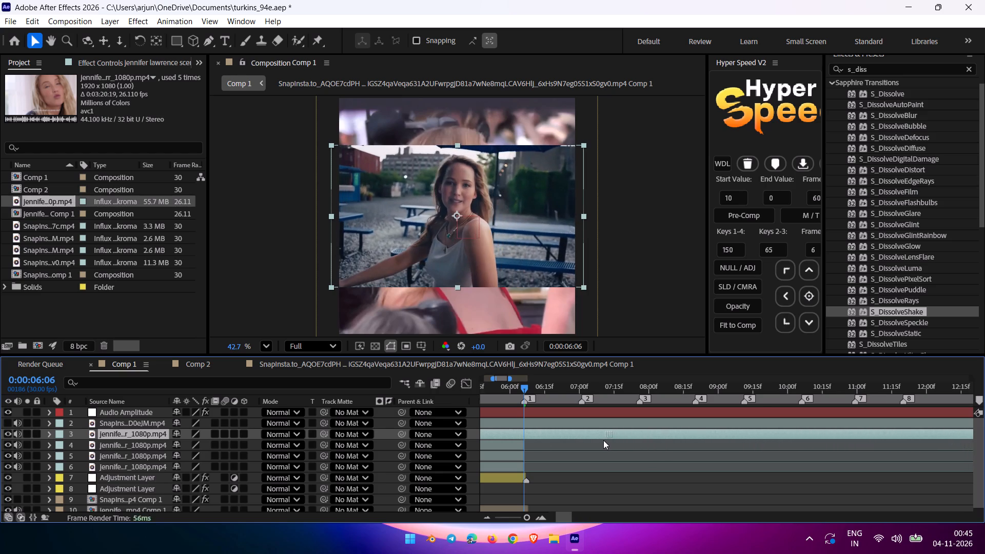
left_click_drag(603, 440, 679, 432)
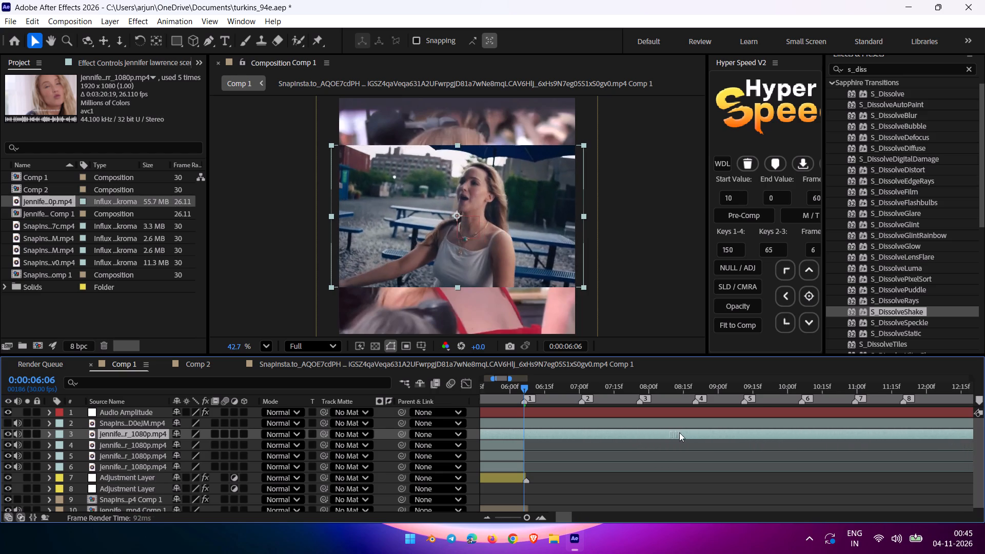
left_click_drag(679, 432, 692, 432)
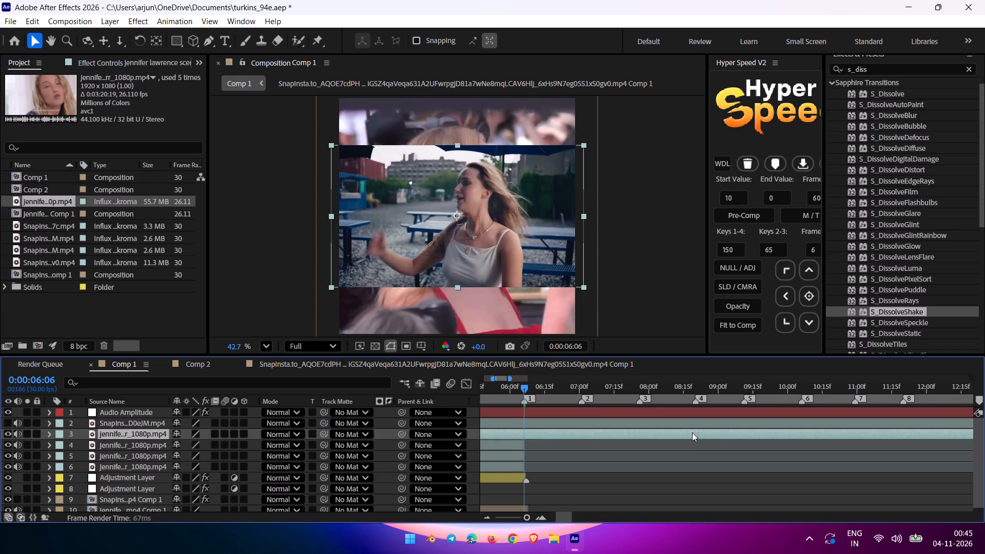
left_click_drag(692, 432, 697, 432)
key("ctrl+shift+d")
left_click(511, 448)
key("Delete")
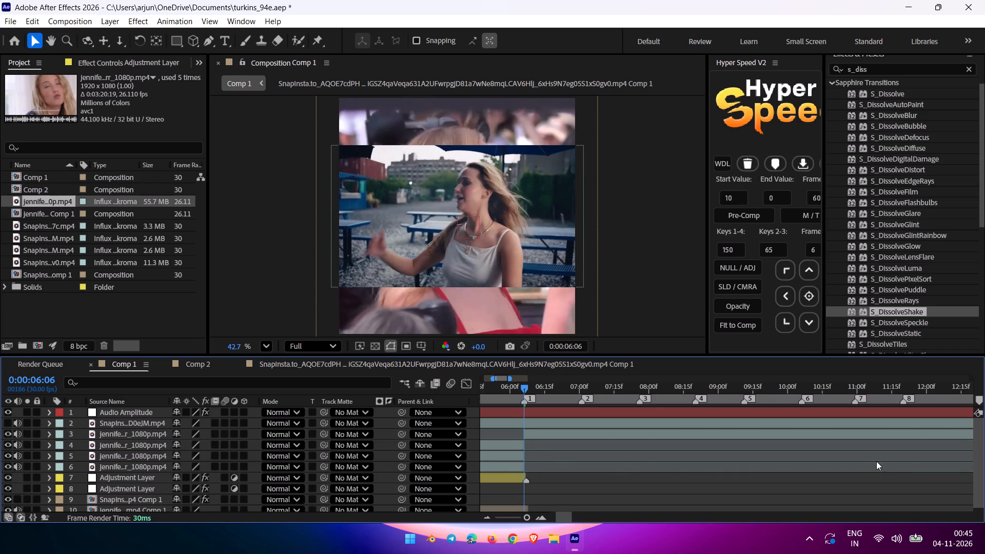
Slide the remaining Jennife...r_1080p.mp4 segment earlier until the woman at the picnic tables faces the camera, arm extended, and split it at 0:00:06:06.
left_click_drag(947, 434, 902, 442)
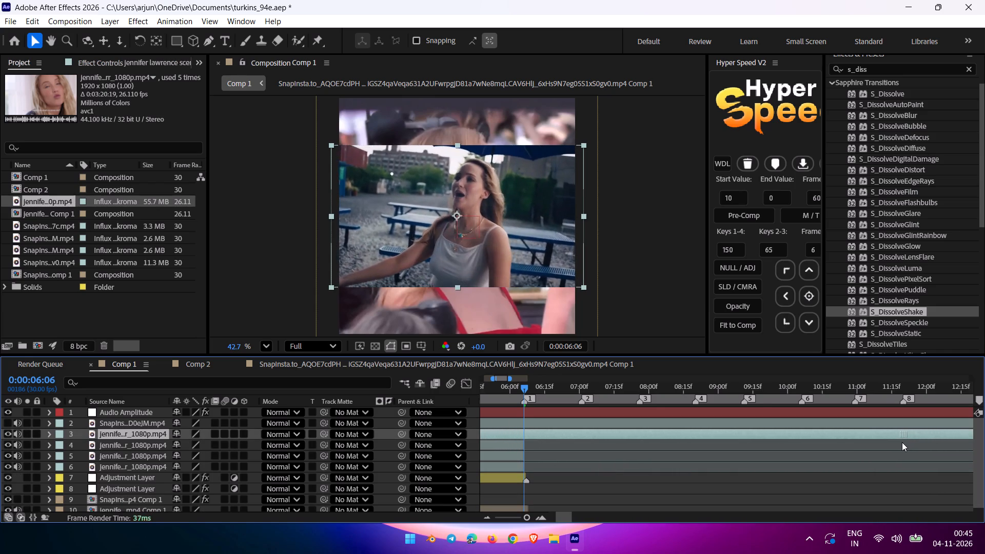
left_click_drag(902, 442, 858, 451)
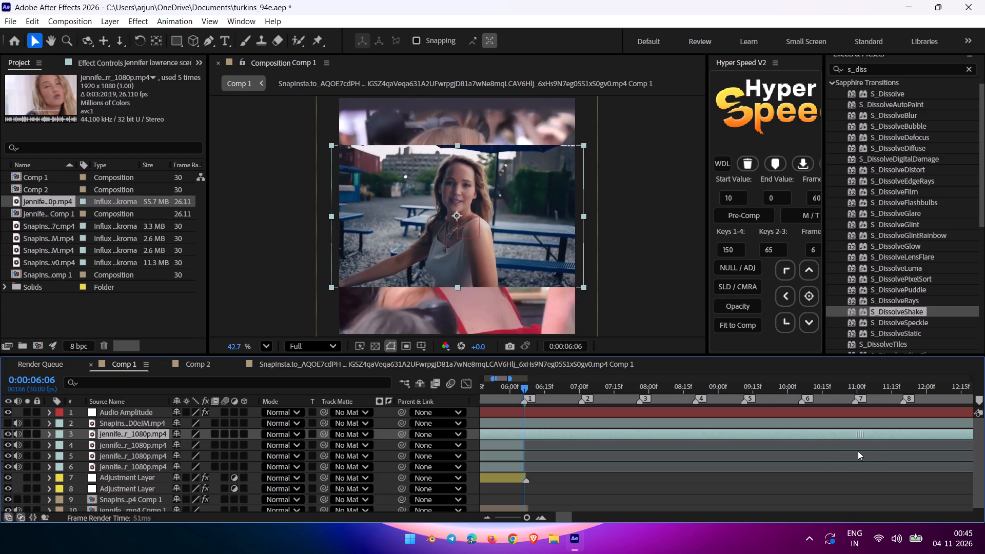
left_click_drag(858, 451, 821, 460)
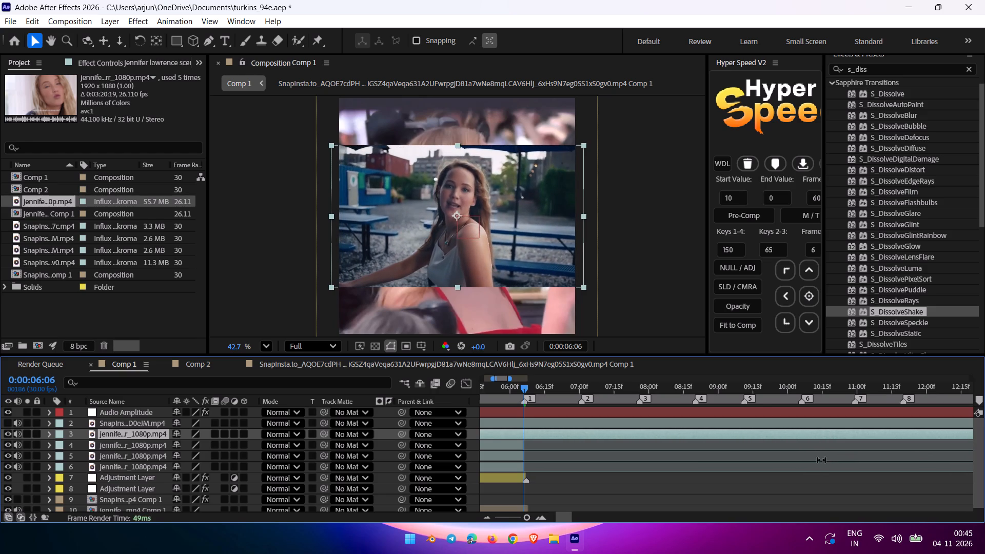
key("ctrl+shift+d")
Slide the remaining segment earlier to the picnic-table shot with her hands raised together, split it at 0:00:06:06 and delete the part before the playhead.
left_click_drag(966, 434, 945, 438)
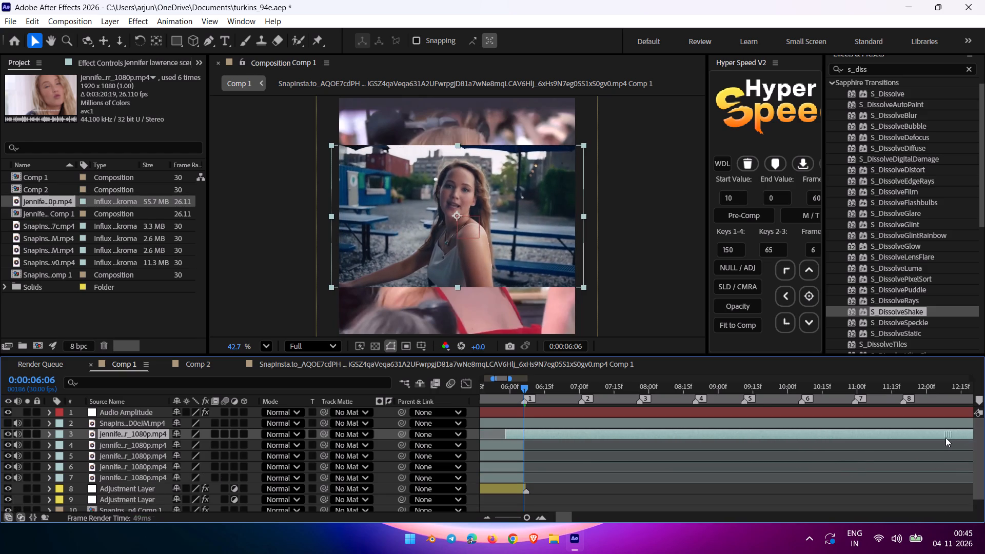
left_click_drag(945, 438, 795, 453)
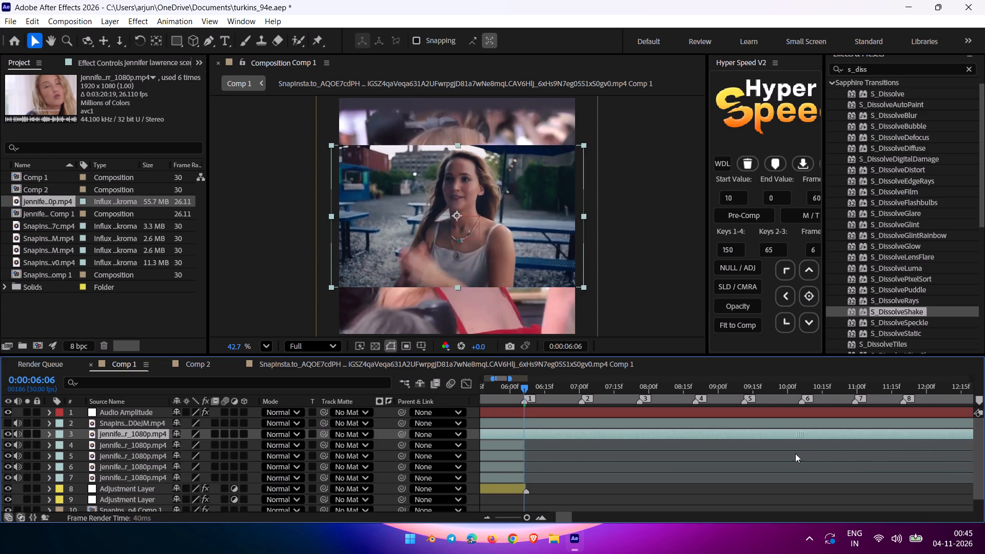
left_click_drag(795, 453, 776, 444)
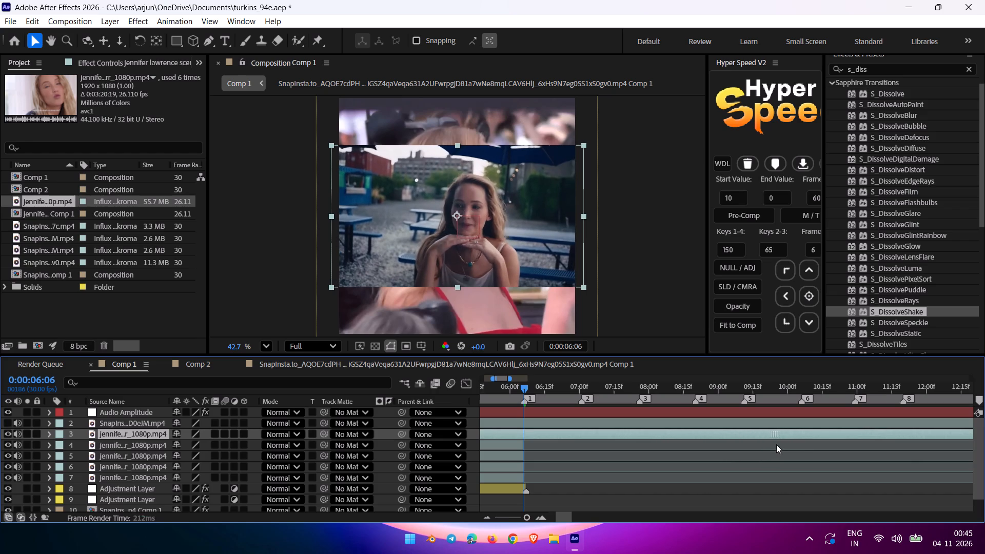
left_click_drag(776, 444, 794, 441)
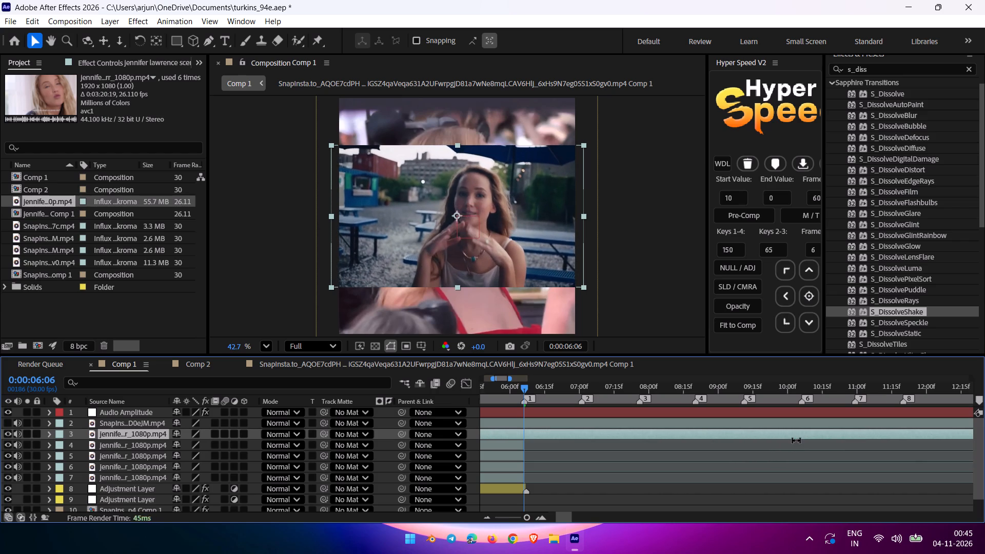
key("ctrl+shift+d")
left_click(489, 444)
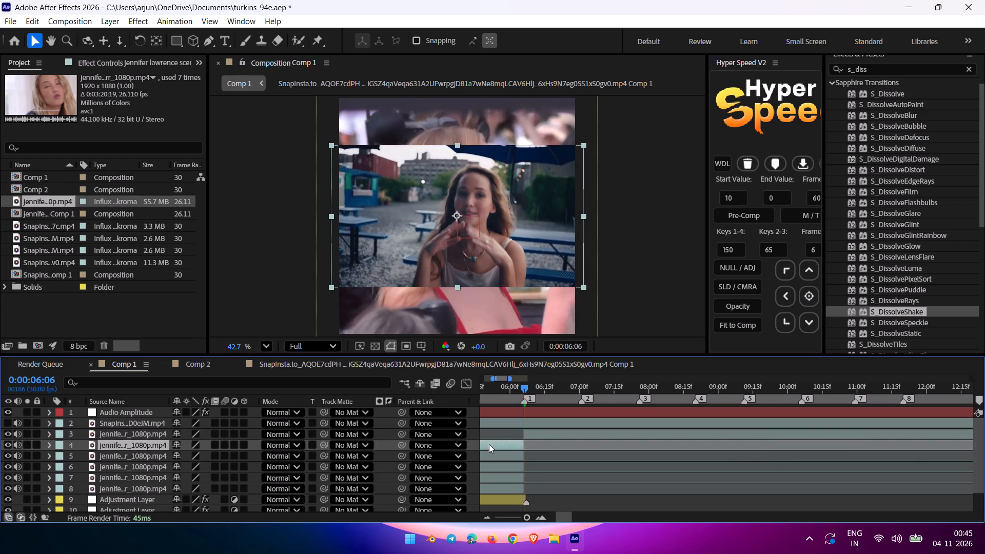
key("Delete")
Slide the segment earlier until the woman resting her chin on her hands glances sideways at the playhead, and split it at 0:00:06:06.
left_click_drag(945, 436, 921, 440)
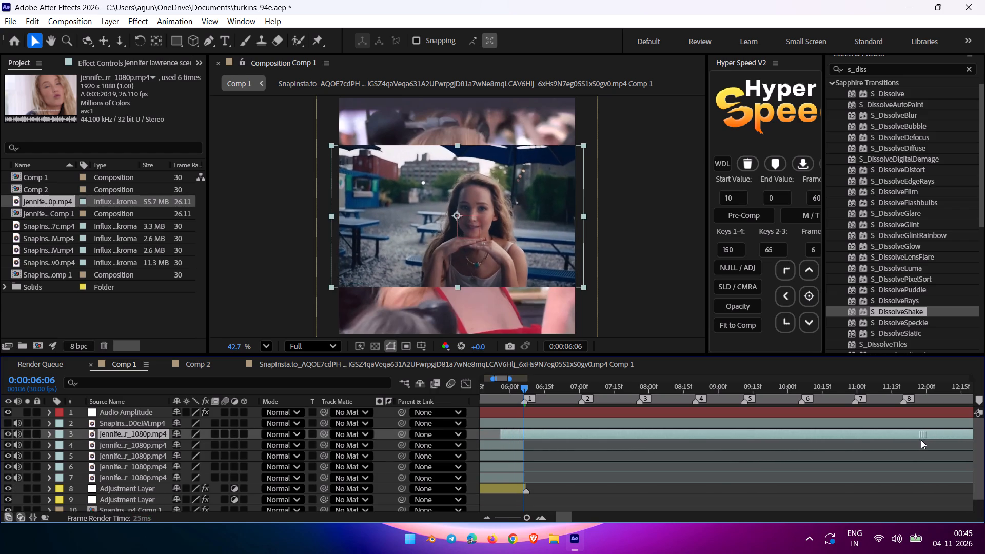
left_click_drag(921, 440, 874, 448)
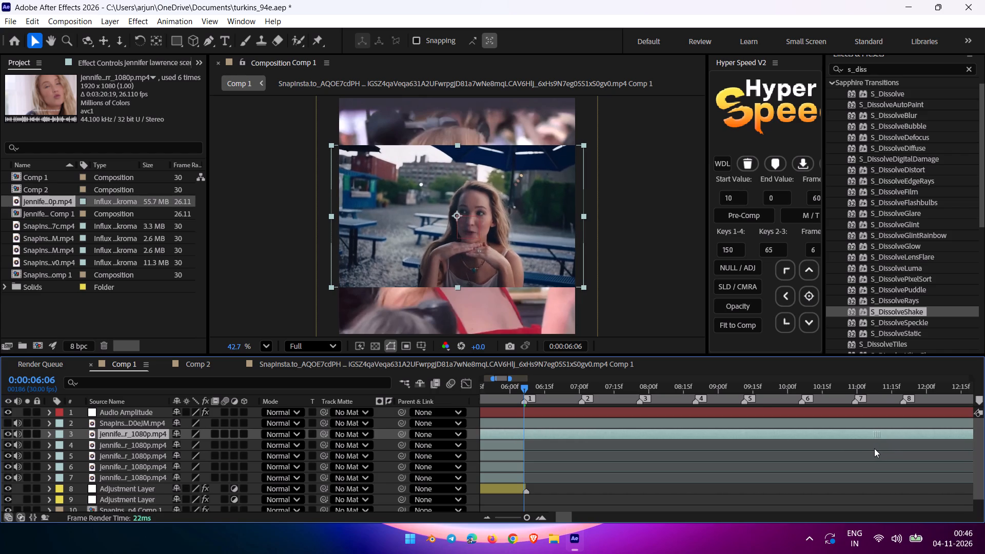
left_click_drag(874, 448, 873, 449)
key("ctrl+shift+d")
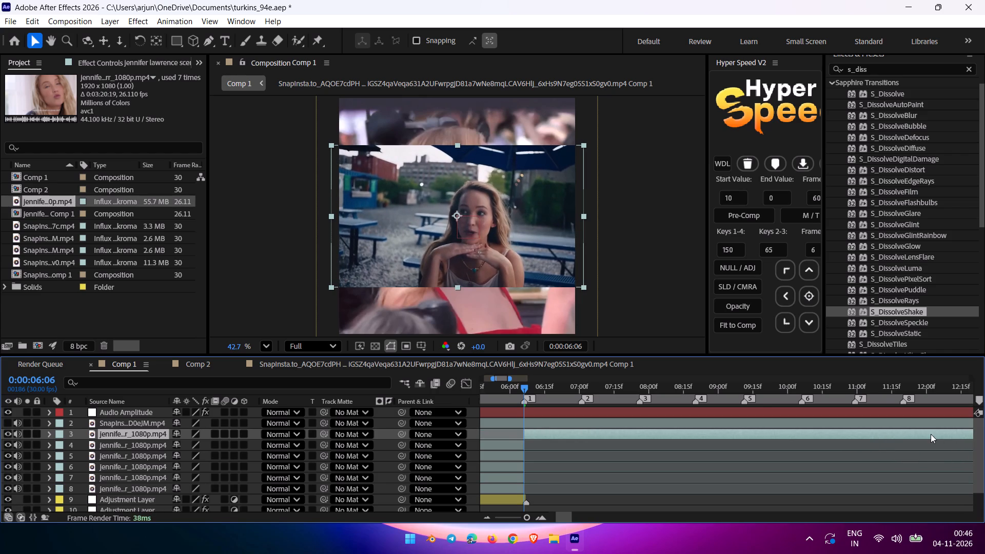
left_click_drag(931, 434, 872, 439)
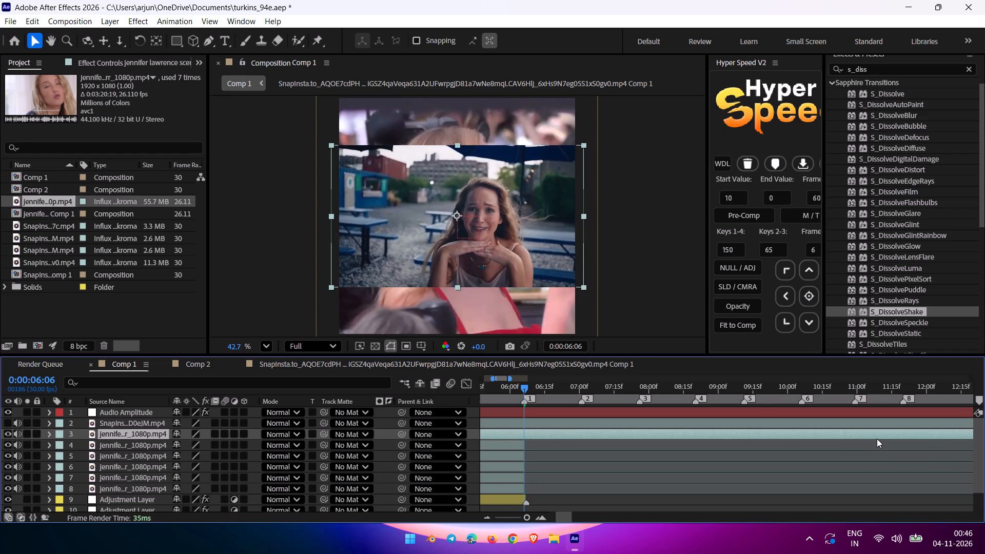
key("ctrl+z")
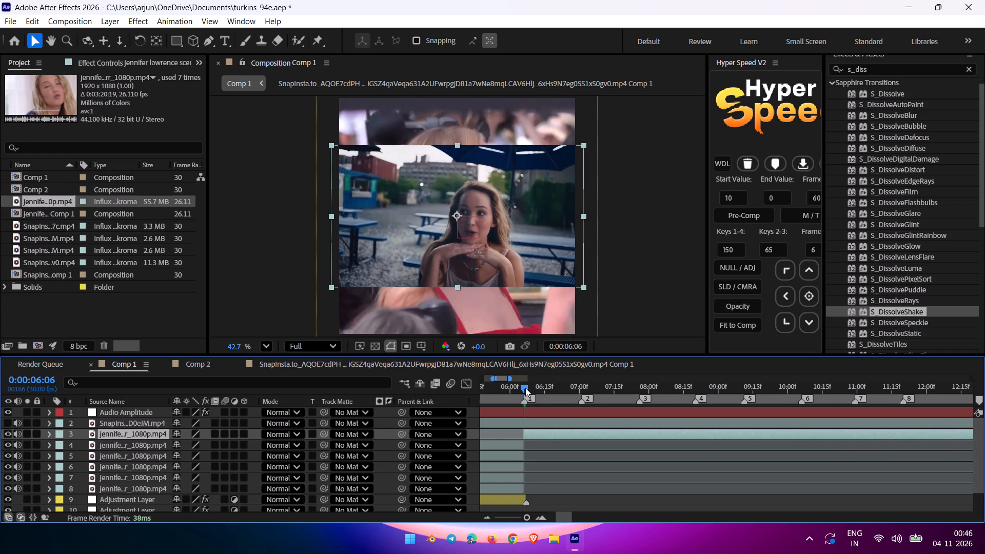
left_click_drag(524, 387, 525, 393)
Slide the segment to the closer picnic-table shot of the smiling woman, split it at 0:00:06:06 and delete the part before the playhead.
left_click_drag(944, 438, 850, 448)
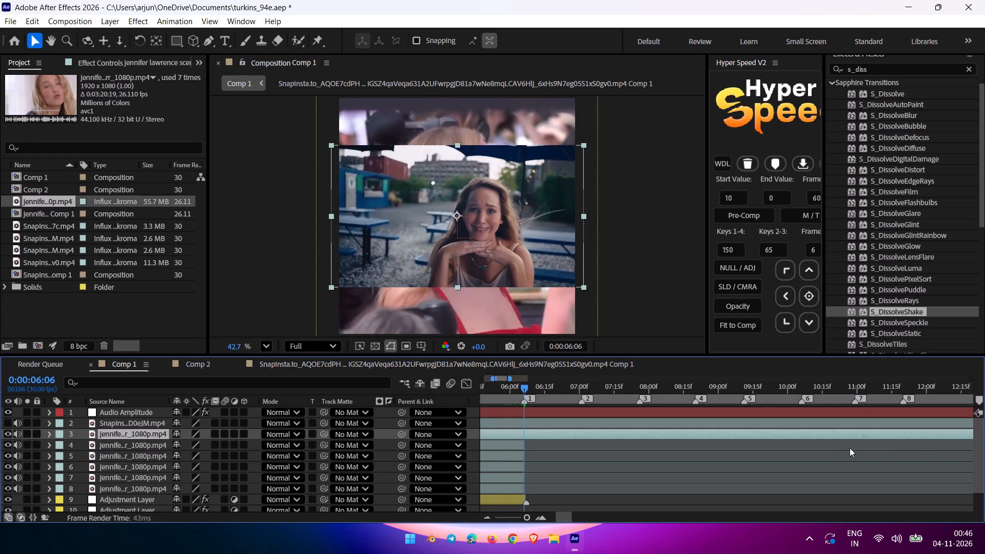
left_click_drag(850, 448, 713, 452)
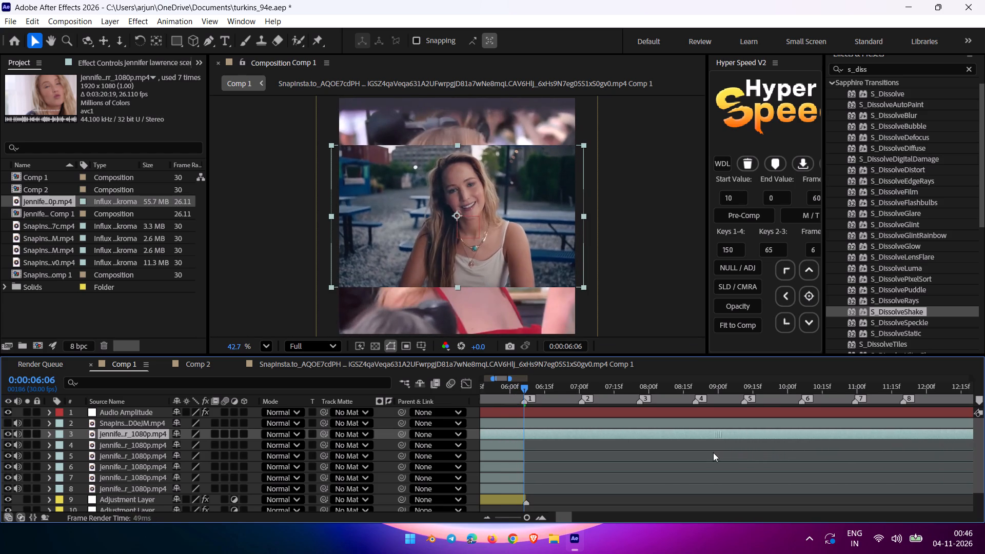
left_click_drag(713, 452, 627, 464)
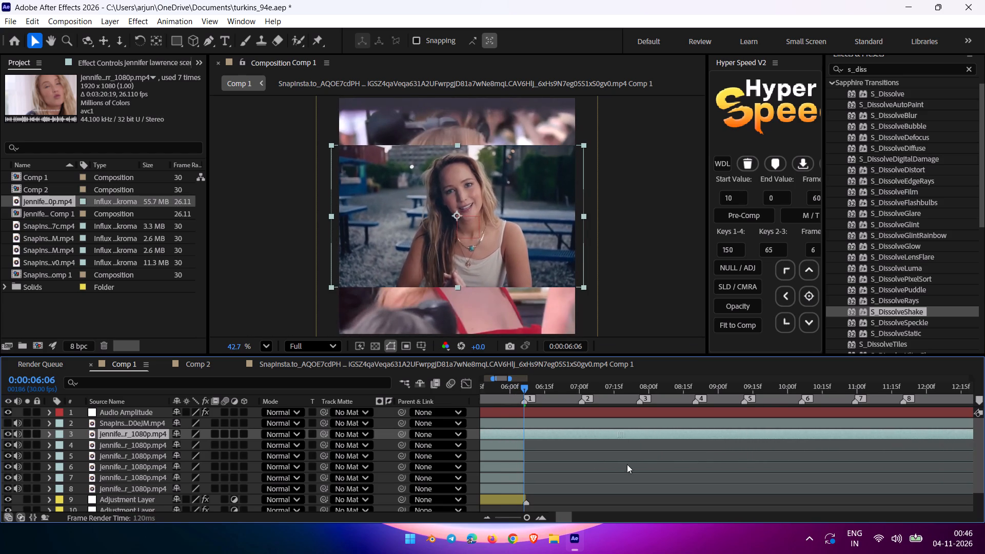
left_click_drag(627, 464, 842, 467)
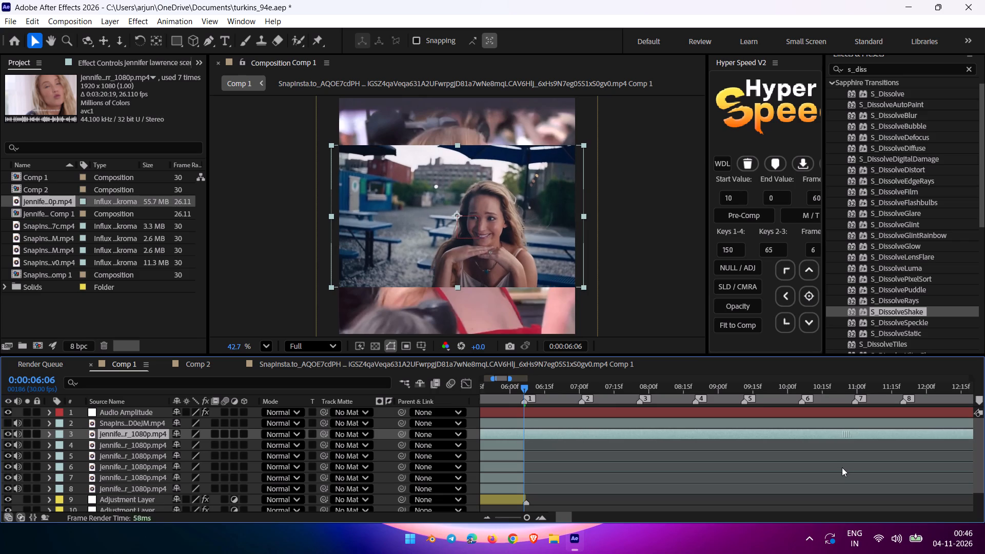
left_click_drag(842, 467, 816, 472)
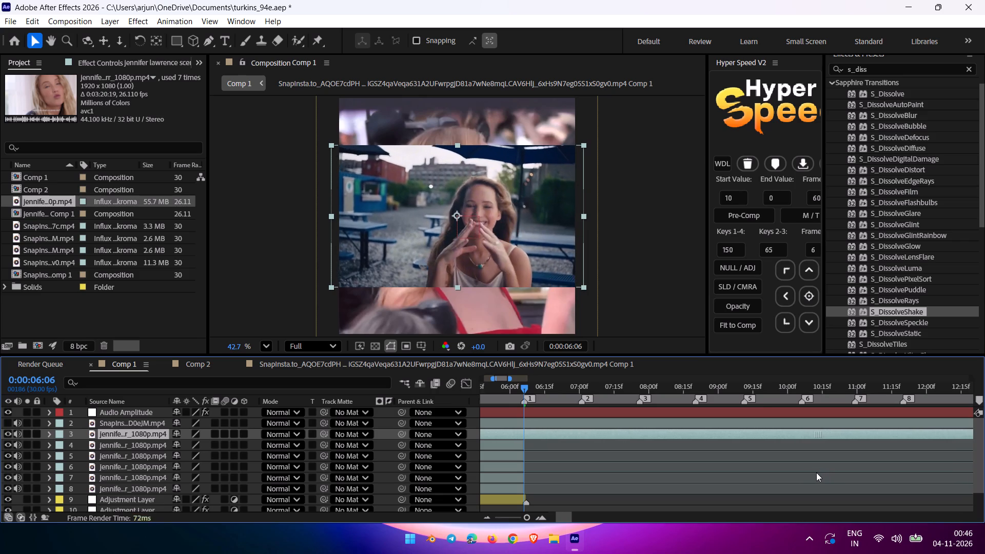
left_click_drag(816, 472, 769, 482)
key("ctrl+shift+d")
left_click(507, 448)
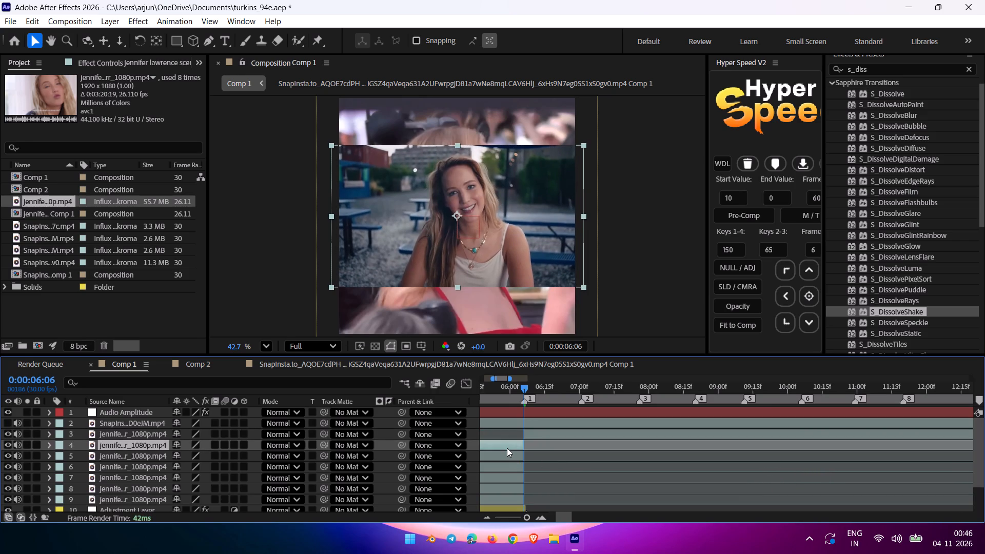
key("Delete")
Slide the segment earlier within the closer shot of the woman with her head tilted, and split it at 0:00:06:06.
left_click_drag(967, 436, 955, 436)
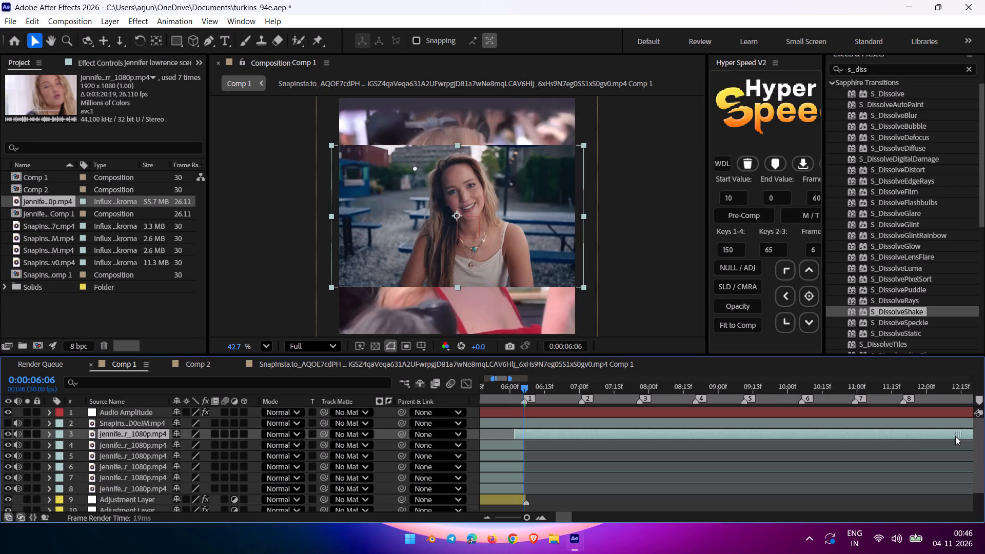
left_click_drag(955, 436, 838, 453)
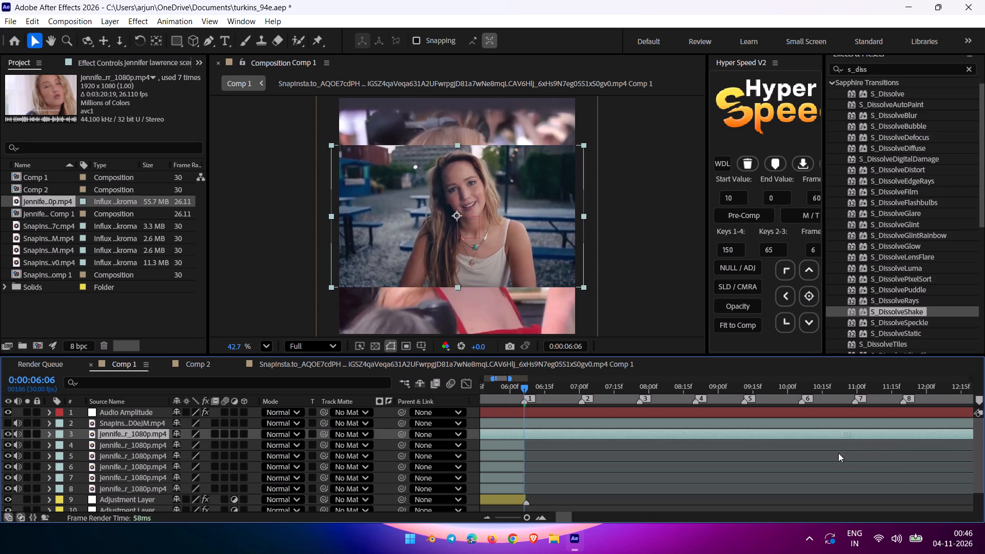
left_click_drag(838, 453, 835, 453)
key("ctrl+shift+d")
Slide the remaining segment back and forth through the closer picnic-table footage, checking the 0:00:06:06 playhead for a usable shot.
left_click_drag(932, 439, 923, 439)
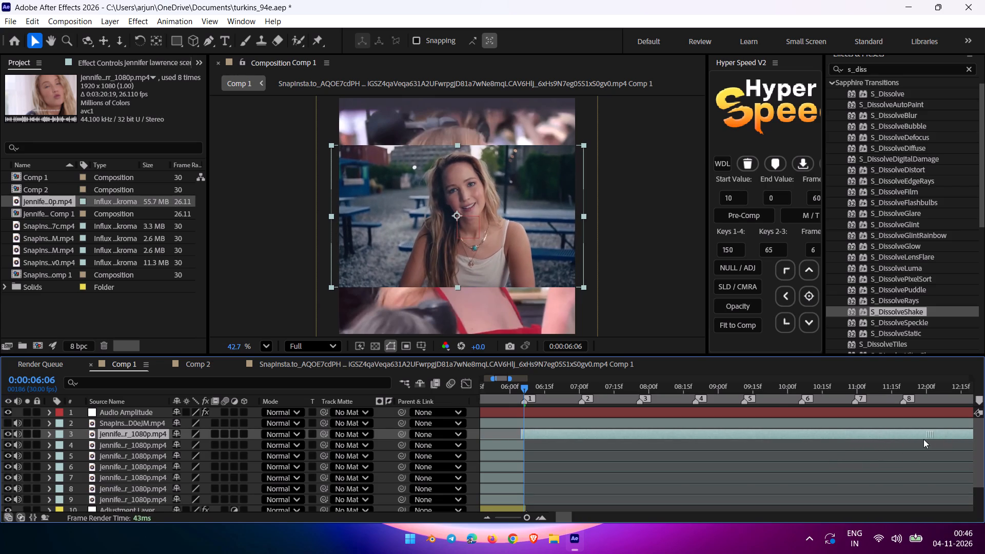
left_click_drag(923, 439, 663, 446)
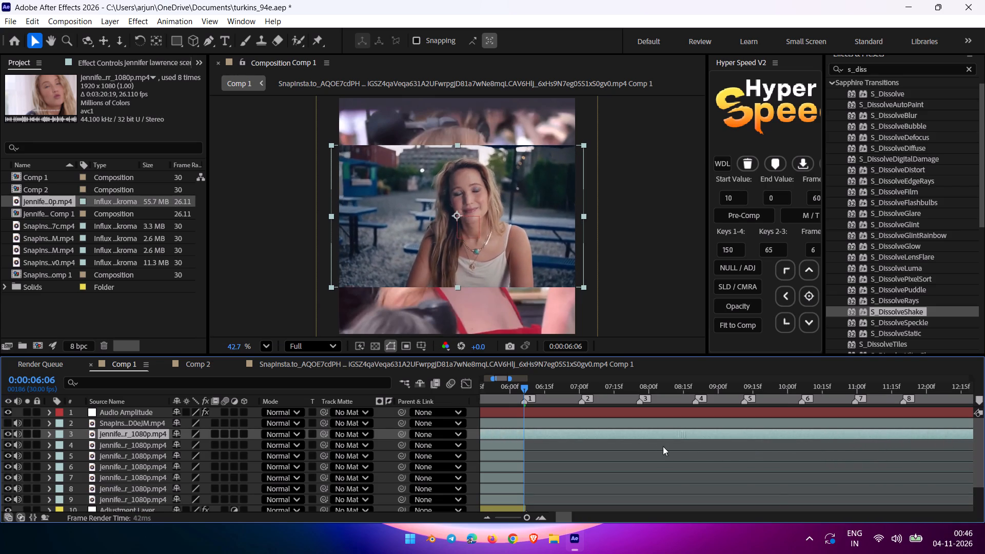
left_click_drag(663, 446, 582, 444)
left_click_drag(957, 435, 944, 435)
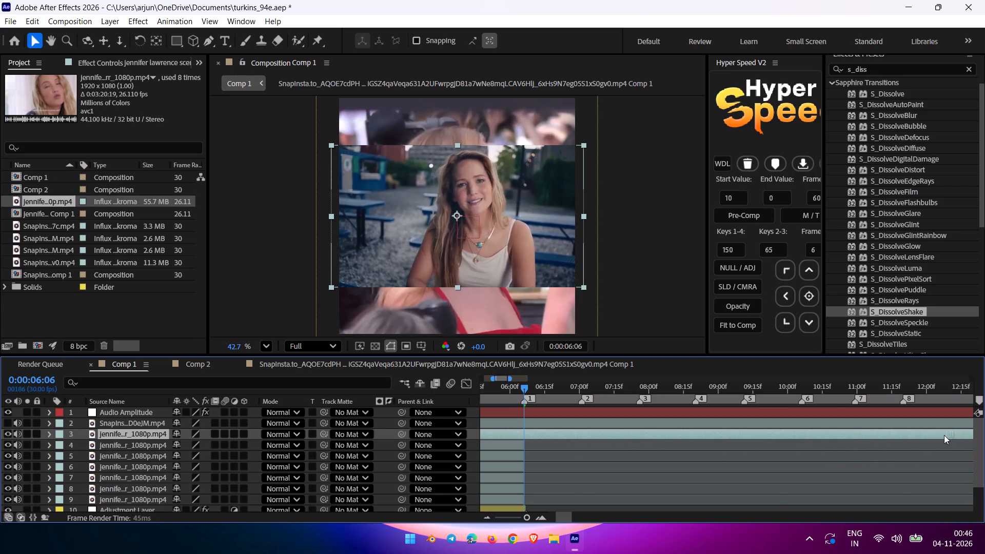
left_click_drag(944, 435, 754, 435)
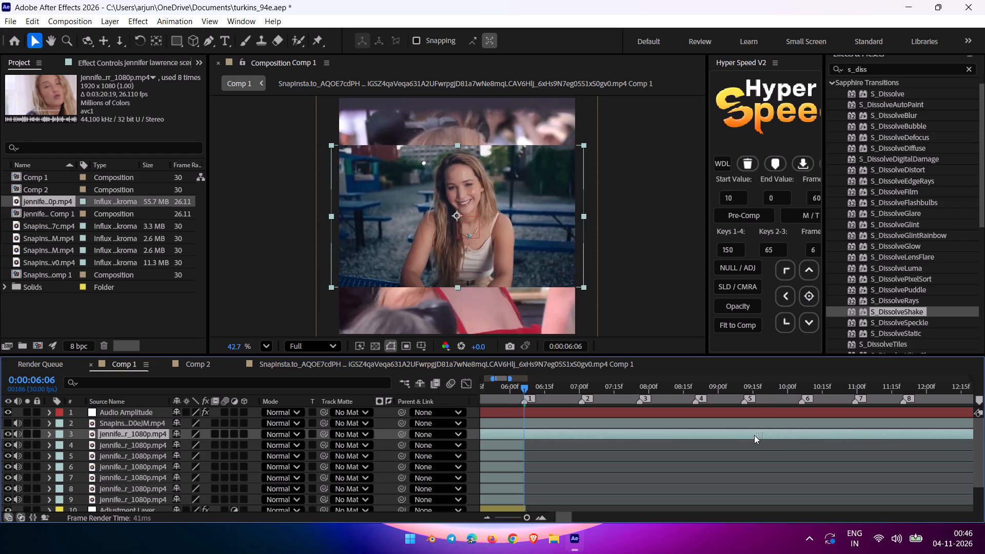
left_click_drag(754, 435, 674, 424)
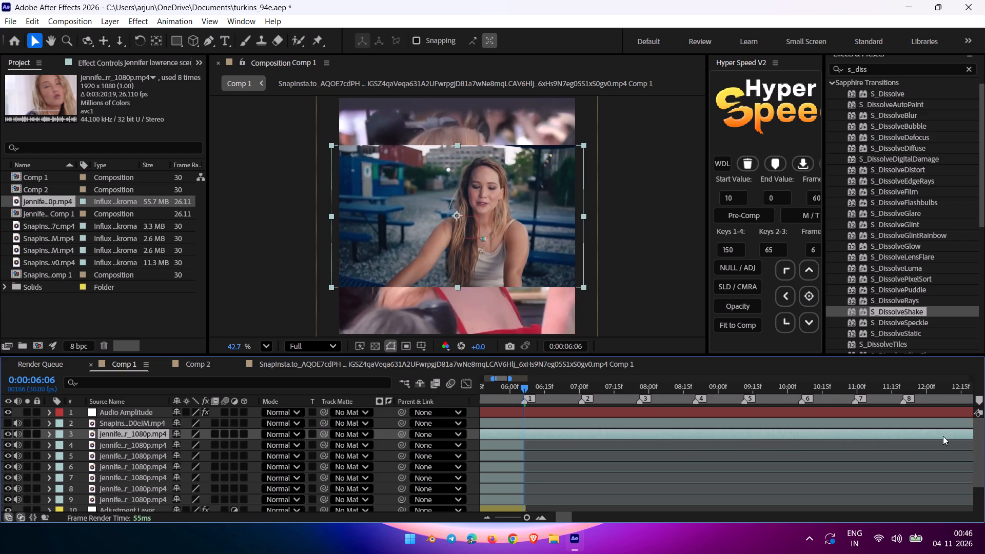
left_click_drag(942, 436, 753, 440)
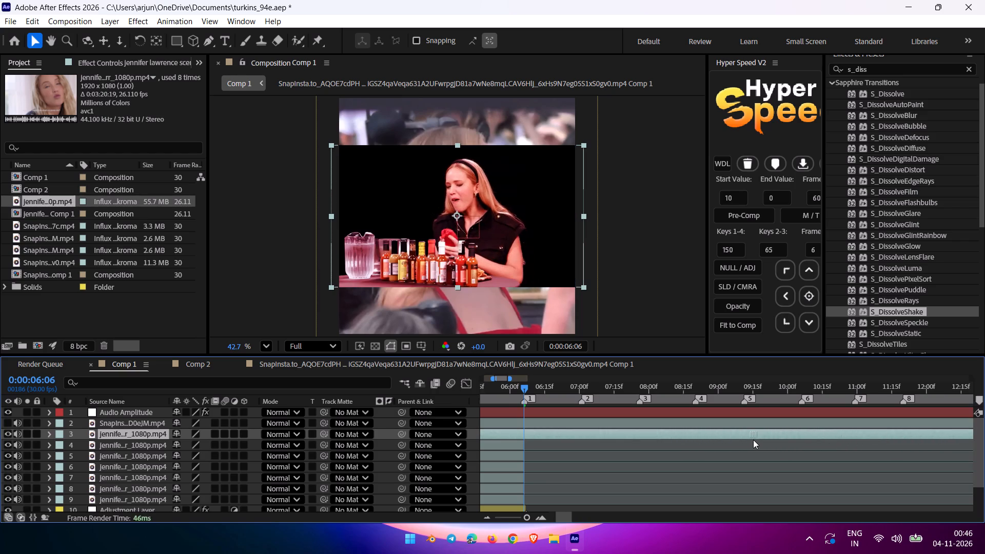
left_click_drag(753, 440, 849, 438)
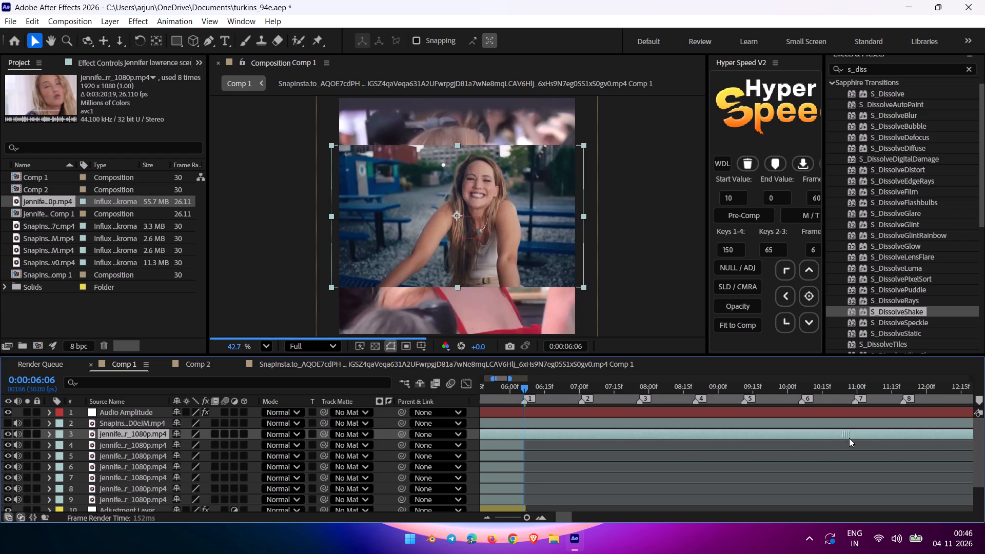
left_click_drag(849, 438, 826, 452)
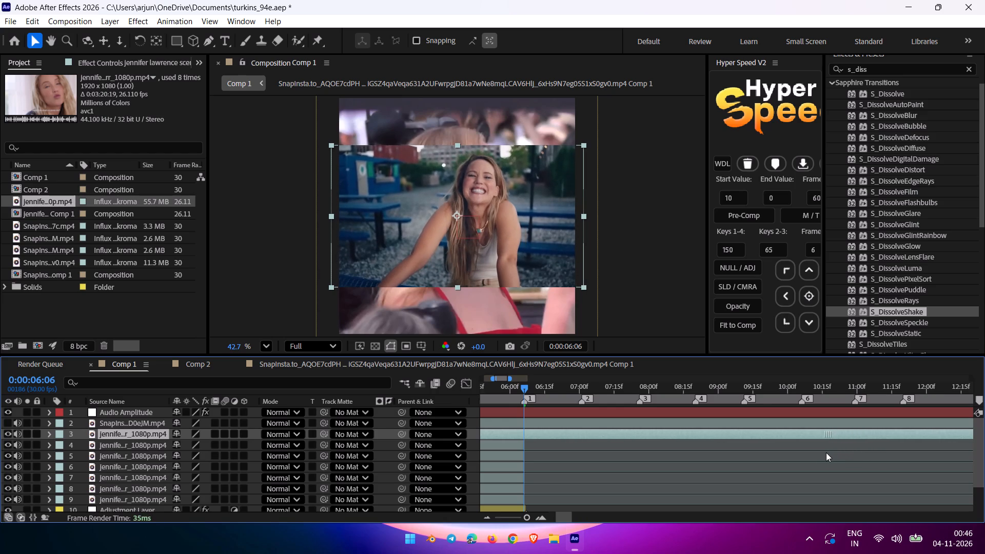
Slide the segment earlier to the interview close-up of the woman in black looking sideways, split it at 0:00:06:06 and delete the part before the playhead.
left_click_drag(826, 452, 751, 467)
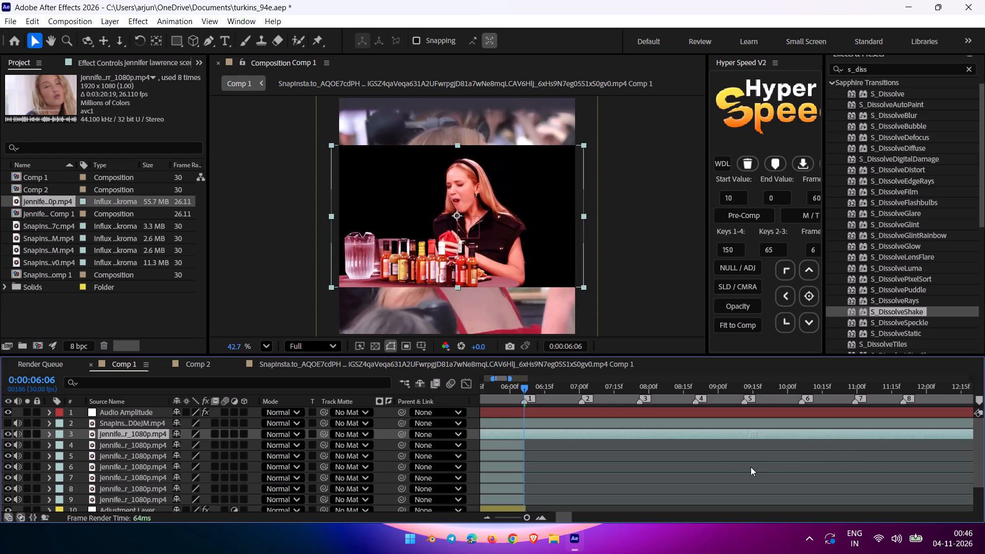
left_click_drag(751, 467, 700, 477)
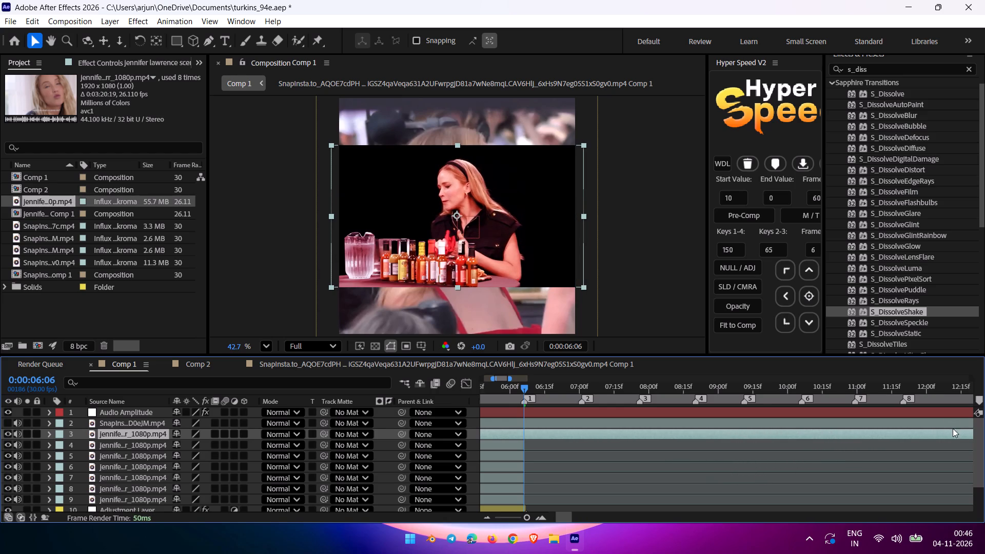
left_click_drag(963, 431, 853, 439)
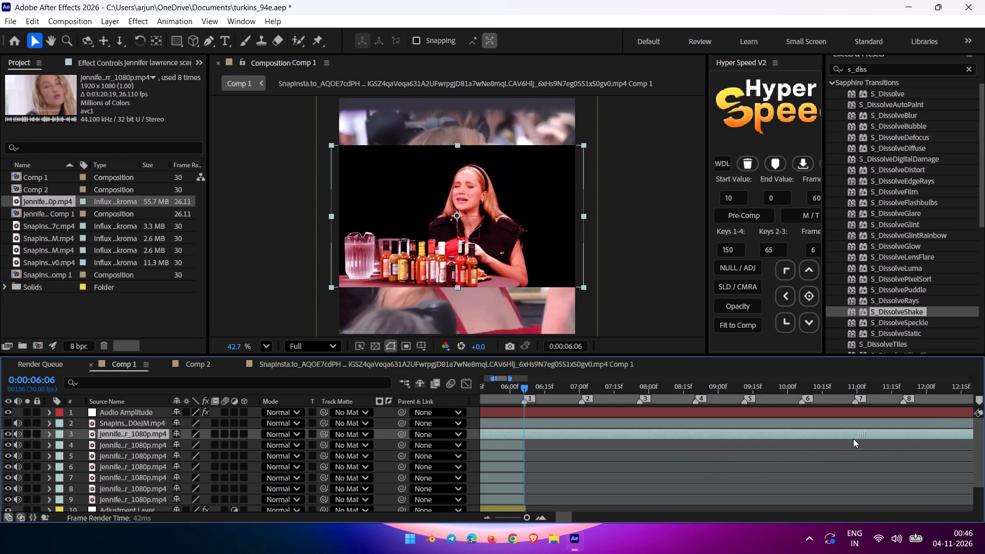
left_click_drag(853, 439, 649, 439)
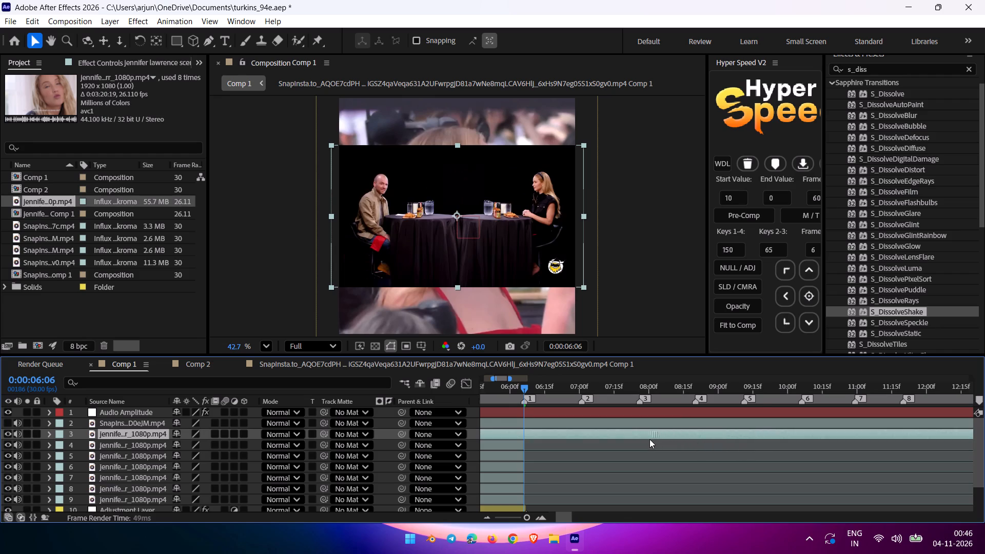
left_click_drag(649, 439, 535, 428)
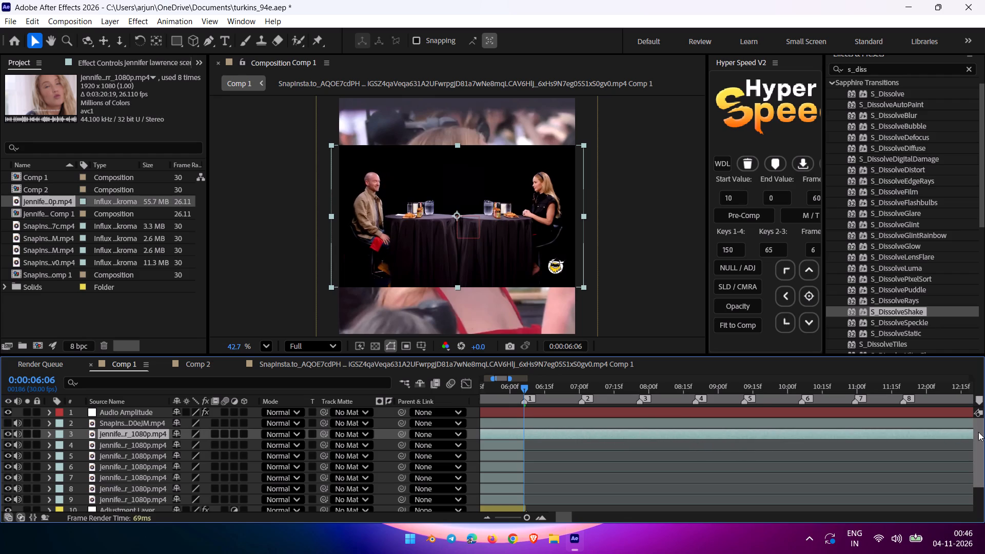
left_click_drag(956, 433, 745, 436)
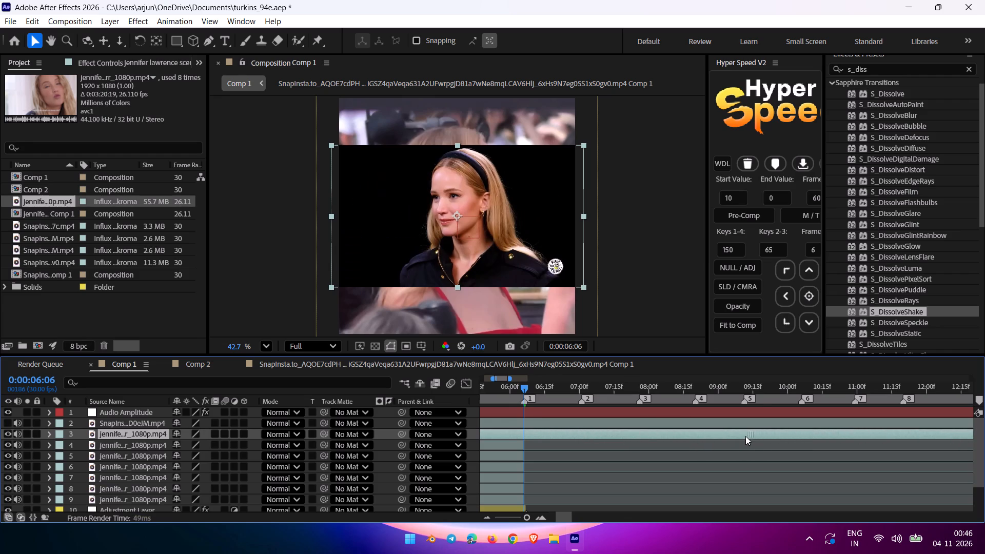
left_click_drag(745, 436, 649, 426)
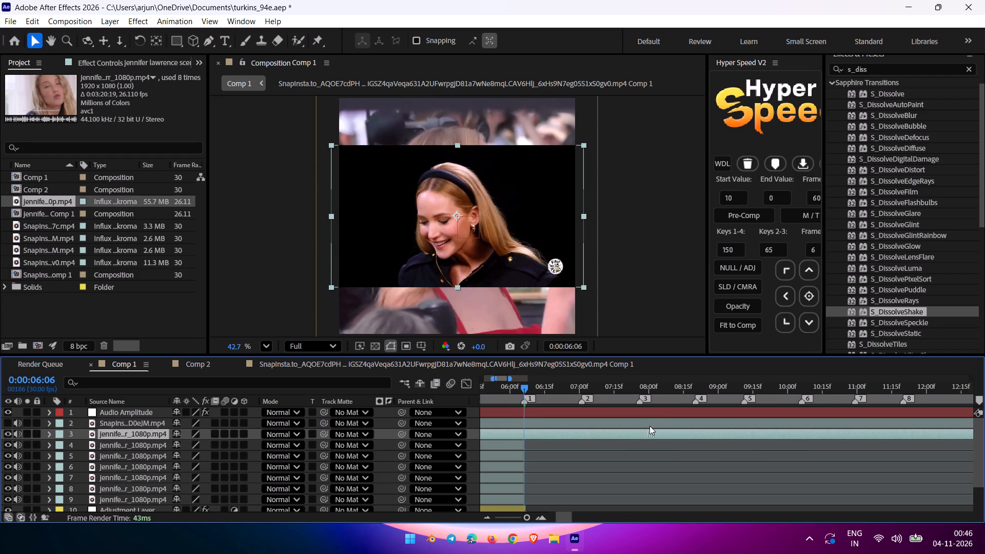
left_click_drag(649, 426, 708, 415)
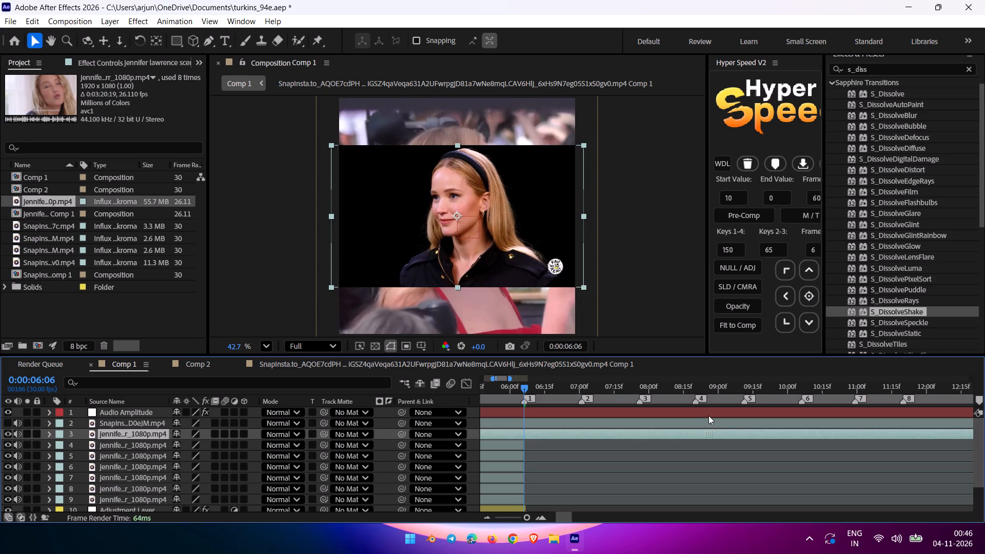
key("ctrl+shift+d")
left_click(501, 444)
key("Delete")
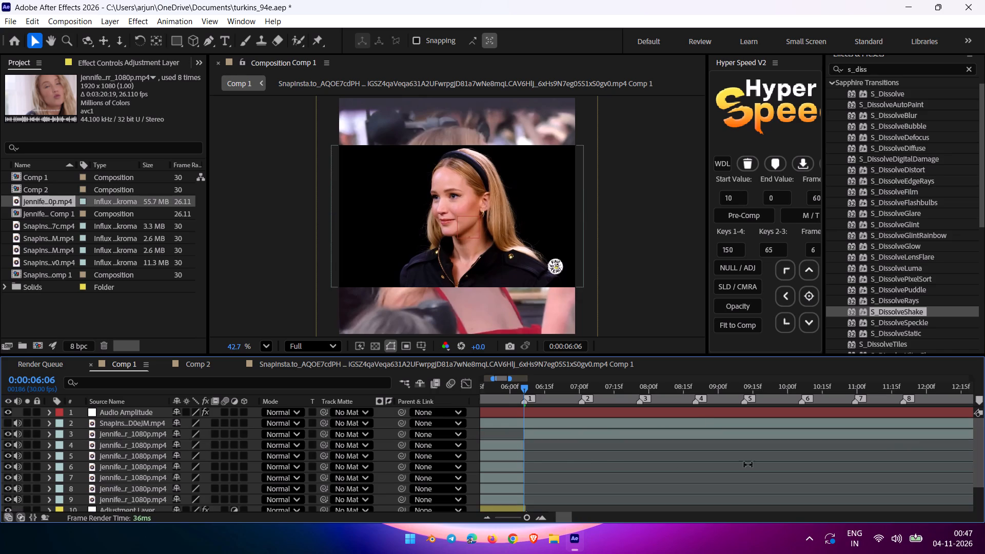
Slide the remaining segment earlier within the same headband interview close-up, and split it at 0:00:06:06.
left_click(907, 437)
left_click_drag(953, 437, 925, 441)
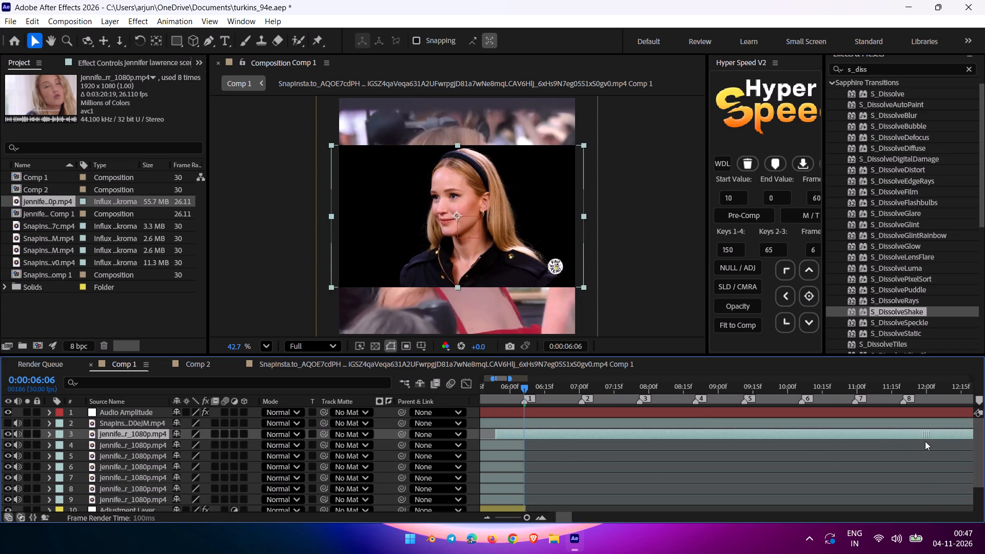
left_click_drag(925, 441, 843, 443)
key("ctrl+shift+d")
Slide the new segment earlier through the rest of the hot-sauce interview footage, checking the 0:00:06:06 playhead for another usable shot.
left_click_drag(920, 435, 898, 435)
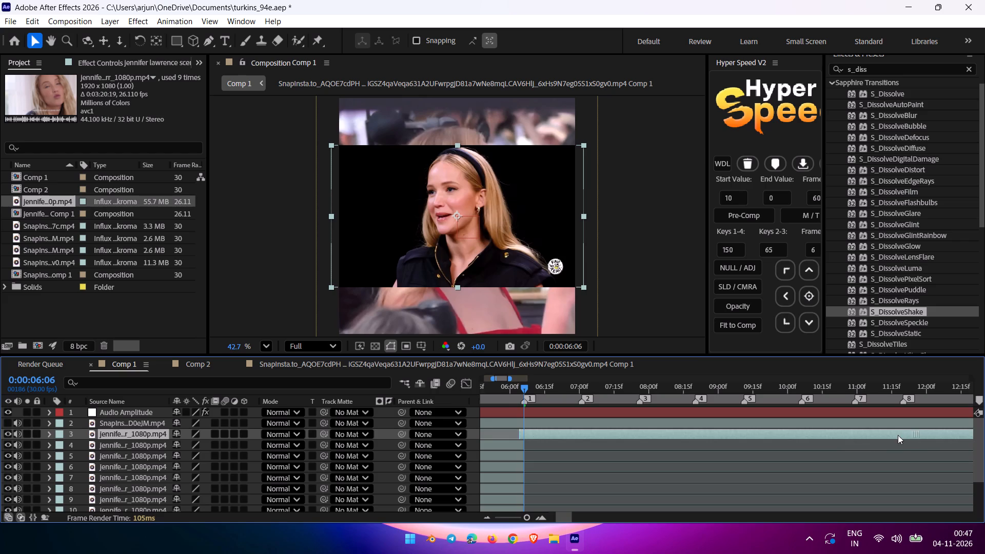
left_click_drag(898, 435, 753, 435)
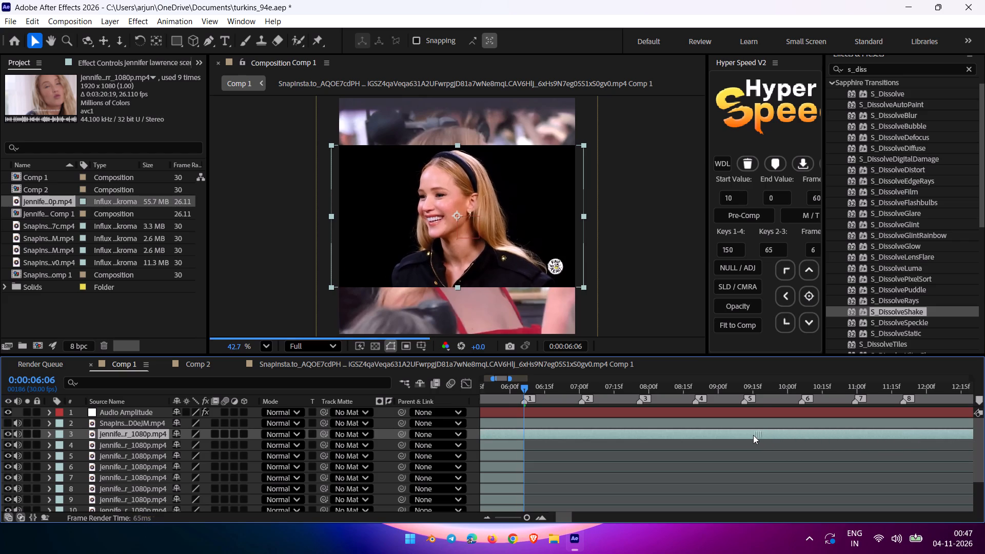
left_click_drag(753, 435, 550, 431)
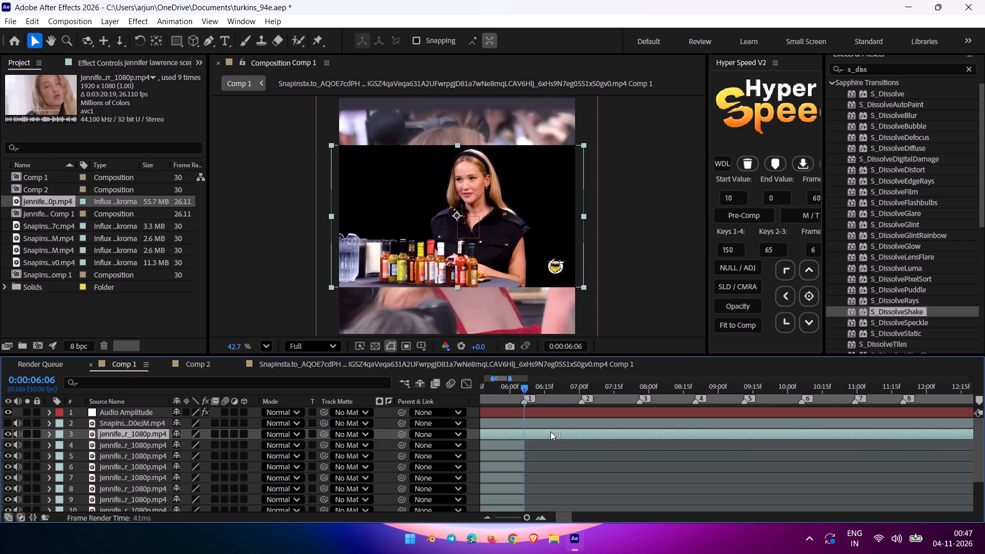
left_click_drag(550, 431, 528, 427)
left_click_drag(947, 433, 776, 437)
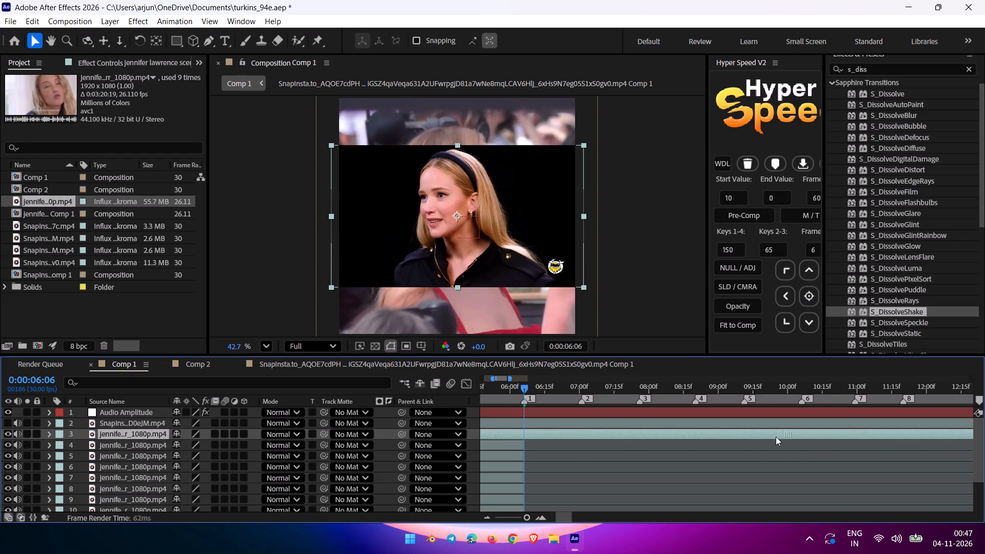
left_click_drag(776, 437, 592, 432)
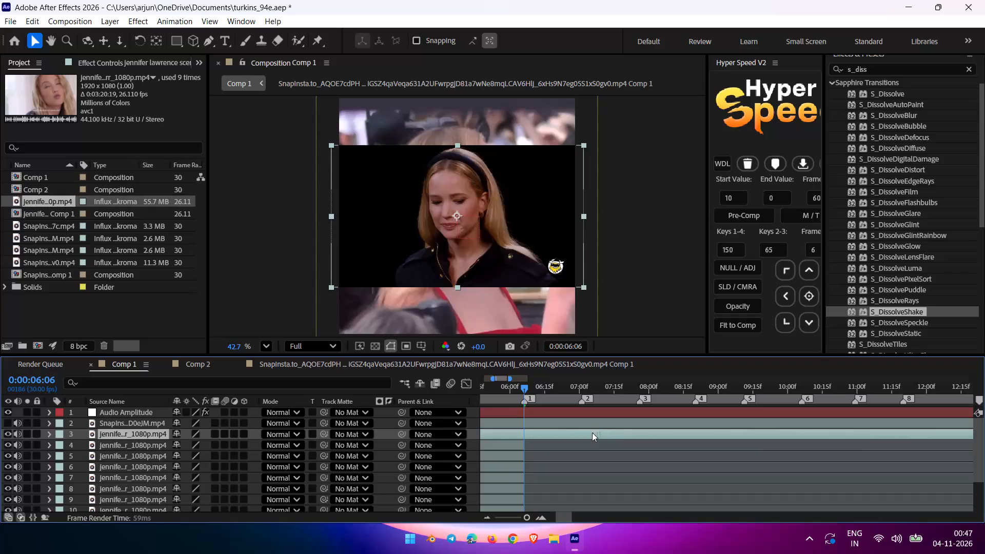
left_click_drag(592, 432, 493, 422)
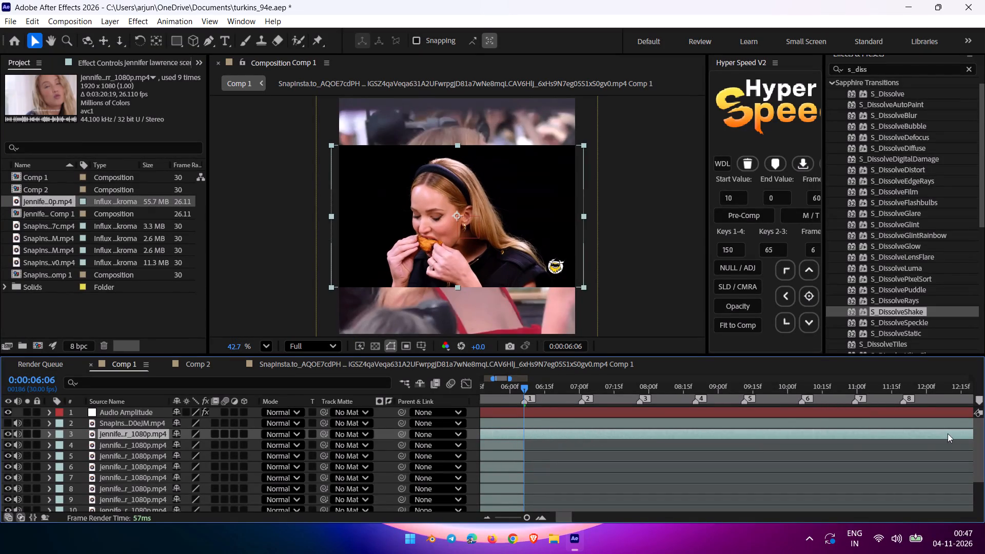
left_click_drag(953, 434, 689, 432)
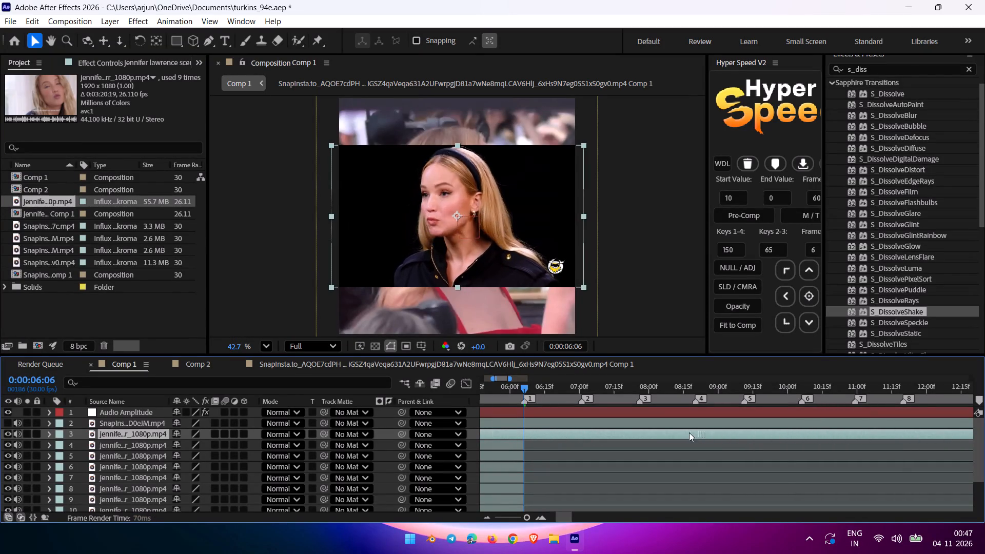
left_click_drag(689, 432, 479, 415)
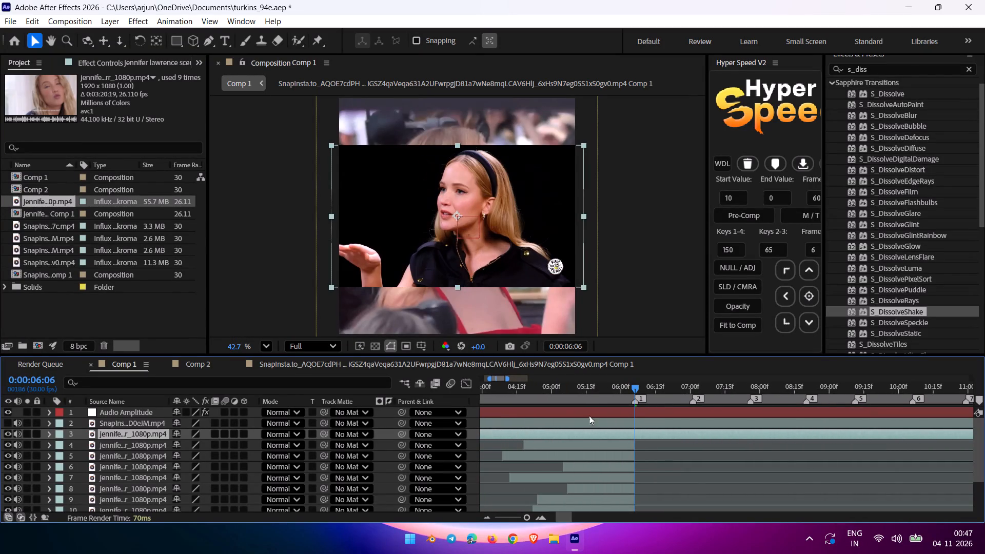
Slide the segment on through the red-dress carpet footage, checking the 0:00:06:06 playhead for a usable shot.
left_click_drag(955, 432, 841, 432)
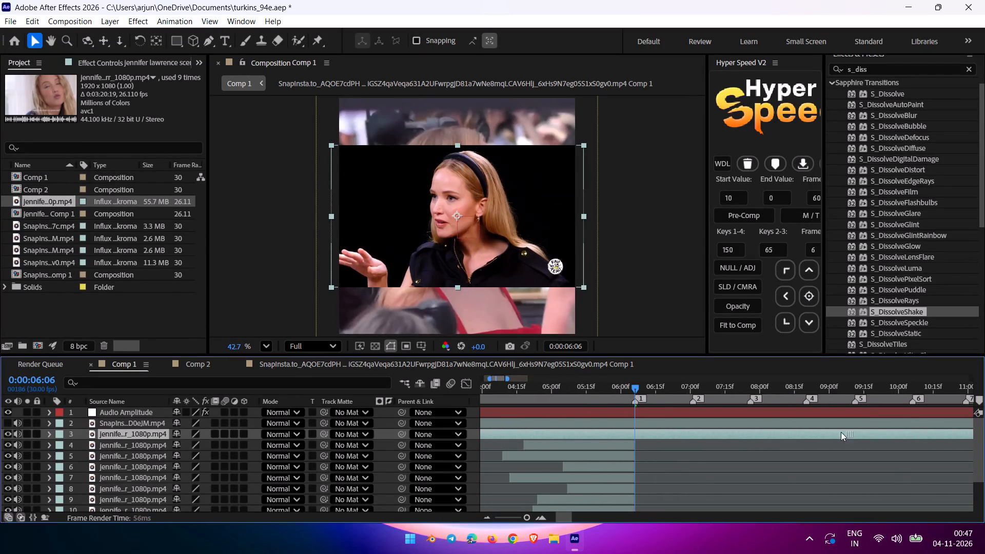
left_click_drag(841, 432, 585, 439)
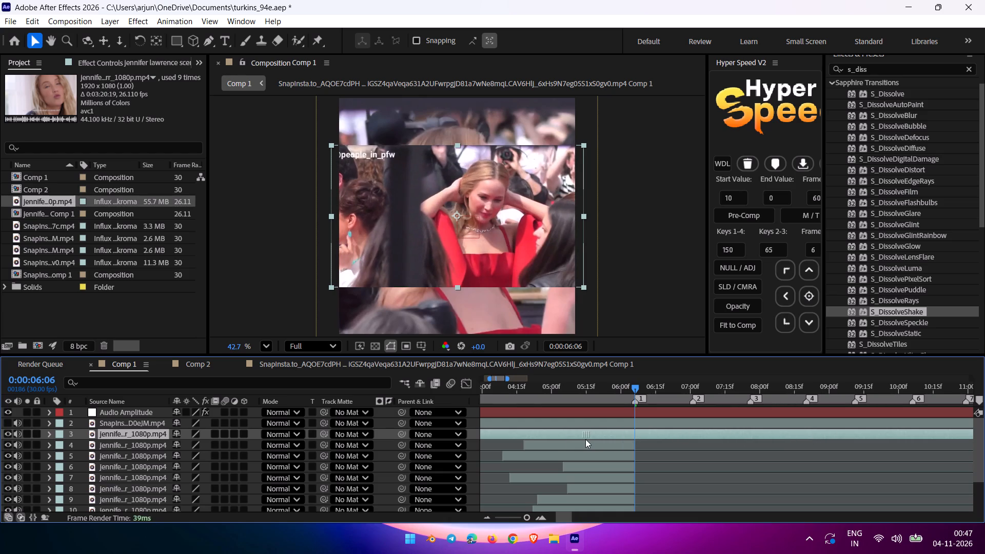
left_click_drag(585, 439, 616, 442)
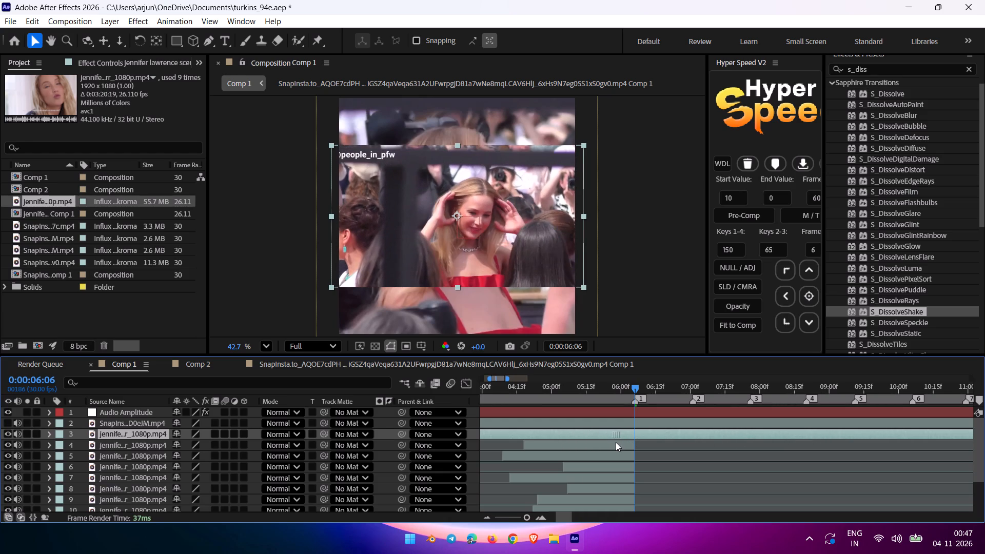
left_click_drag(616, 442, 506, 438)
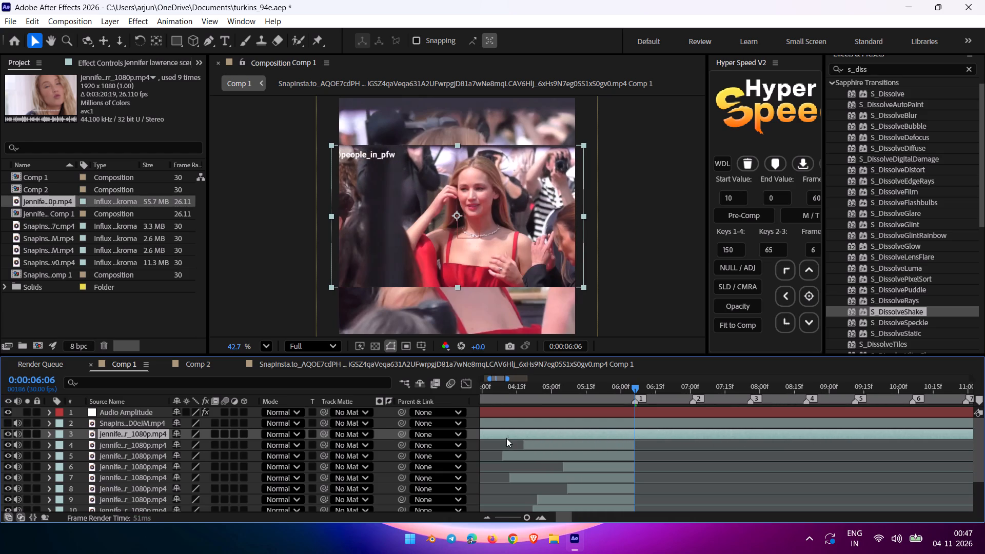
left_click_drag(942, 437, 863, 438)
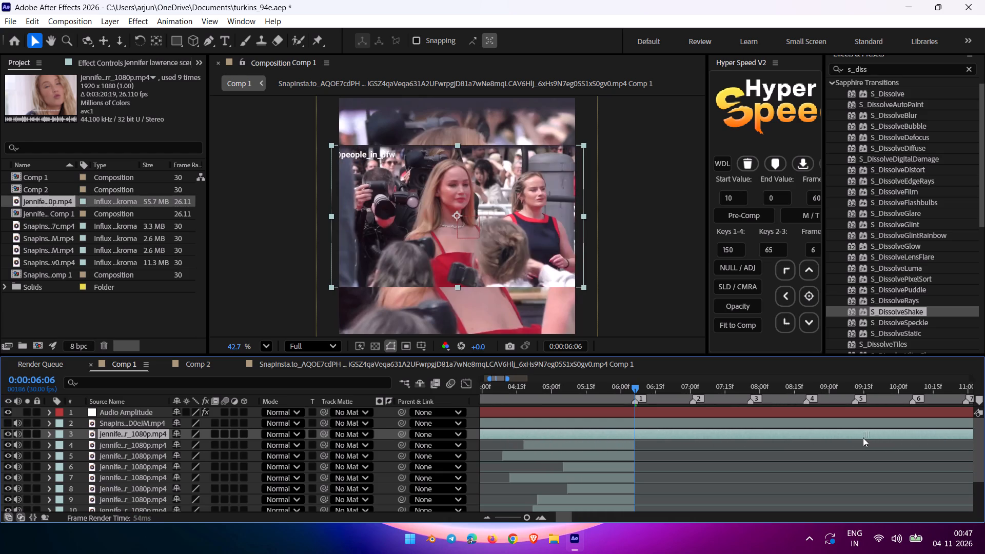
left_click_drag(863, 438, 609, 431)
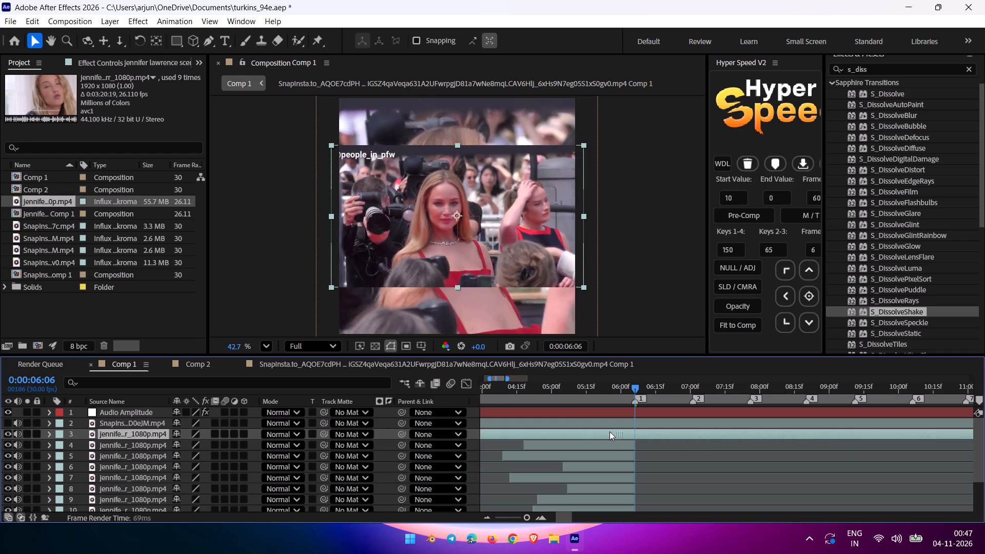
left_click_drag(609, 431, 549, 424)
left_click_drag(955, 432, 917, 434)
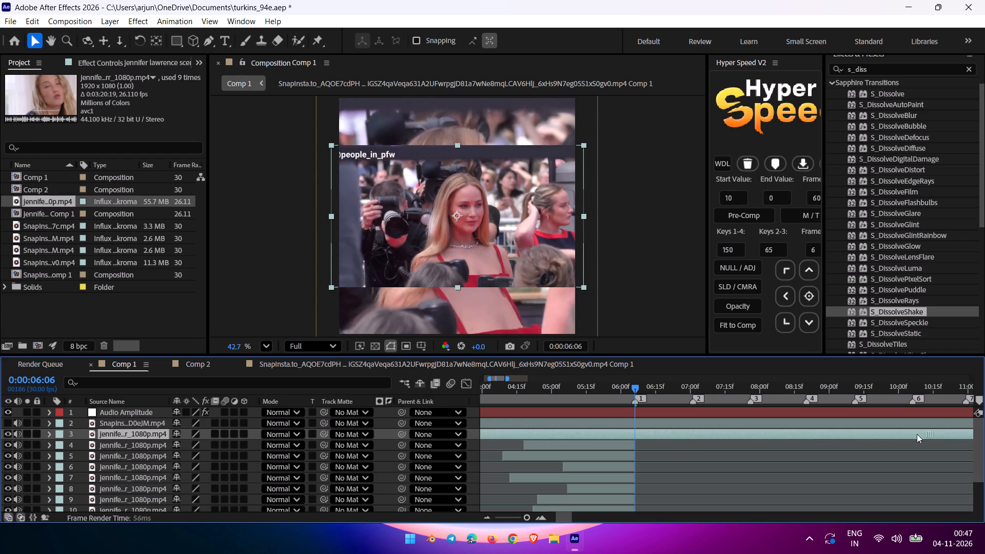
left_click_drag(917, 434, 619, 437)
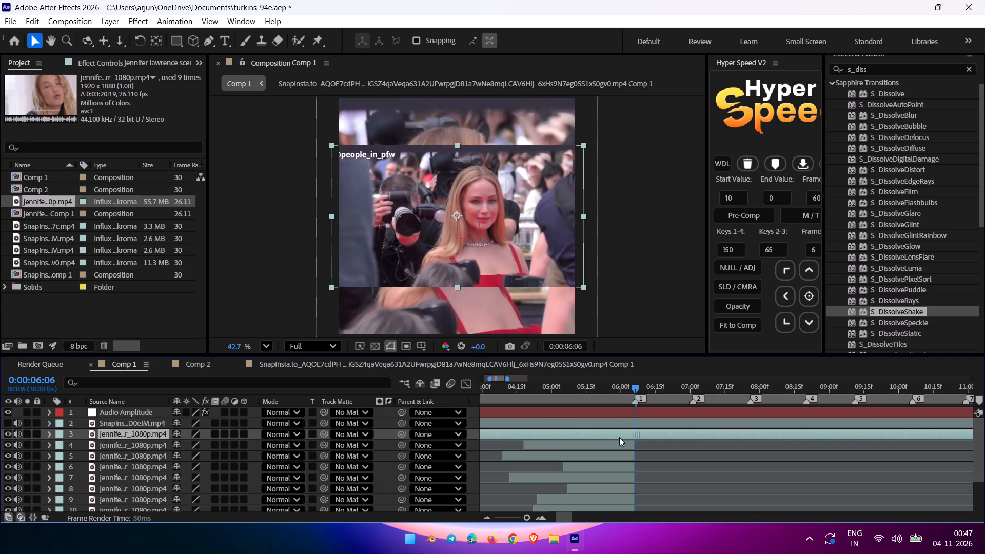
left_click_drag(619, 437, 549, 438)
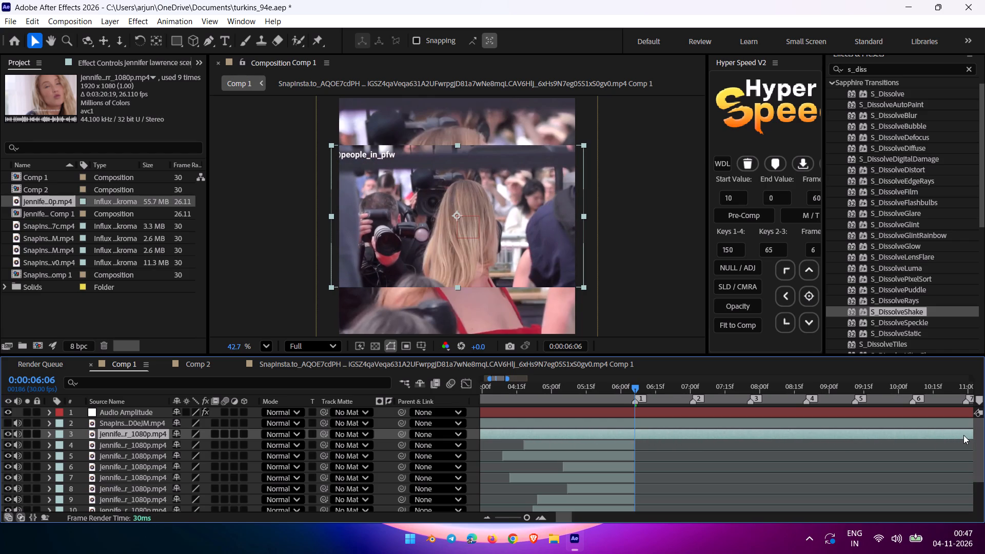
left_click_drag(963, 435, 587, 447)
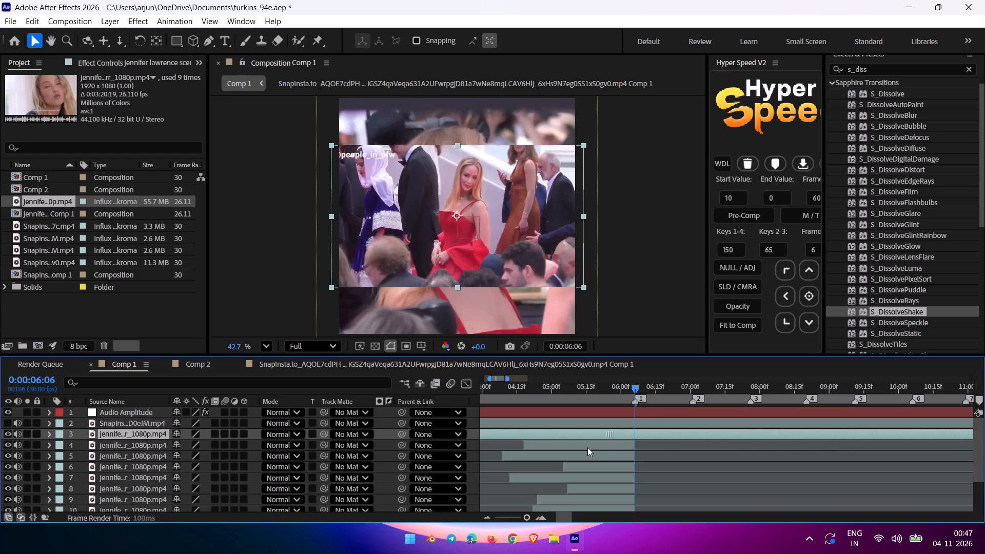
left_click_drag(587, 447, 511, 444)
left_click_drag(963, 438, 954, 438)
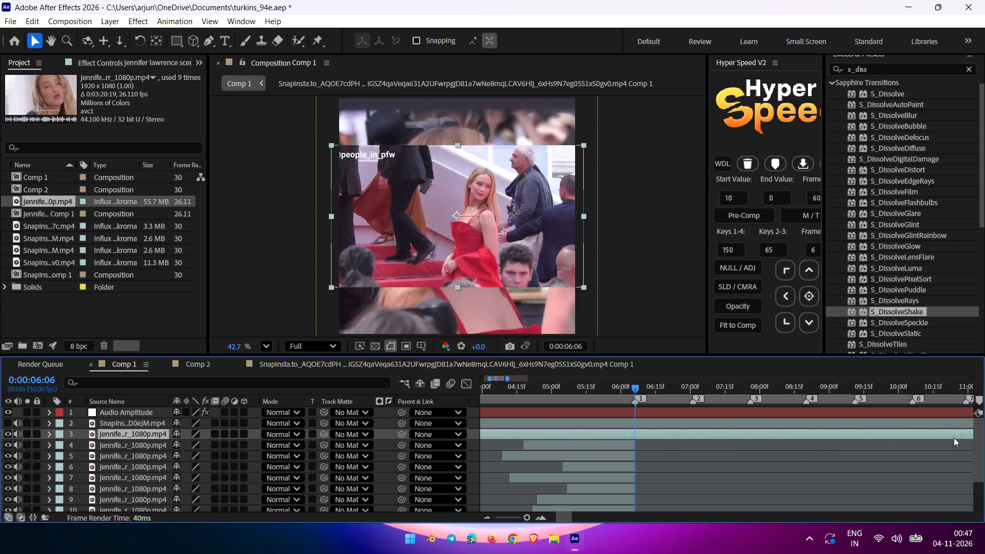
left_click_drag(954, 438, 563, 436)
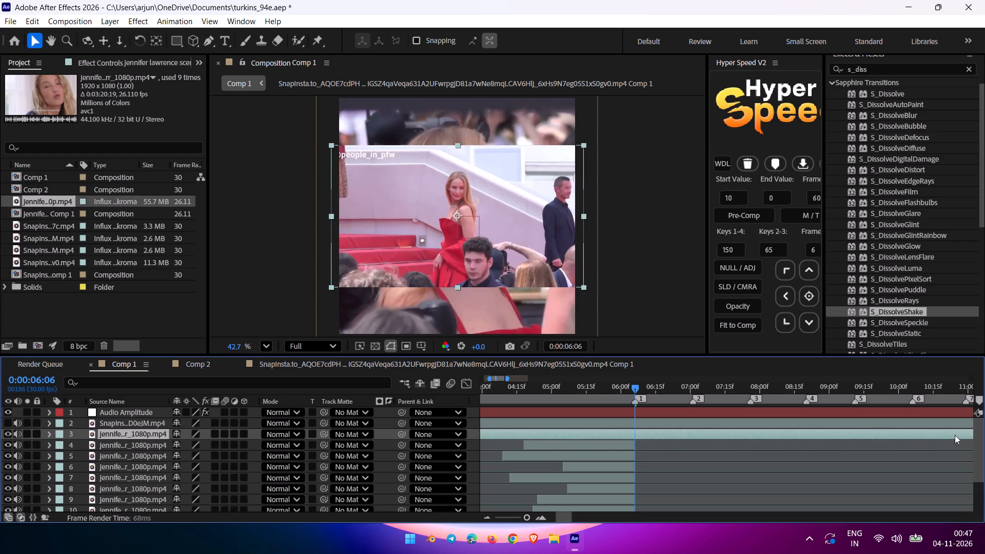
left_click_drag(969, 435, 570, 433)
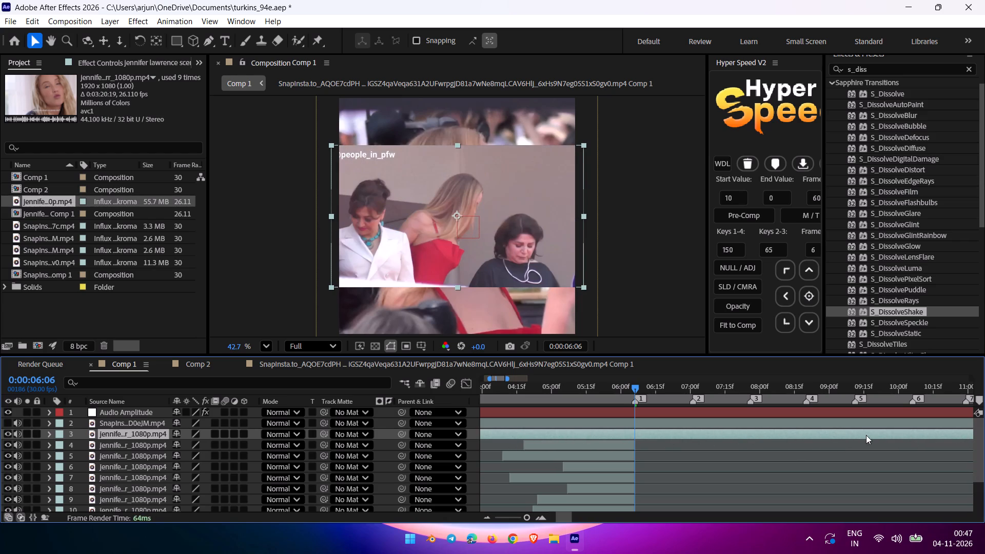
left_click_drag(972, 436, 462, 442)
Slide the segment earlier through the rest of the red-carpet and talk-show desk footage, checking the 0:00:06:06 playhead for another usable shot.
left_click_drag(941, 434, 728, 437)
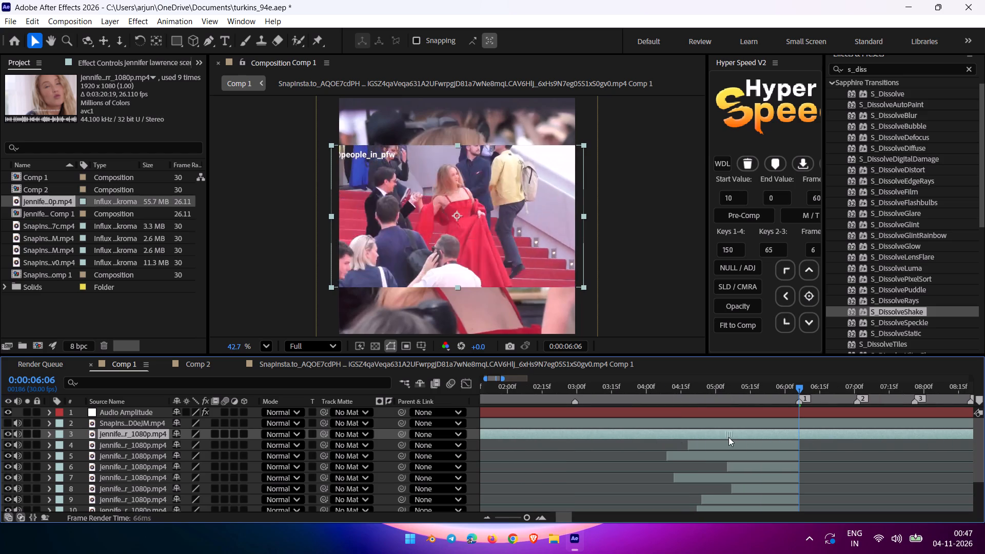
left_click_drag(728, 437, 464, 442)
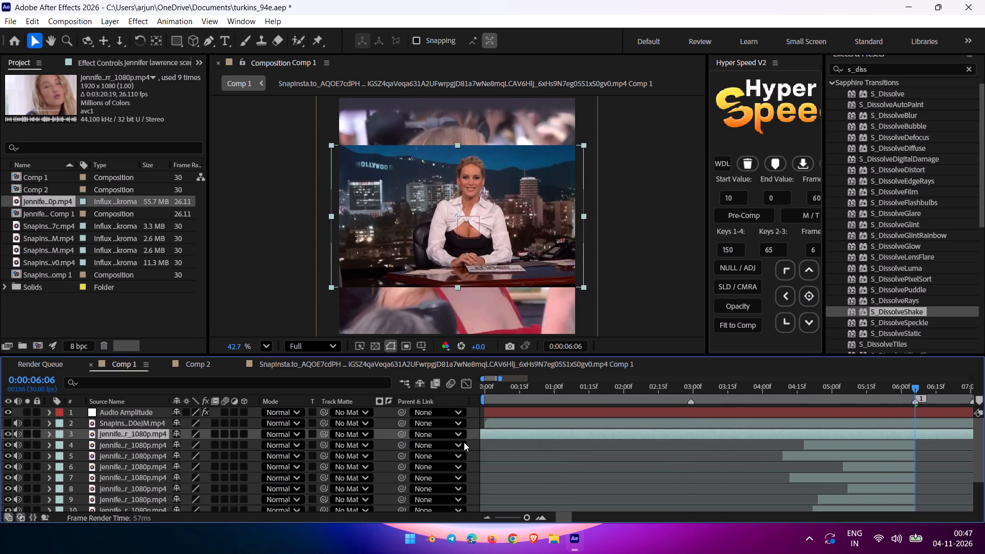
left_click_drag(464, 442, 364, 442)
left_click_drag(962, 433, 904, 433)
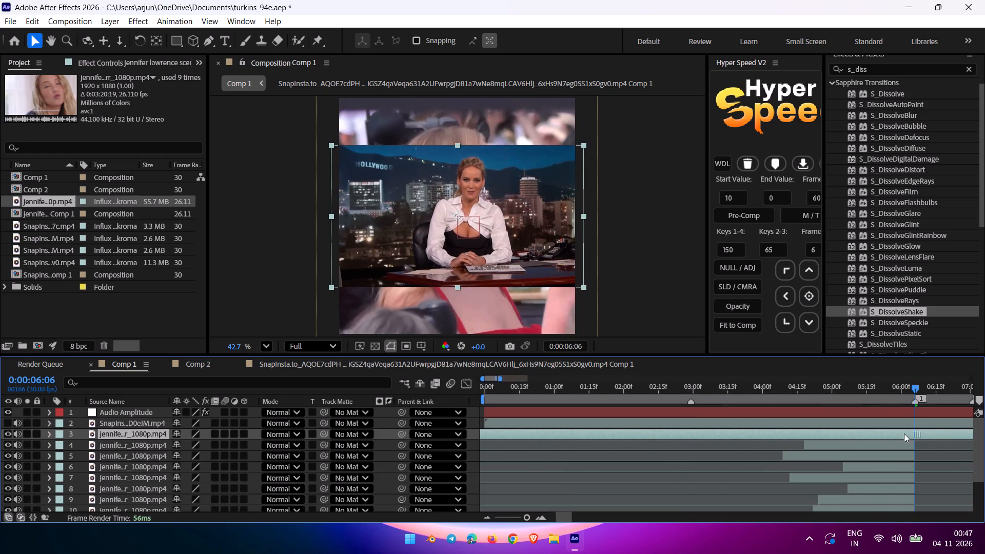
left_click_drag(904, 433, 636, 445)
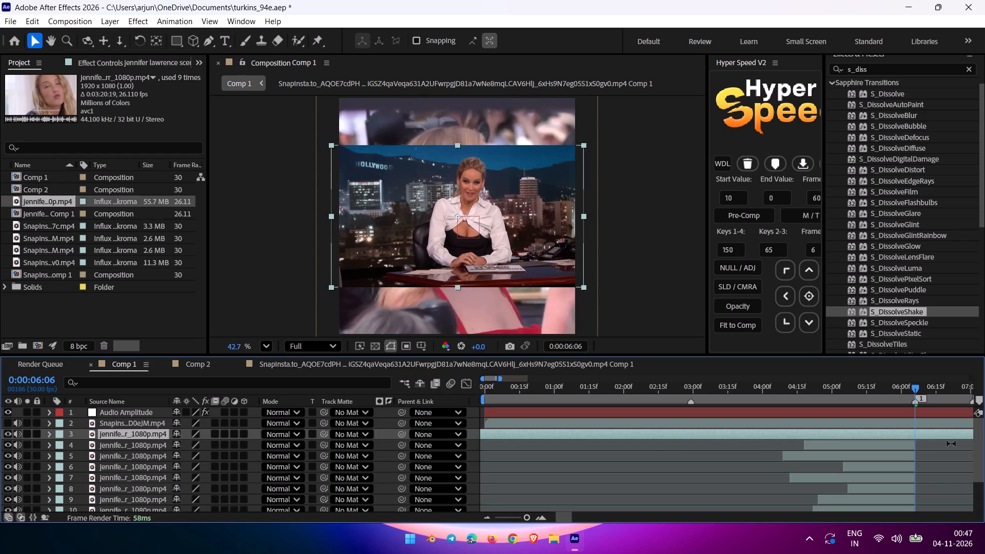
left_click_drag(952, 439, 609, 485)
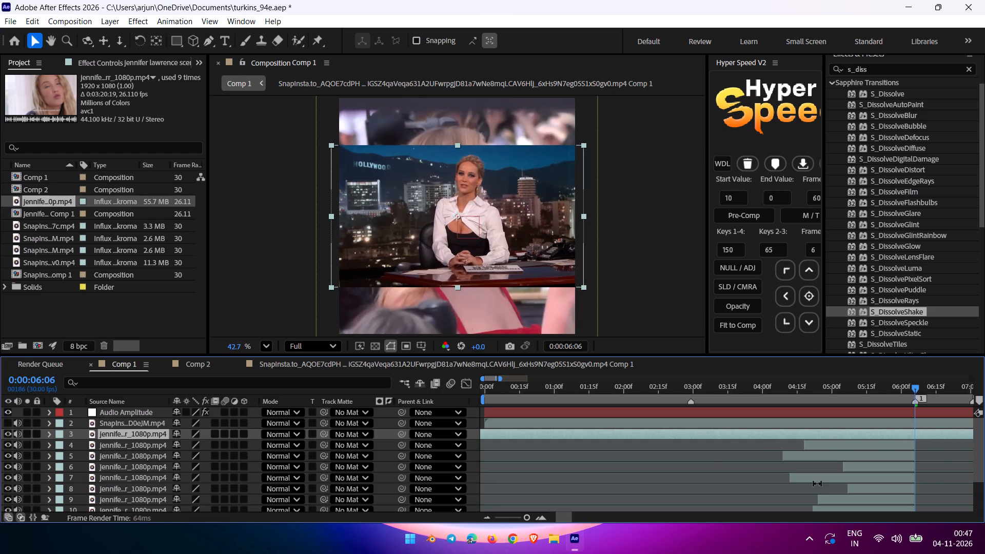
key("equal")
key("minus")
key("minus")
key("minus")
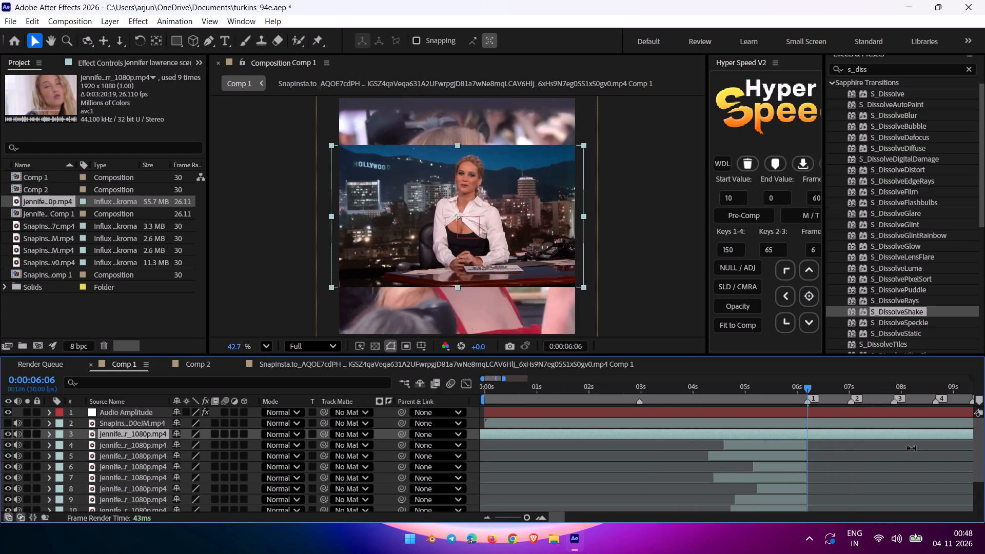
key("minus")
key("minus")
left_click_drag(813, 431, 629, 440)
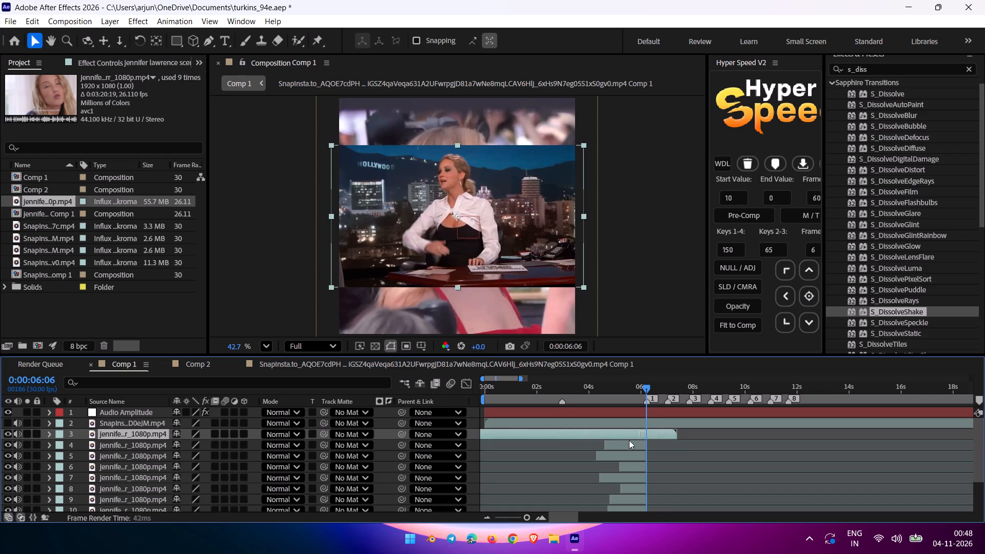
left_click_drag(629, 440, 597, 444)
Delete the leftover full-length Jennife...r_1080p.mp4 segment on layer 3 of Comp 1.
left_click(586, 438)
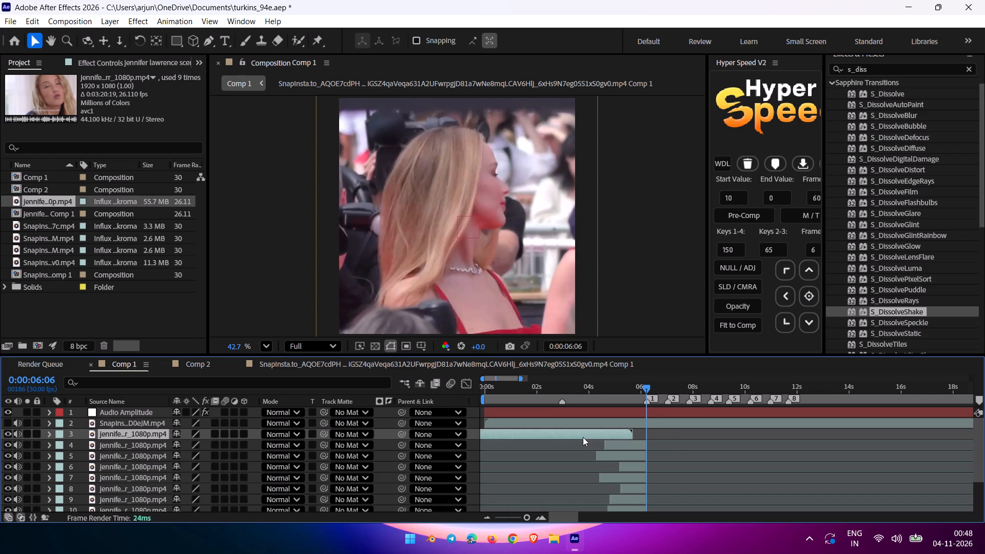
left_click(580, 434)
key("Delete")
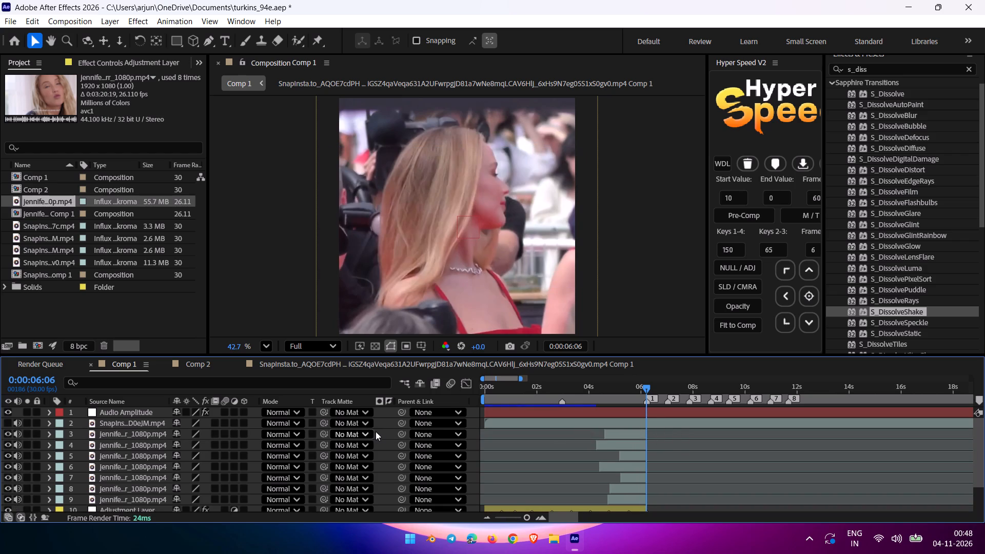
Move the seven trimmed Jennife...r_1080p.mp4 layers out of Comp 1 and into Comp 2, above its existing clips.
left_click_drag(379, 432, 363, 496)
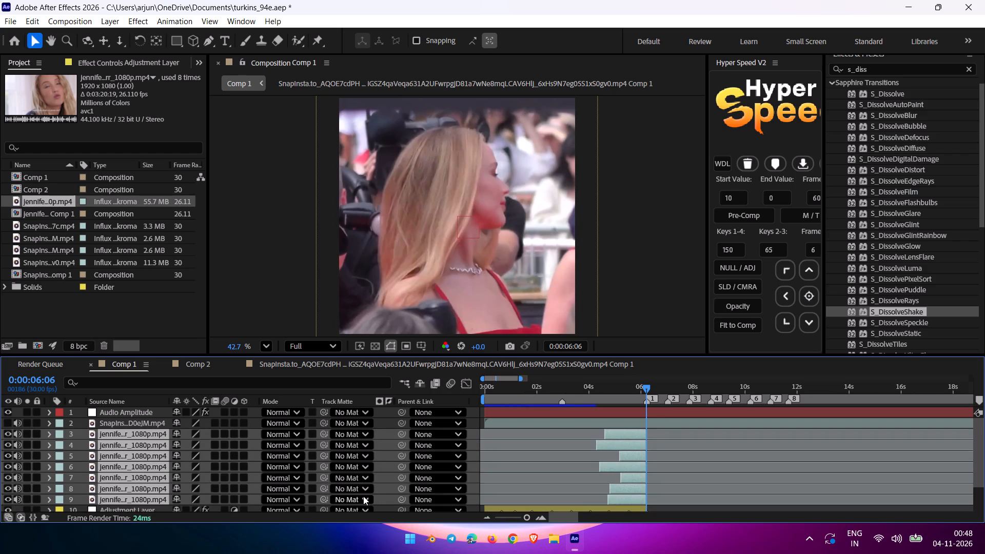
key("ctrl+x")
left_click(201, 366)
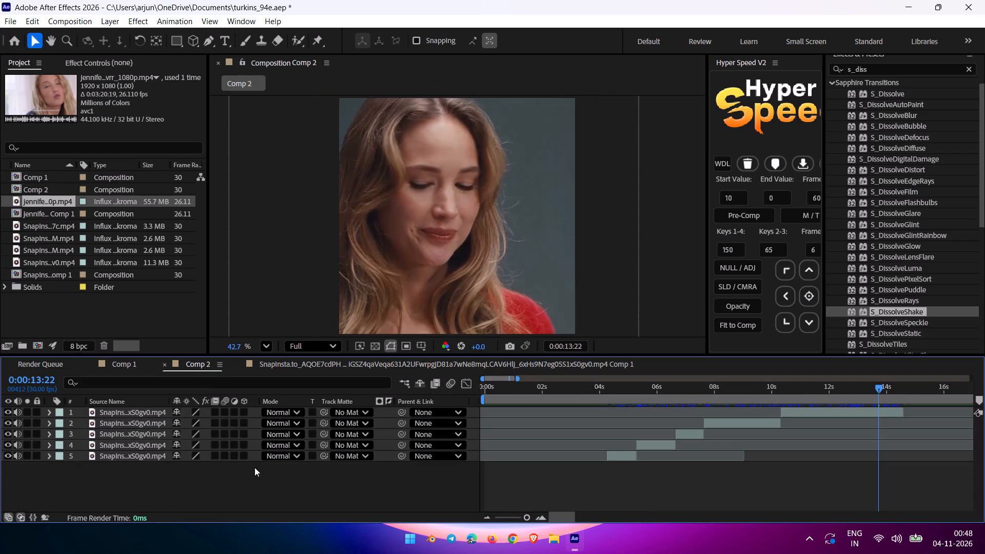
left_click(254, 467)
key("ctrl+v")
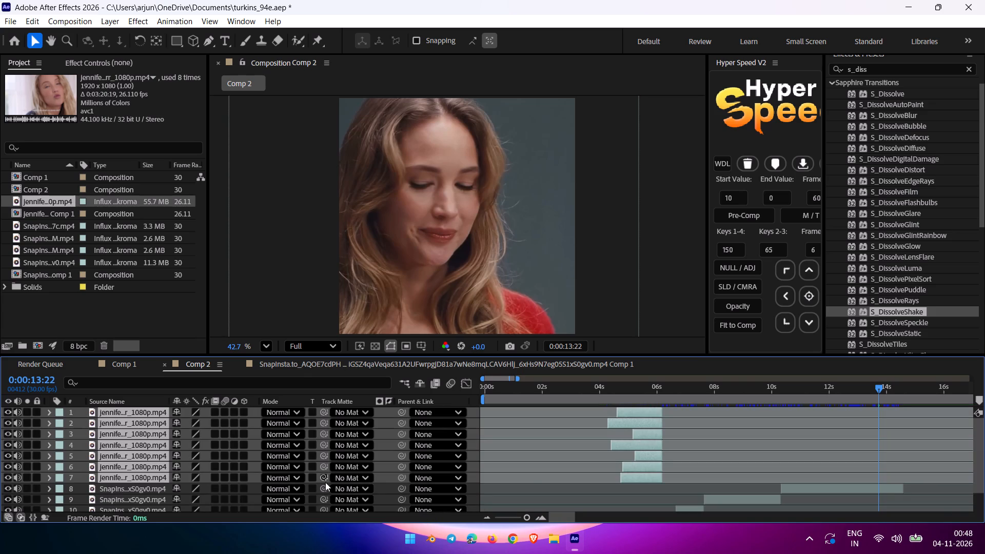
left_click(528, 482)
left_click(572, 438)
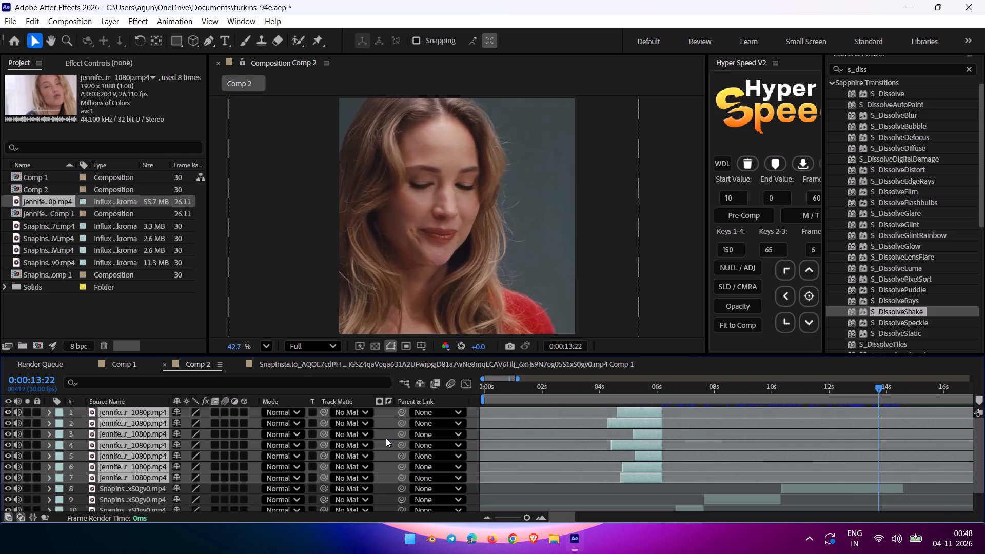
Arrange all layers in Comp 2 end to end with Sequence Layers, without overlap.
left_click(386, 438)
key("ctrl+a")
right_click(519, 466)
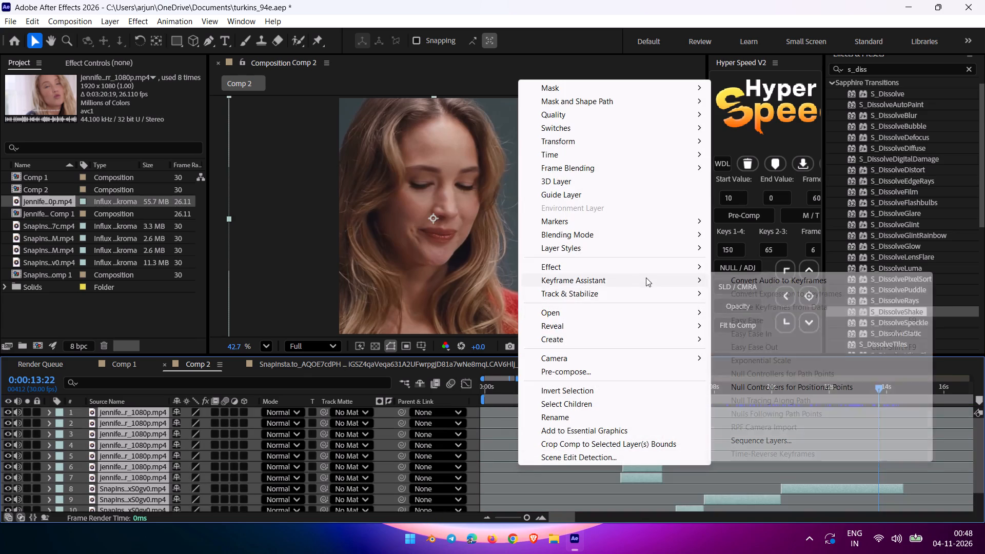
double_click(745, 433)
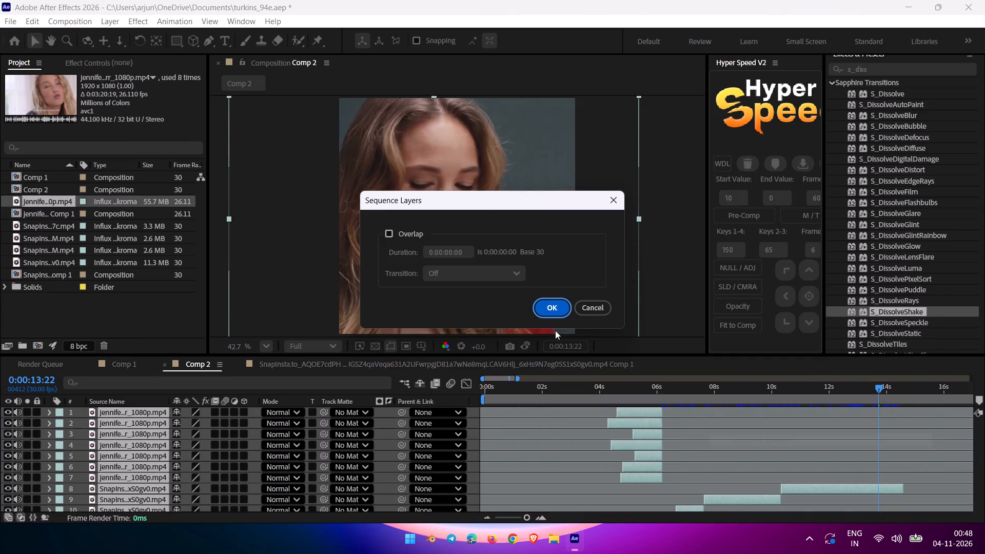
left_click(560, 308)
left_click(584, 436)
Scrub back and forth through the sequenced headband, picnic-table and microphone interview shots in Comp 2 to review their content and order.
left_click_drag(635, 386, 588, 397)
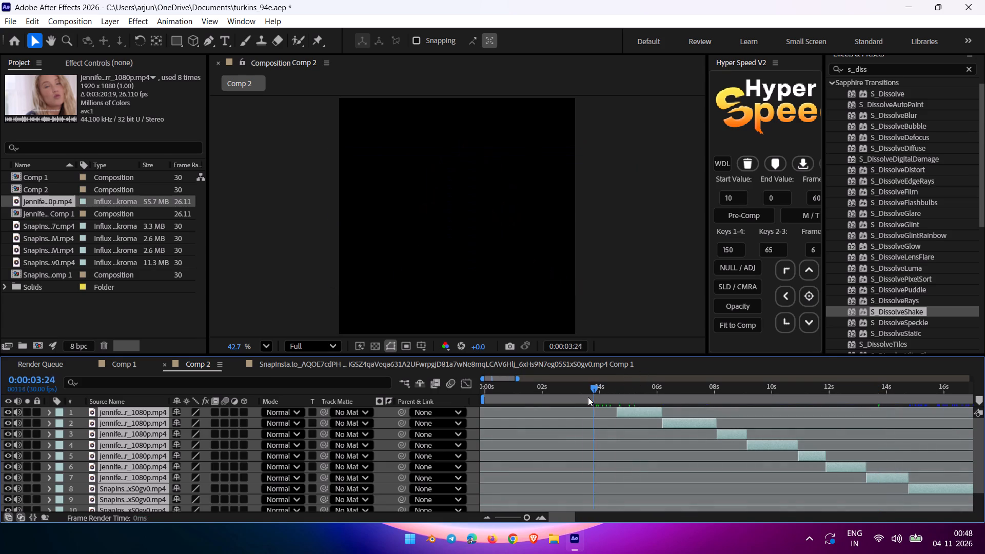
left_click_drag(588, 397, 698, 419)
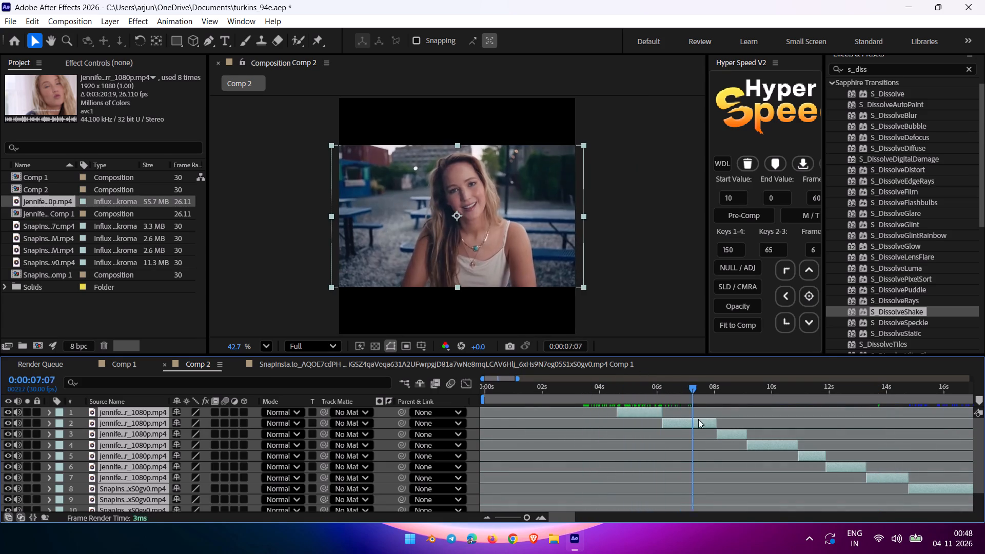
left_click_drag(698, 419, 836, 446)
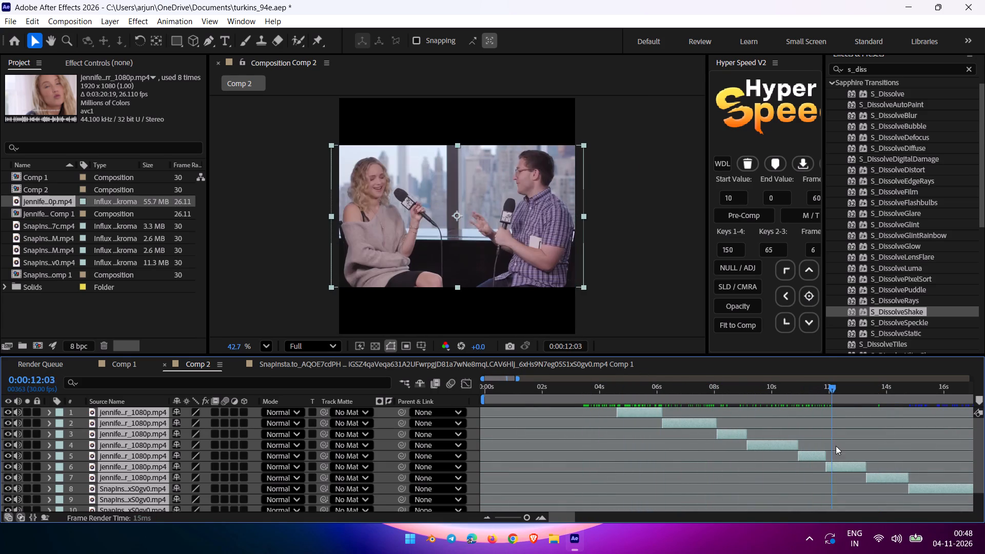
left_click_drag(836, 446, 899, 463)
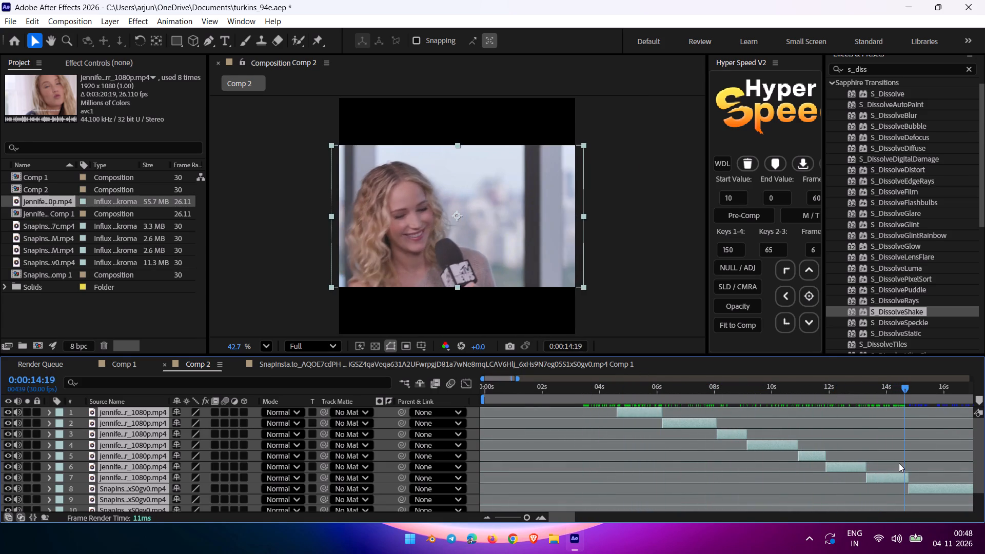
left_click_drag(899, 463, 847, 473)
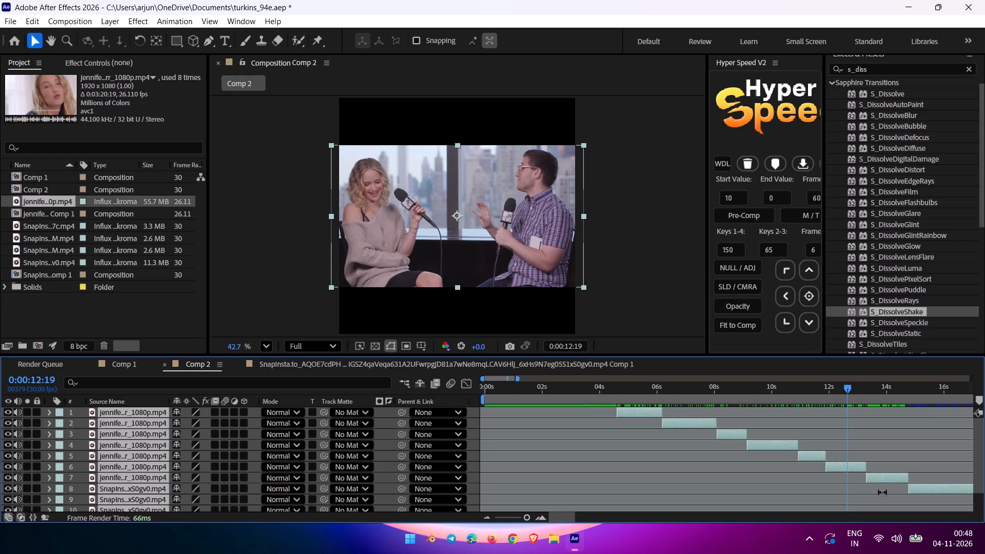
left_click_drag(850, 390, 843, 390)
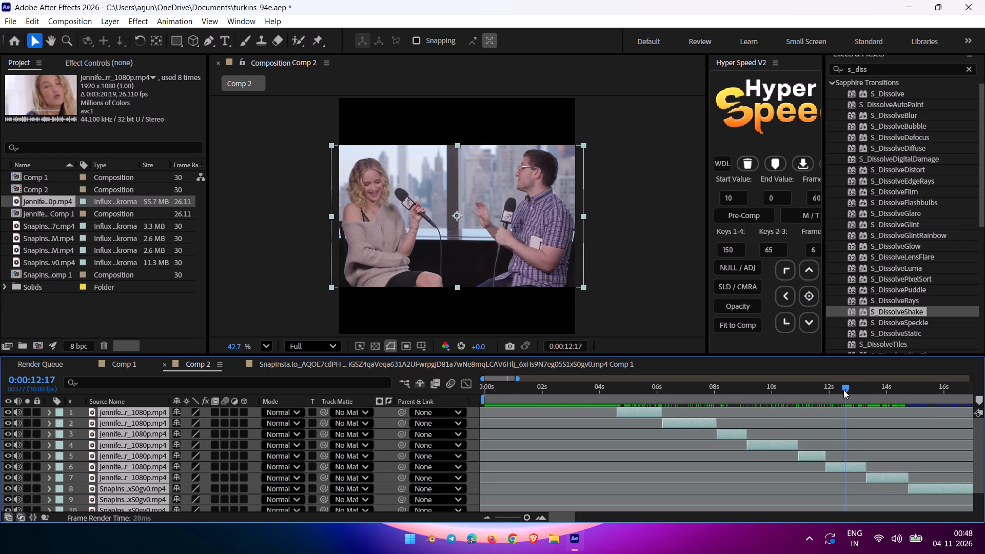
left_click_drag(843, 390, 772, 402)
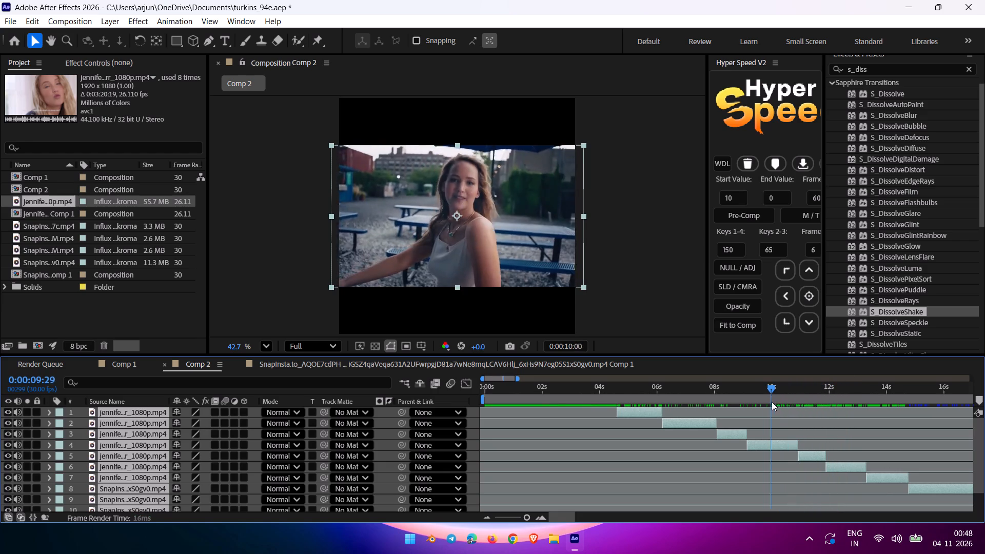
left_click_drag(772, 402, 692, 404)
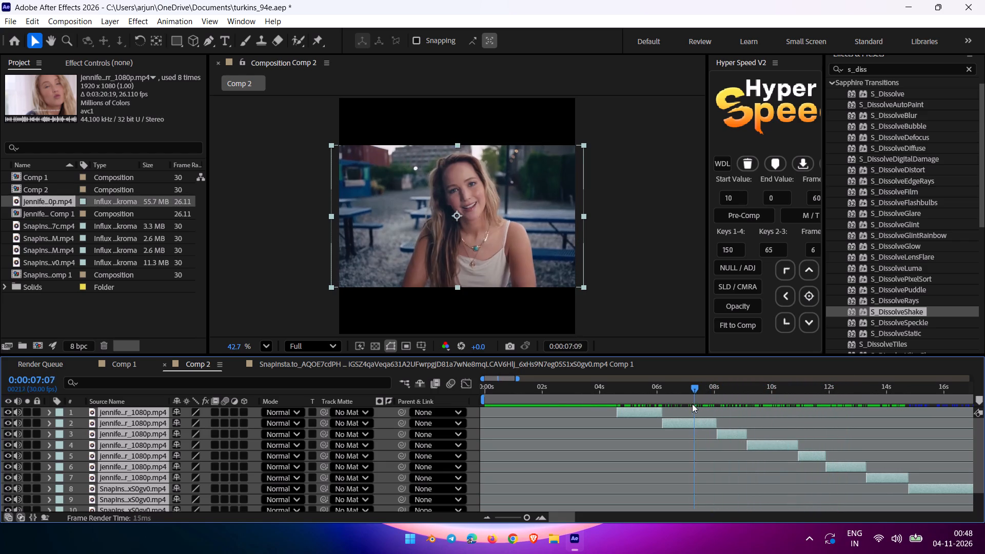
left_click_drag(692, 404, 658, 411)
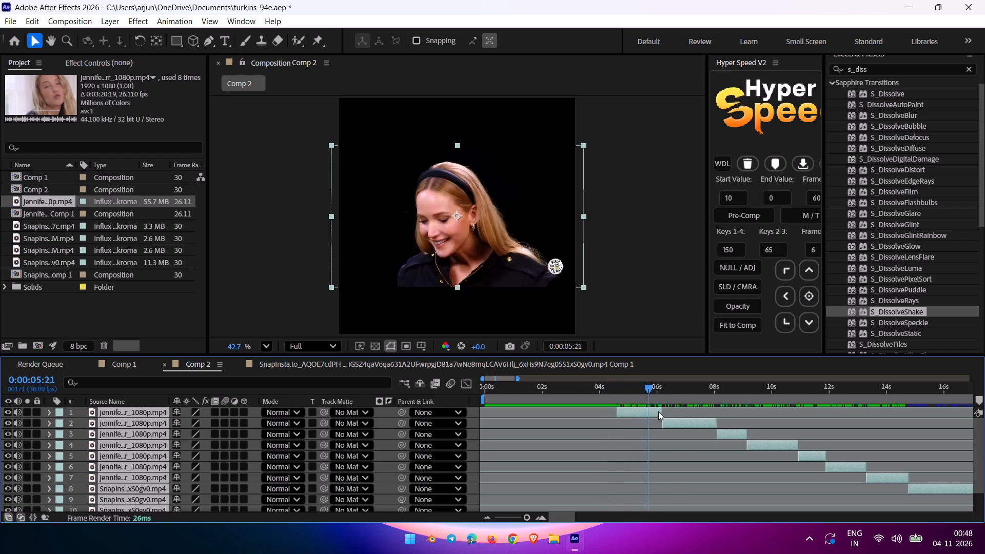
left_click_drag(658, 411, 767, 428)
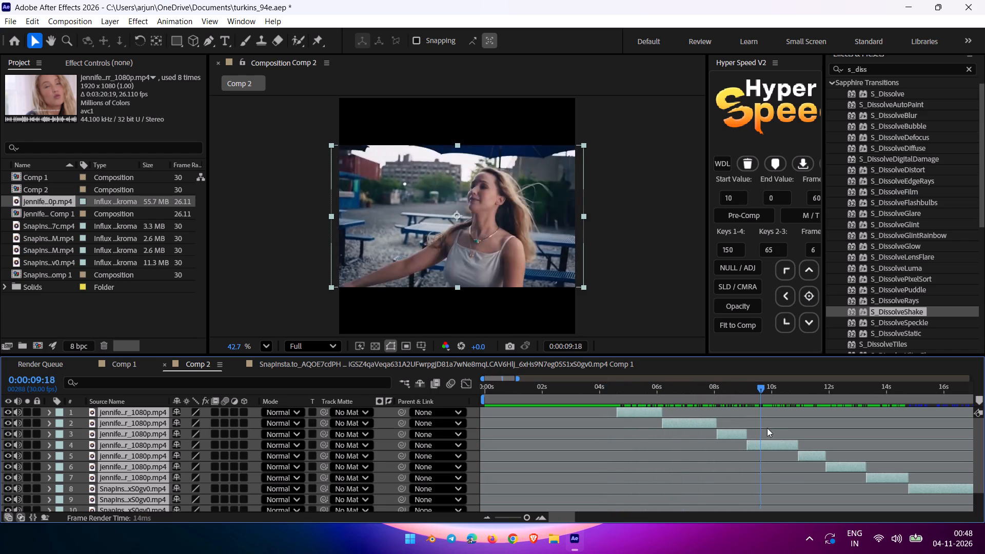
left_click_drag(767, 428, 818, 421)
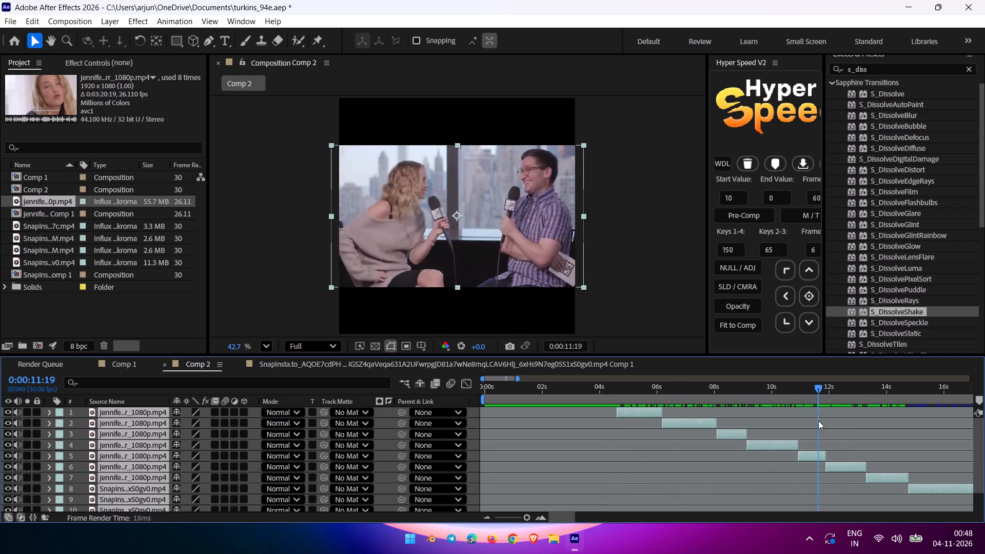
left_click_drag(818, 421, 789, 425)
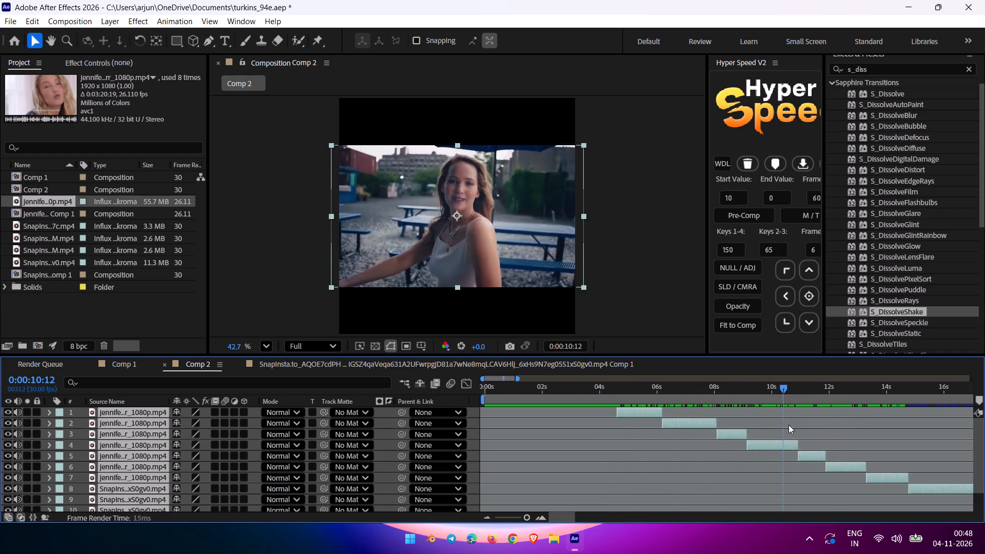
left_click_drag(789, 425, 870, 408)
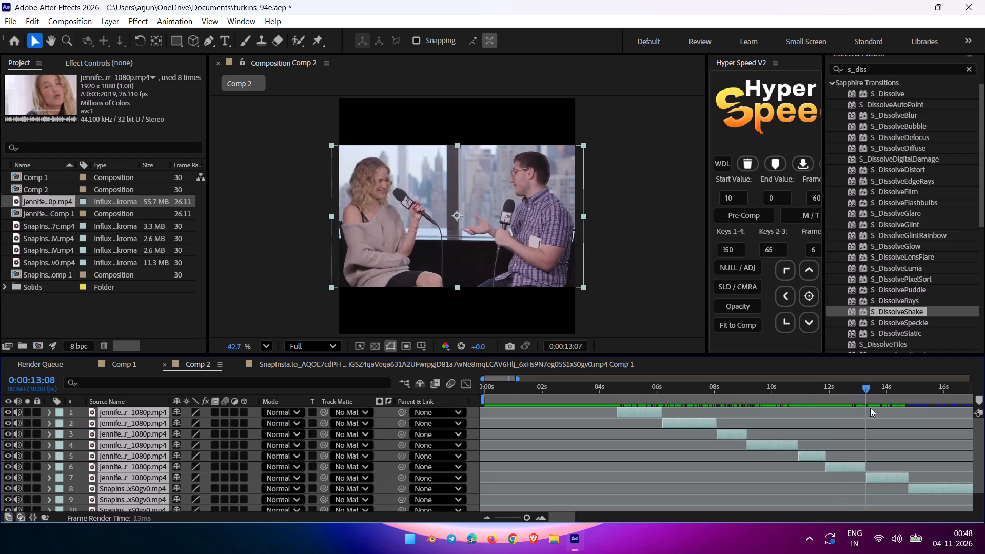
Review the red-cardigan close-up and dancing shots further along Comp 2, and return the playhead to the picnic-table shot around 0:00:06:20.
left_click_drag(870, 408, 966, 407)
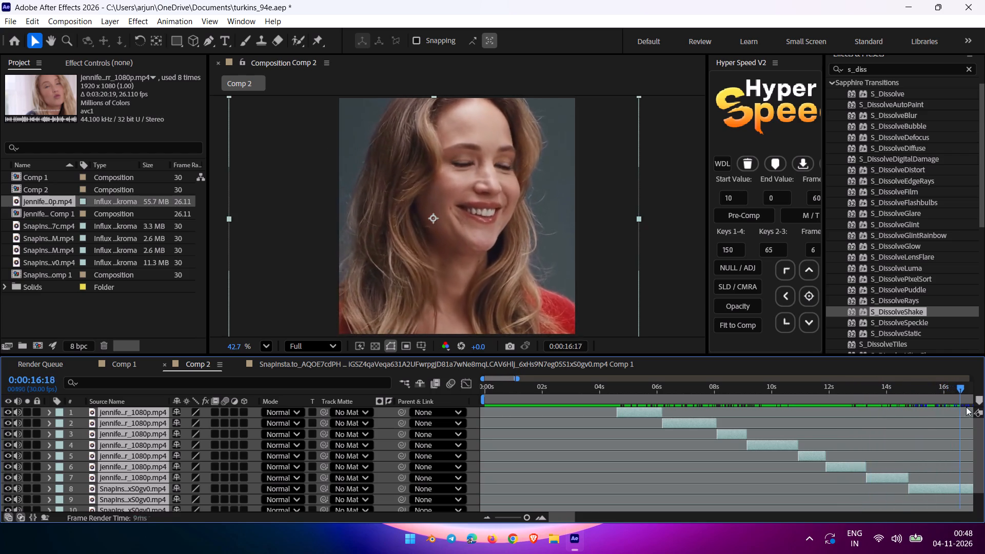
left_click_drag(966, 407, 631, 427)
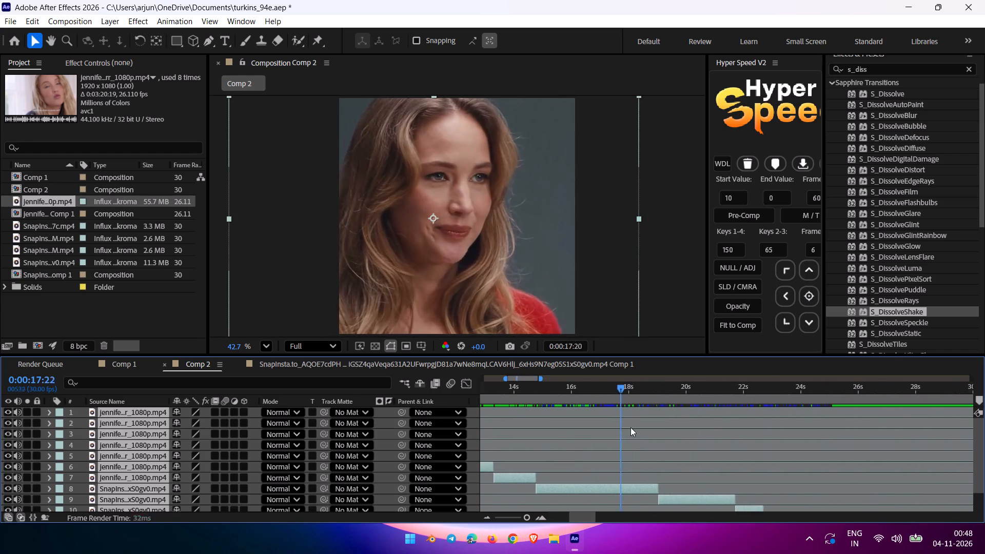
left_click_drag(631, 427, 700, 413)
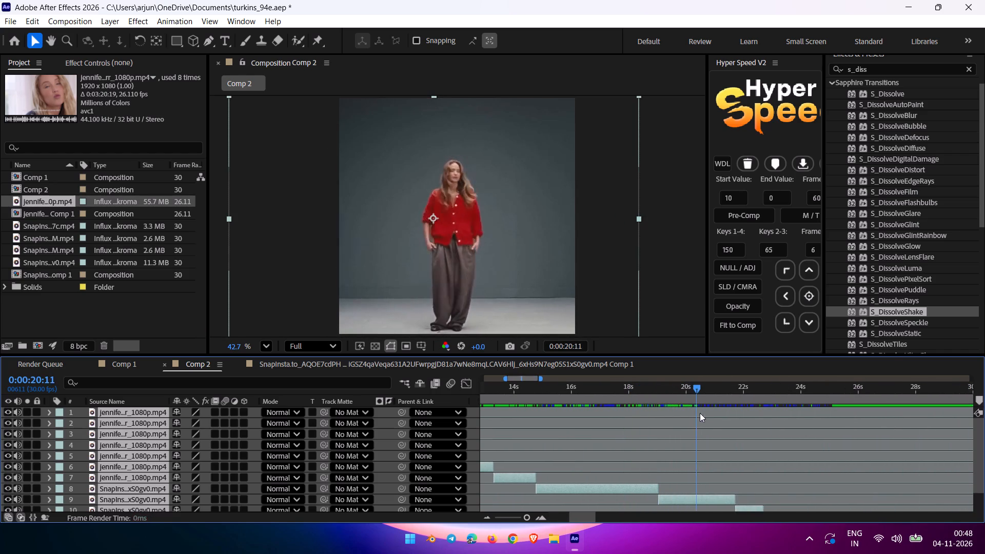
left_click_drag(700, 413, 757, 400)
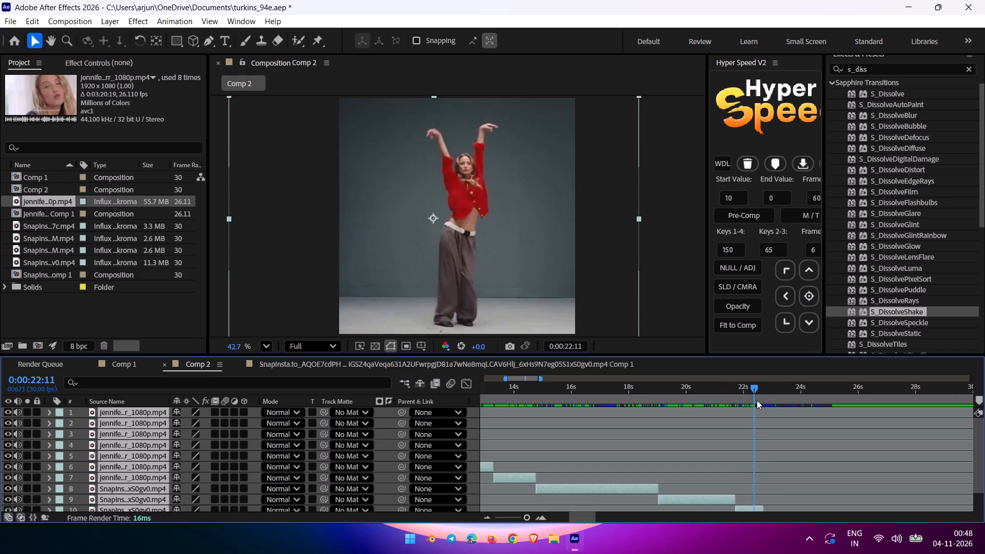
left_click_drag(757, 400, 782, 395)
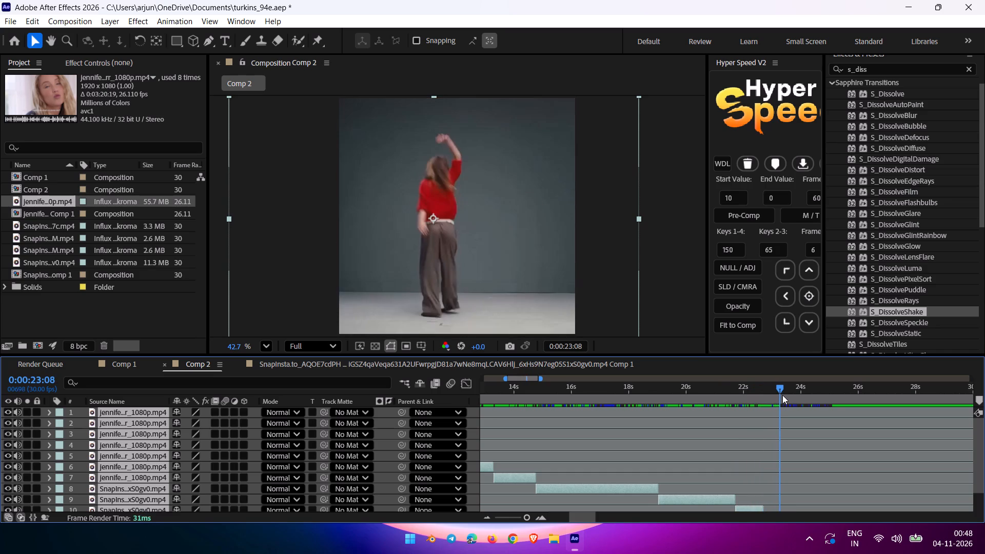
left_click_drag(782, 395, 641, 423)
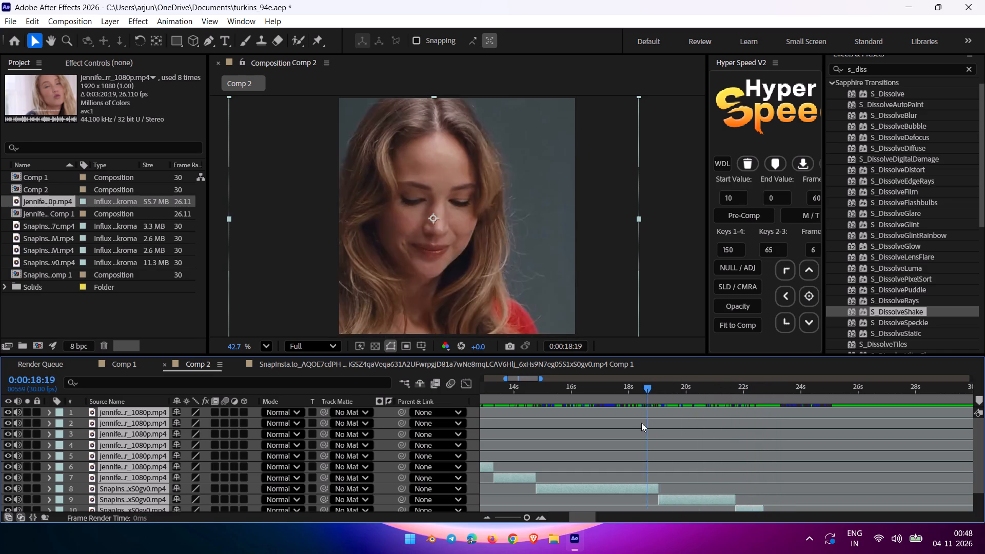
left_click_drag(641, 423, 680, 391)
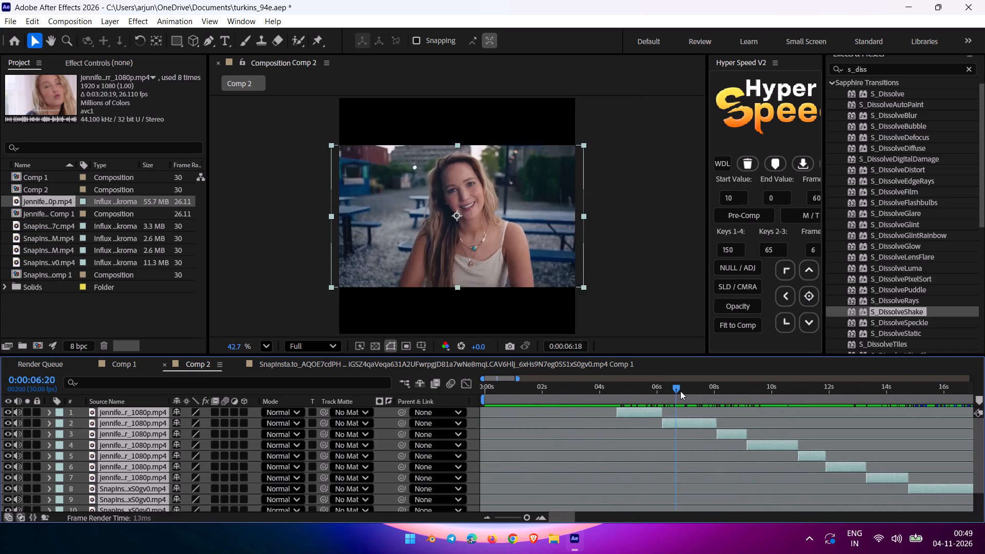
Copy the microphone interview close-up around 0:00:13:15 from Comp 2 into Comp 1, placing it below the SnapIns...D0eJM.mp4 layer.
left_click_drag(680, 391, 791, 379)
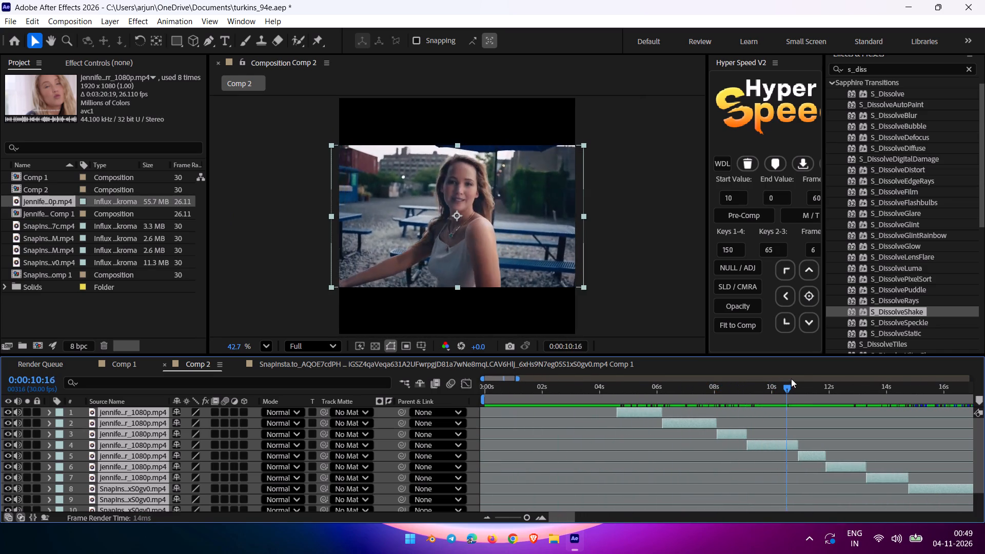
left_click_drag(791, 379, 821, 382)
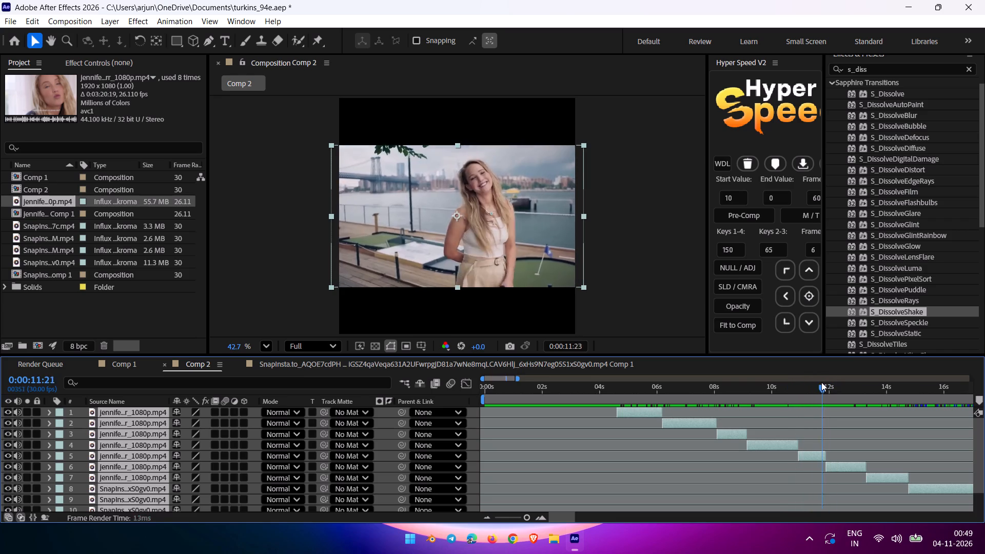
left_click_drag(821, 382, 821, 383)
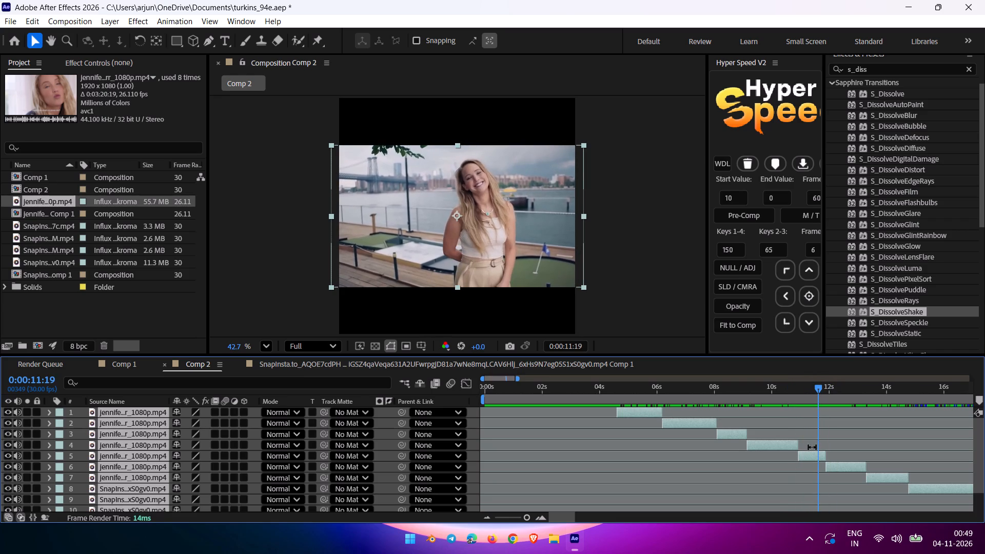
left_click_drag(822, 382, 751, 400)
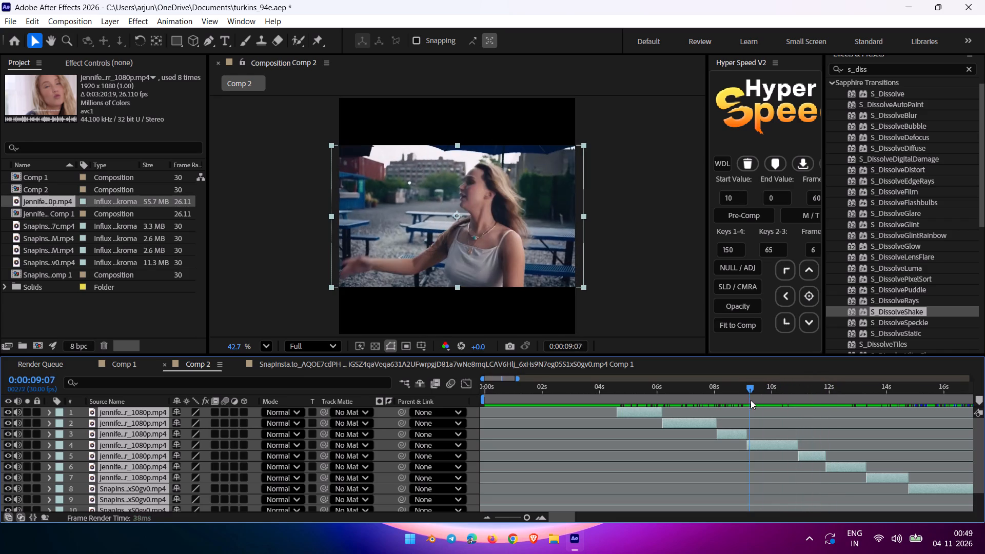
left_click_drag(751, 400, 853, 382)
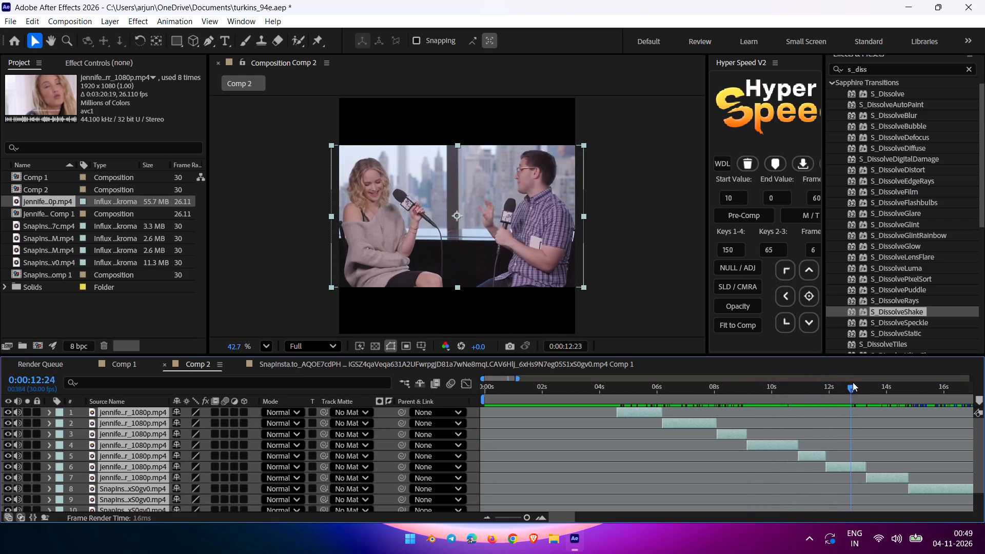
left_click_drag(853, 382, 869, 383)
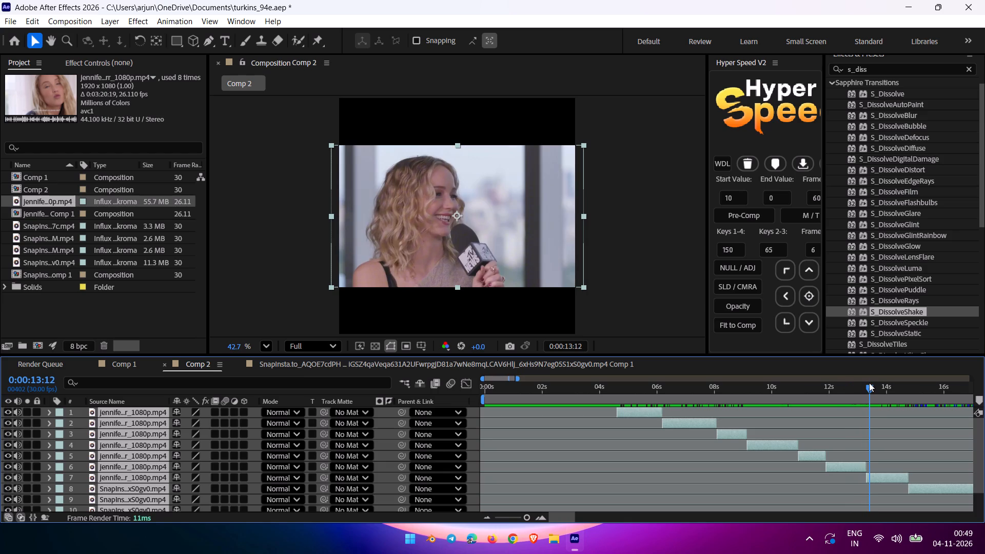
left_click_drag(869, 383, 872, 388)
left_click(789, 491)
left_click(383, 459)
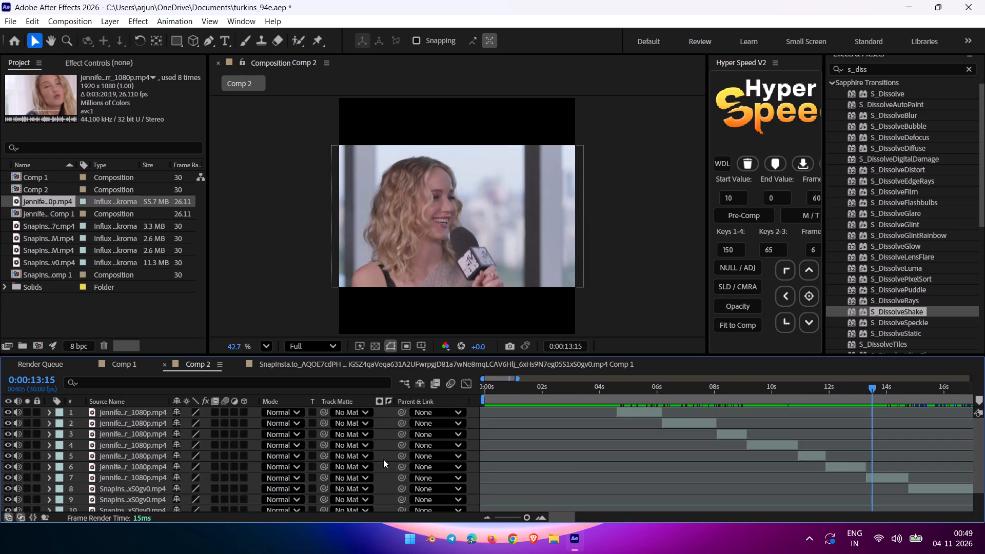
left_click(876, 481)
key("ctrl+c")
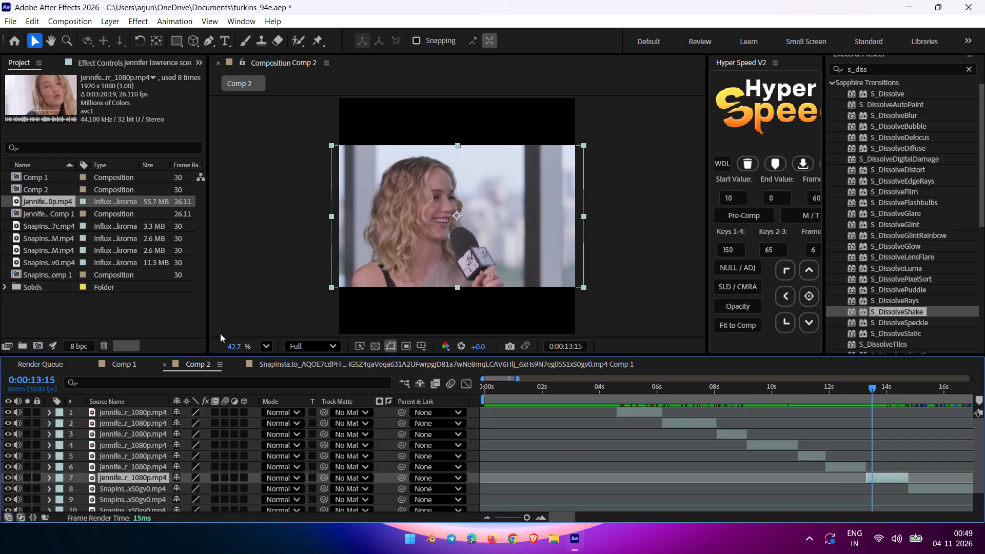
left_click(129, 365)
key("ctrl+v")
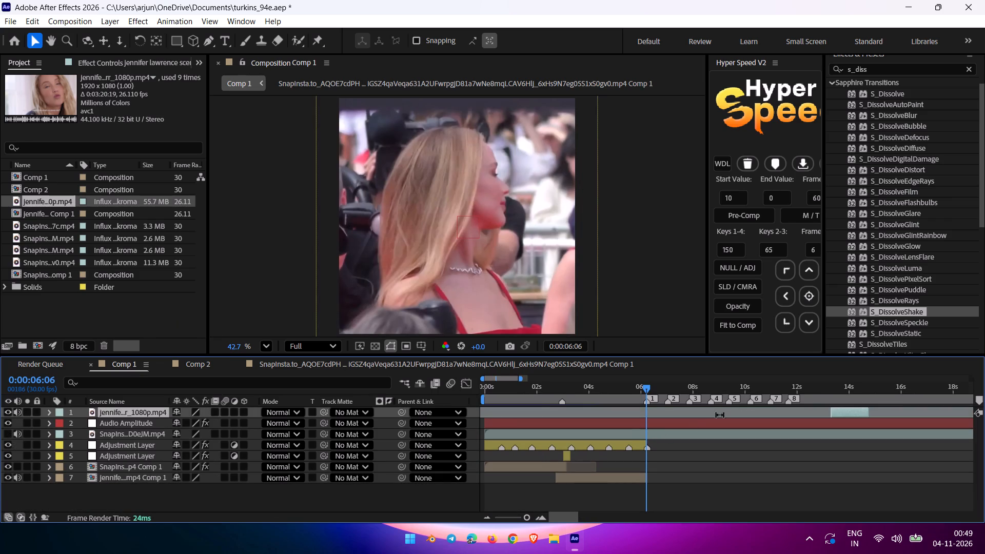
left_click_drag(139, 408, 130, 436)
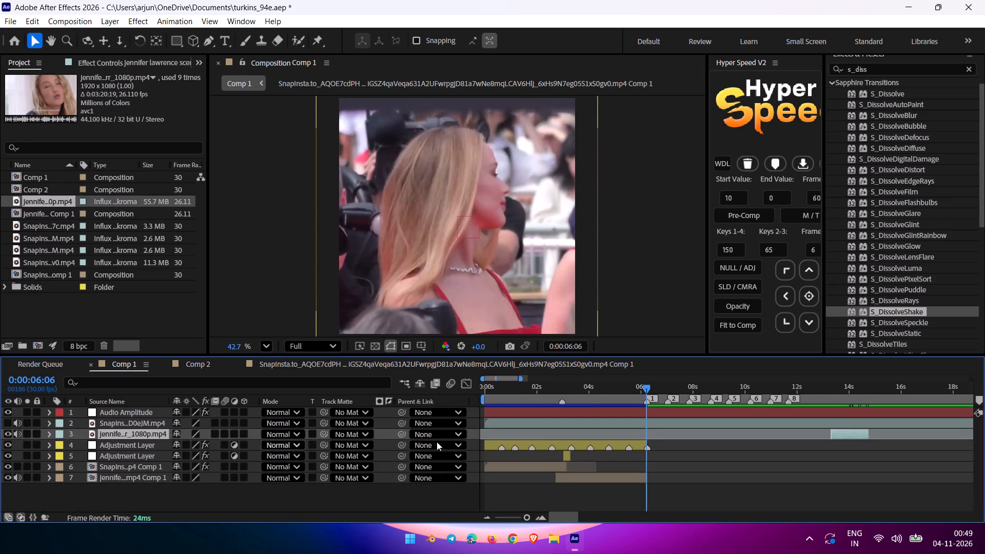
Move the interview clip earlier in Comp 1 so that it starts shortly before the playhead at 0:00:06:06.
left_click_drag(858, 434, 669, 450)
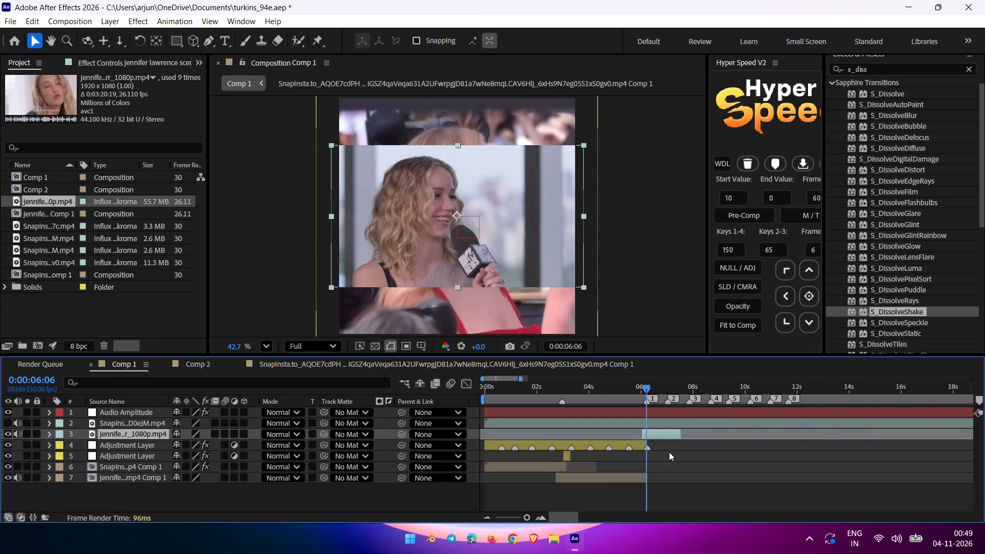
key("equal")
key("equal")
left_click_drag(683, 436, 678, 436)
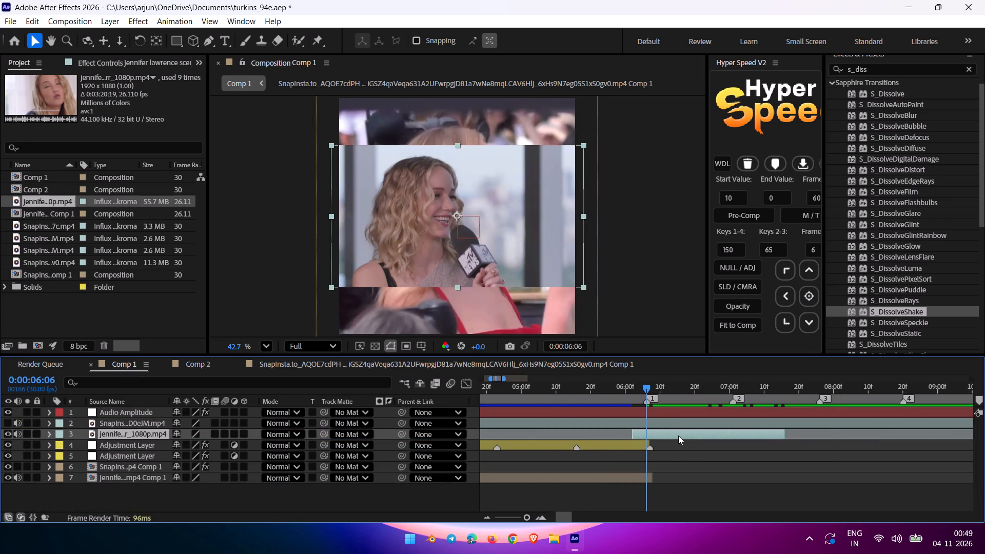
left_click_drag(678, 436, 674, 436)
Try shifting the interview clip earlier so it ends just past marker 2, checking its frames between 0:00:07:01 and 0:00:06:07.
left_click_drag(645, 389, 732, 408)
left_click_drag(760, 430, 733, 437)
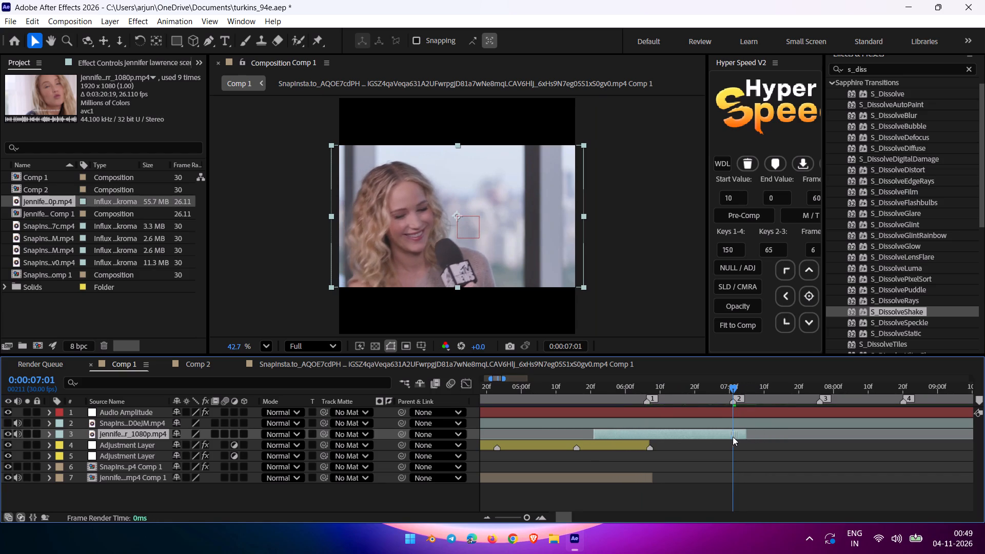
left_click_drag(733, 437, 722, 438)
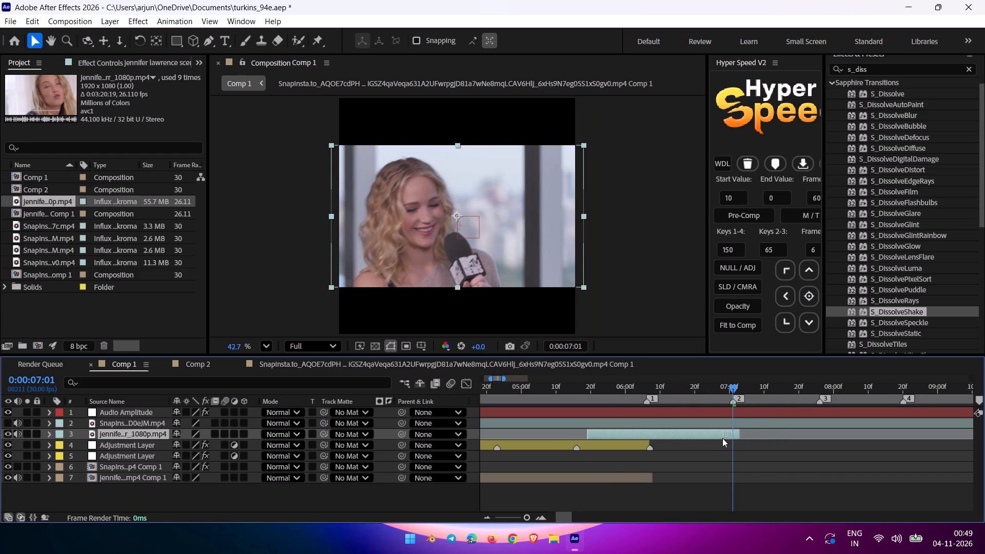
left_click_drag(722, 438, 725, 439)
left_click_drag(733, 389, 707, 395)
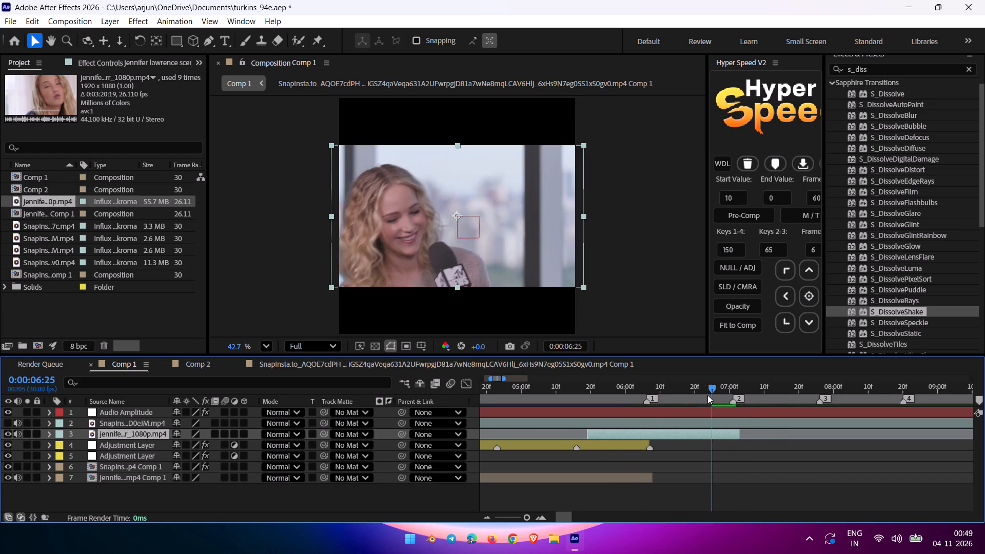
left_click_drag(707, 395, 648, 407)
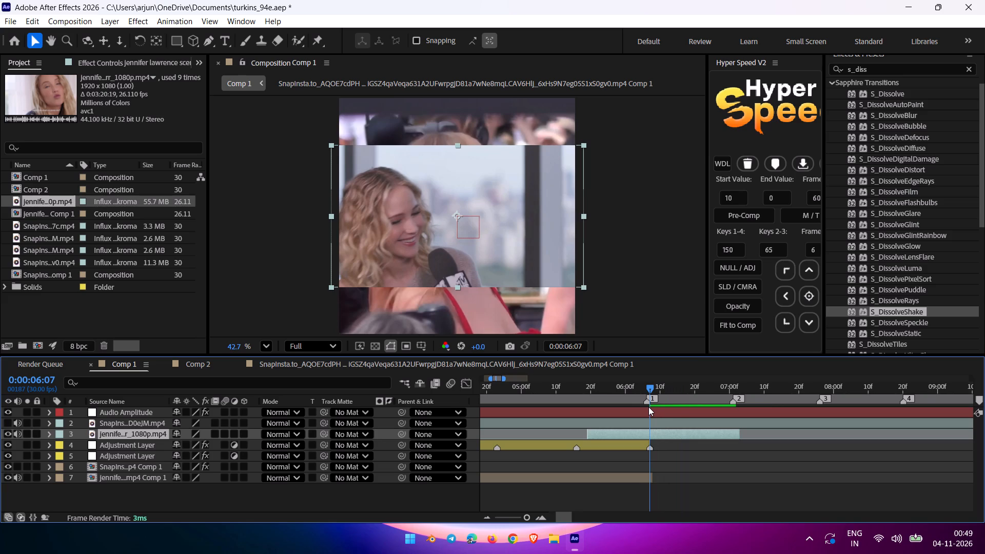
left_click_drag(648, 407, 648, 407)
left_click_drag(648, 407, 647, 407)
Shift the interview clip later so it starts at about 0:00:06:03, just ahead of marker 1.
left_click_drag(619, 437, 639, 431)
left_click_drag(647, 384, 663, 389)
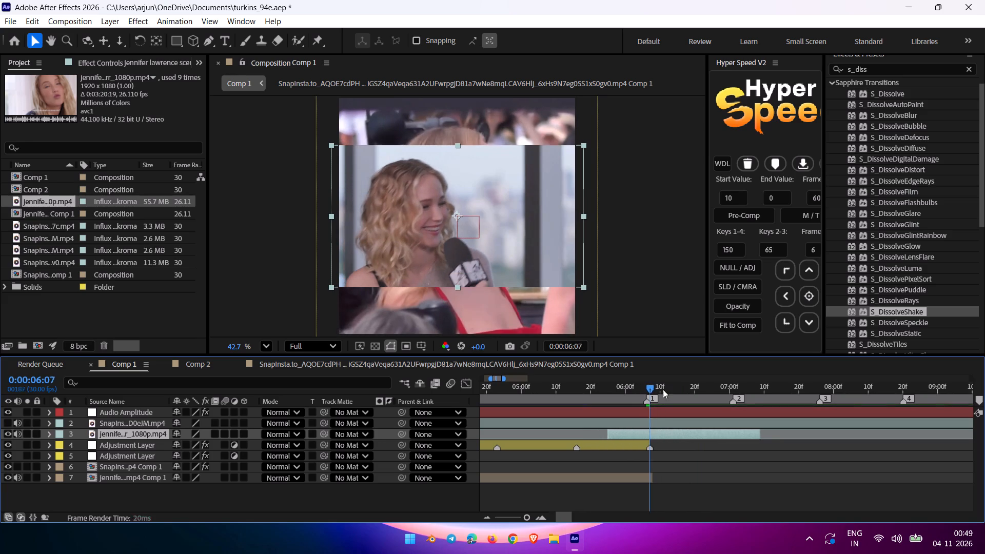
left_click_drag(663, 389, 647, 399)
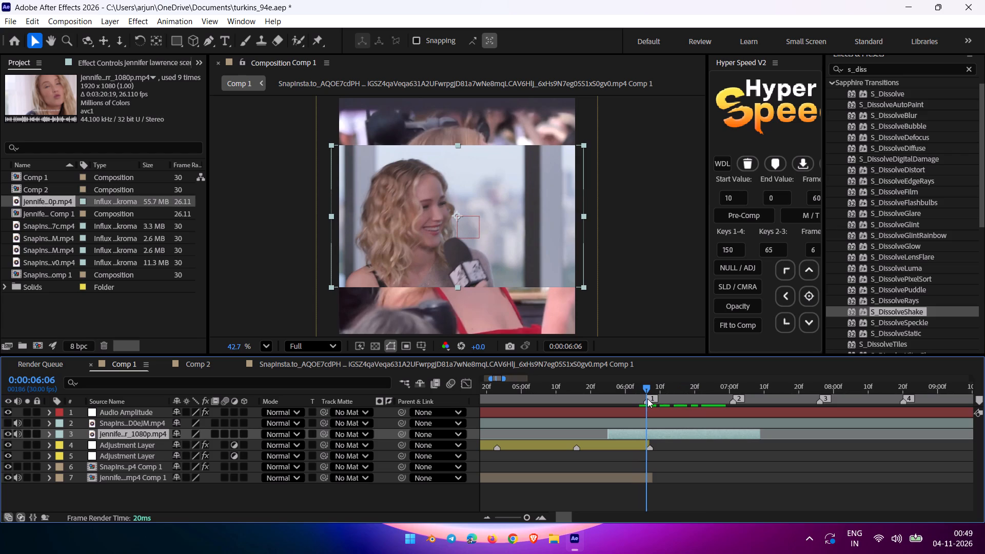
left_click_drag(647, 399, 639, 419)
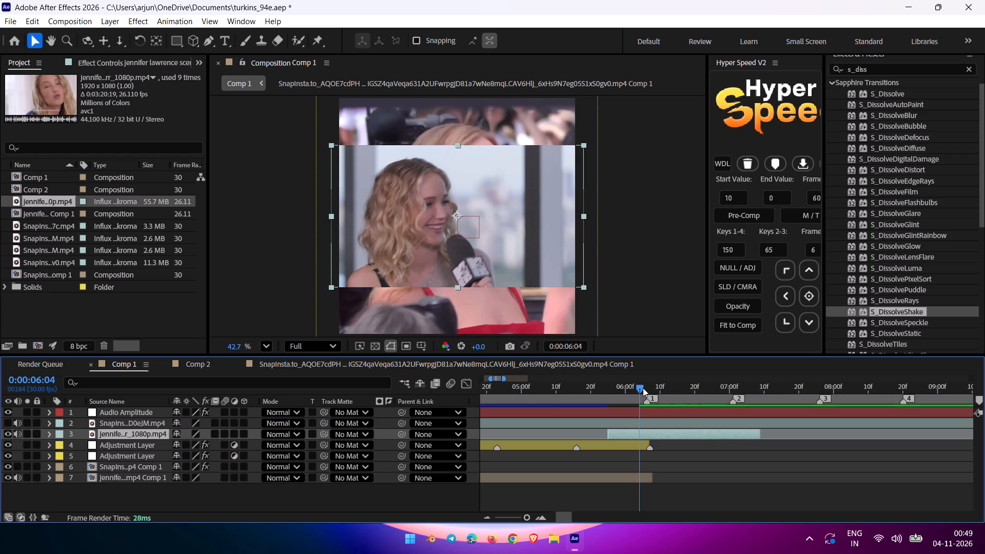
left_click_drag(641, 389, 648, 388)
left_click_drag(625, 430, 625, 430)
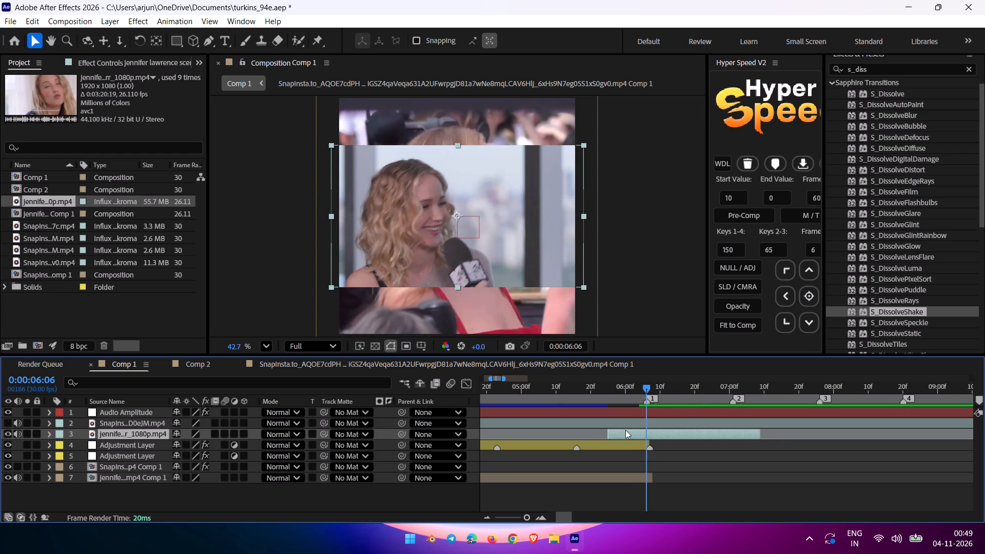
left_click_drag(625, 430, 652, 425)
Scale the interview clip to 105% and shift it sideways in the frame to bring the woman's face nearer the centre.
key("s")
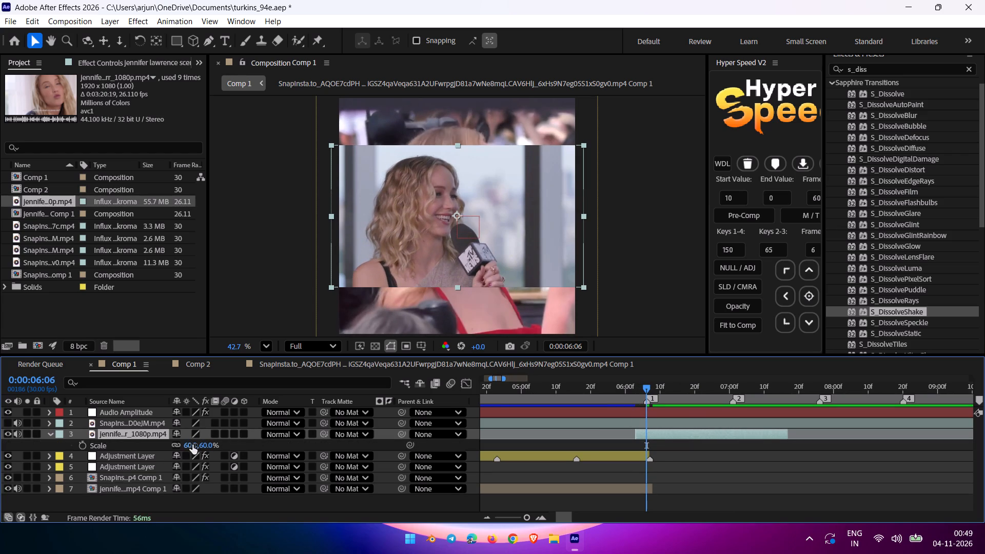
left_click_drag(189, 445, 212, 439)
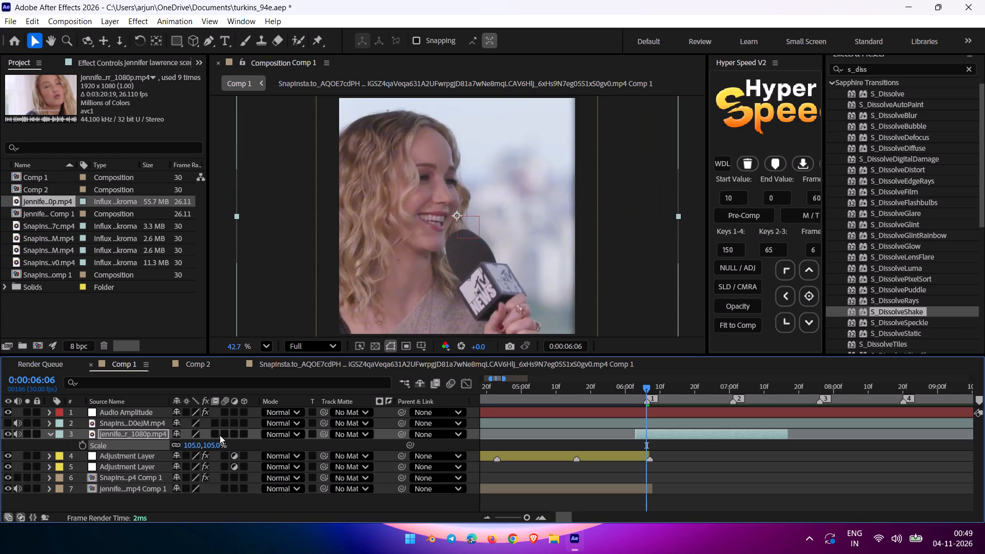
left_click_drag(379, 292, 435, 292)
left_click(646, 381)
left_click(644, 388)
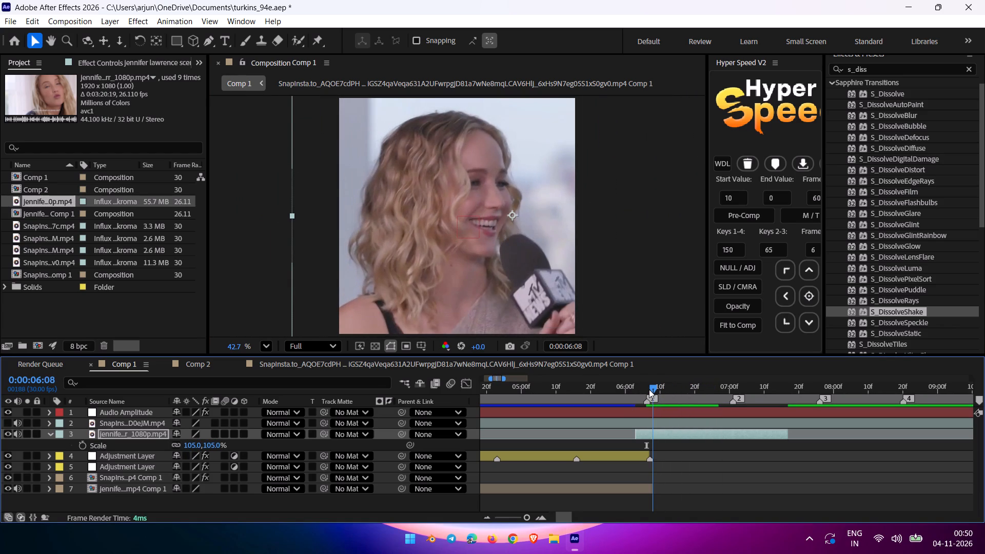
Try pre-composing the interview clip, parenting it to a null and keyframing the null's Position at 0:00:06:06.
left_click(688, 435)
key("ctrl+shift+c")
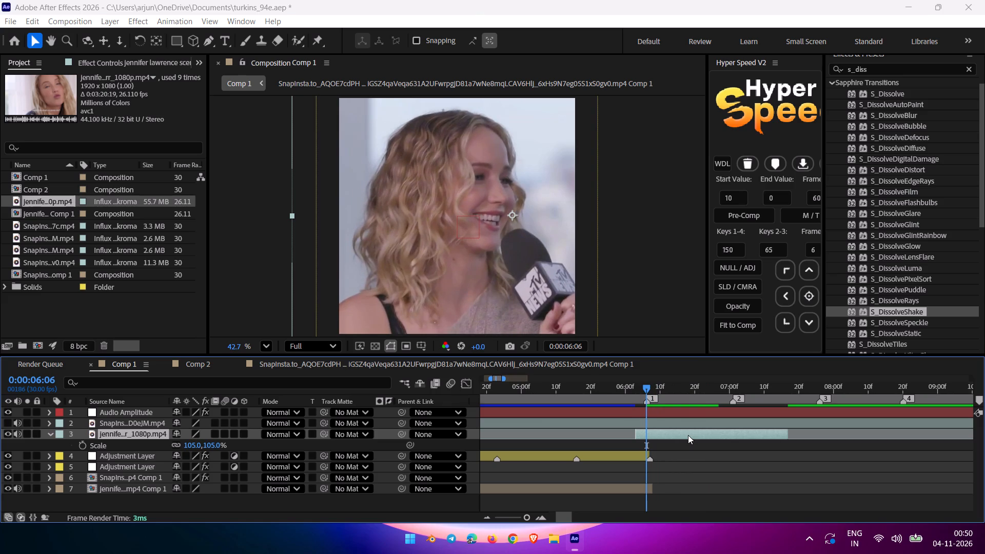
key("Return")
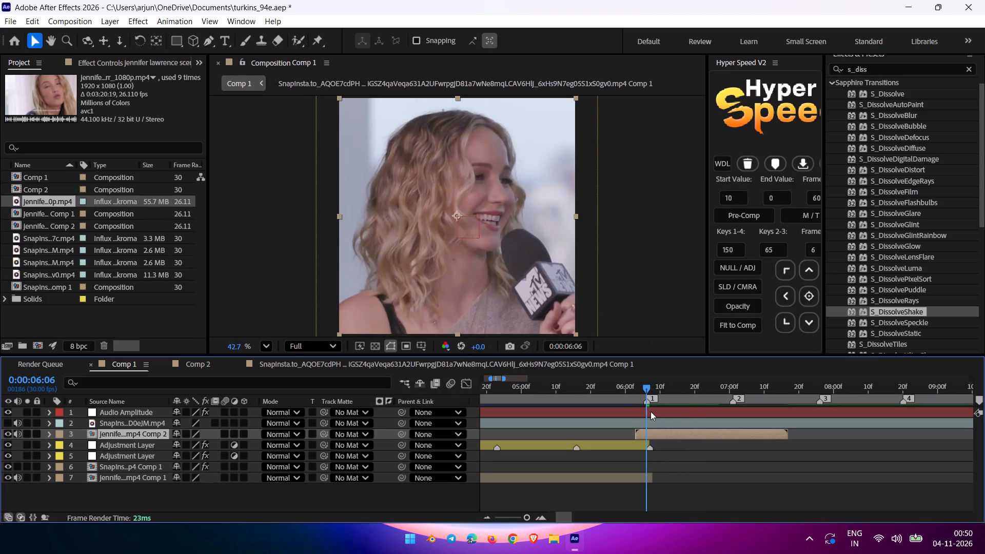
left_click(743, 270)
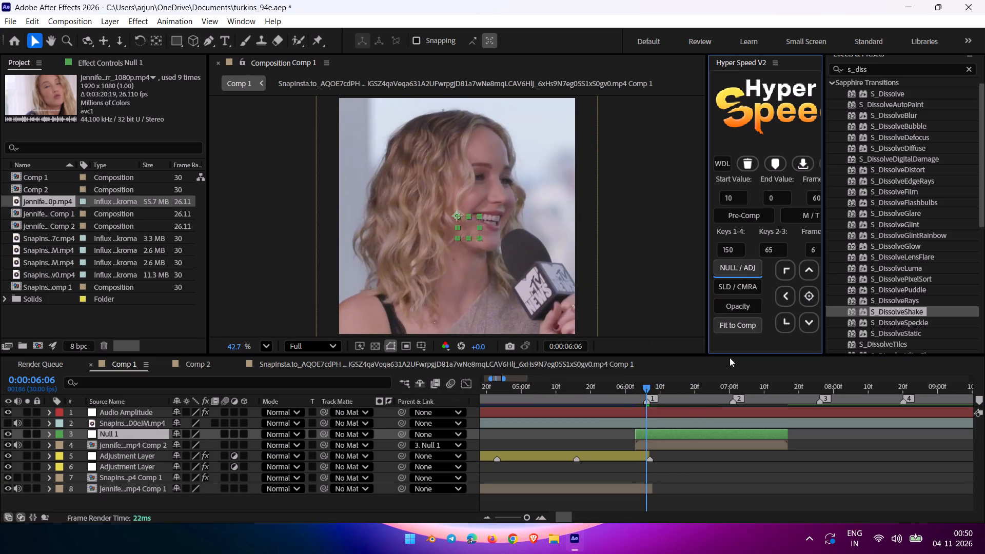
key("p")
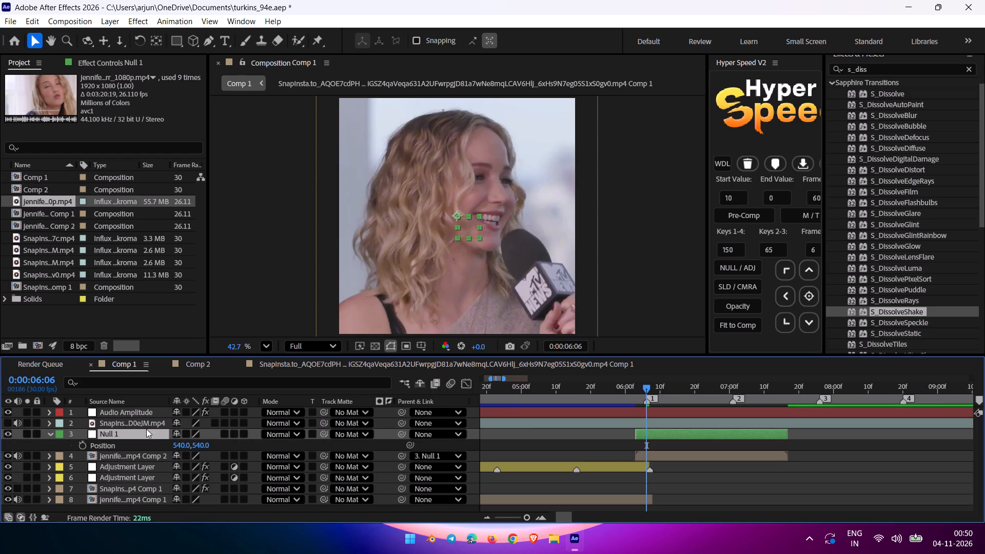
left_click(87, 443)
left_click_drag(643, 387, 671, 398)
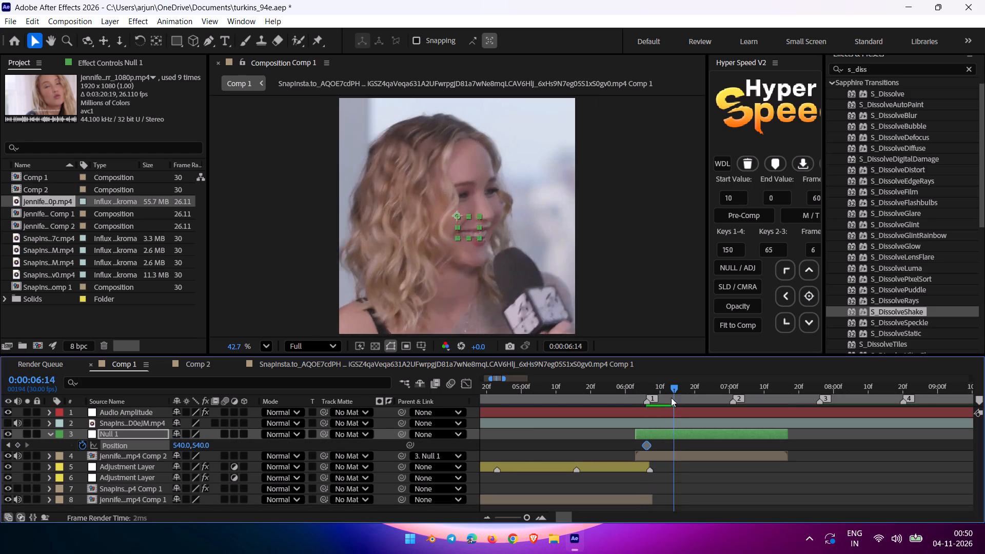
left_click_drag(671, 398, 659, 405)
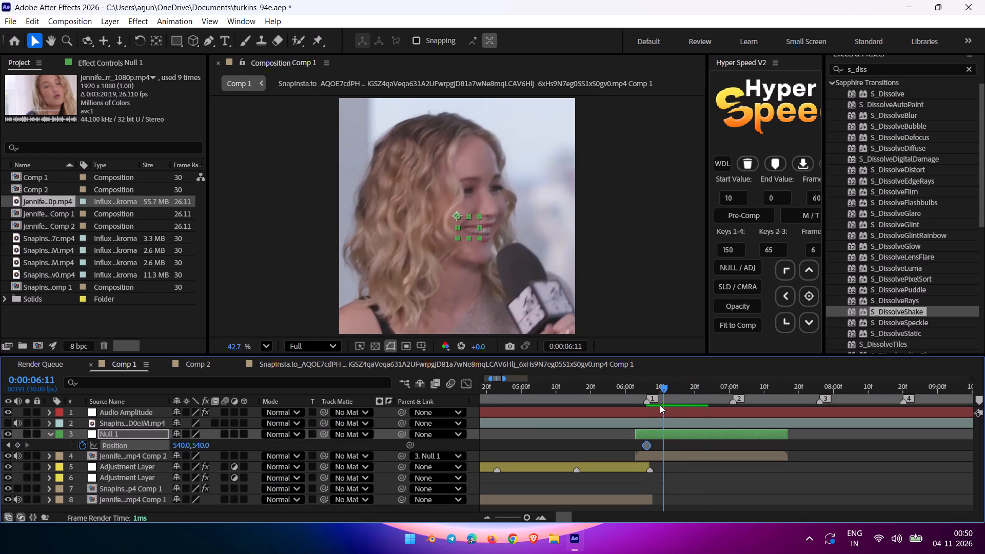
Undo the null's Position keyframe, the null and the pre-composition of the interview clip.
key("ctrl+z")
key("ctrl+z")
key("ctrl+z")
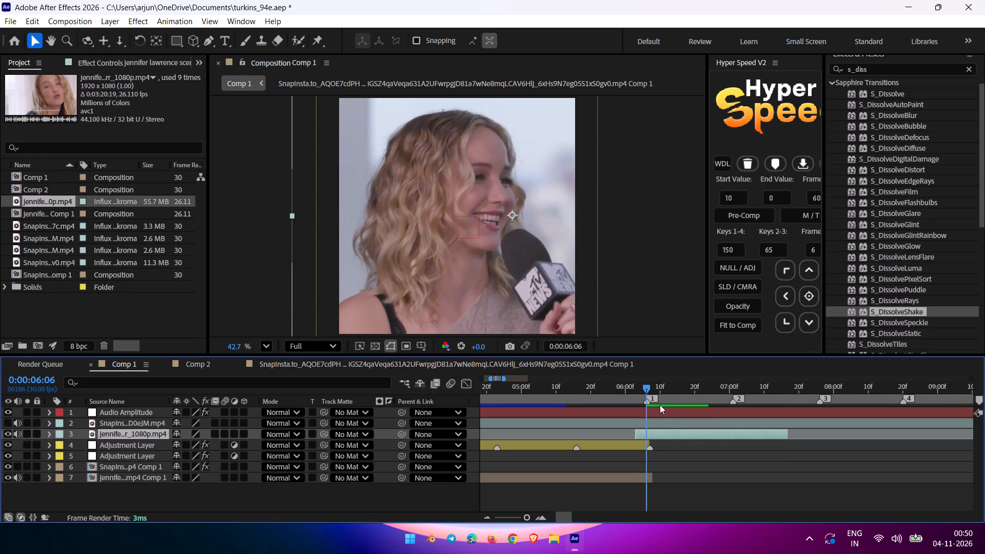
Add a null parented to the interview clip and keyframe its Position at 0:00:06:06.
left_click(701, 436)
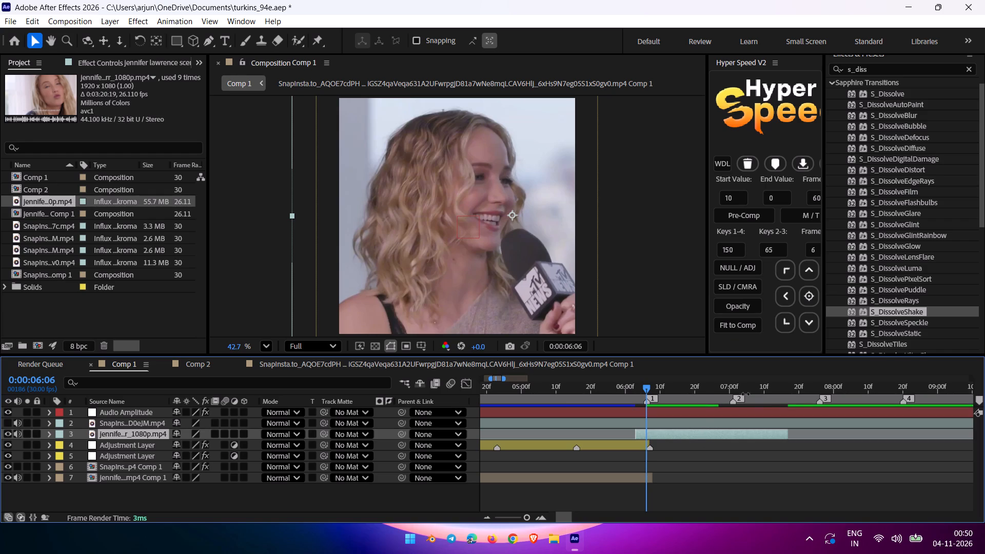
left_click(732, 266)
key("p")
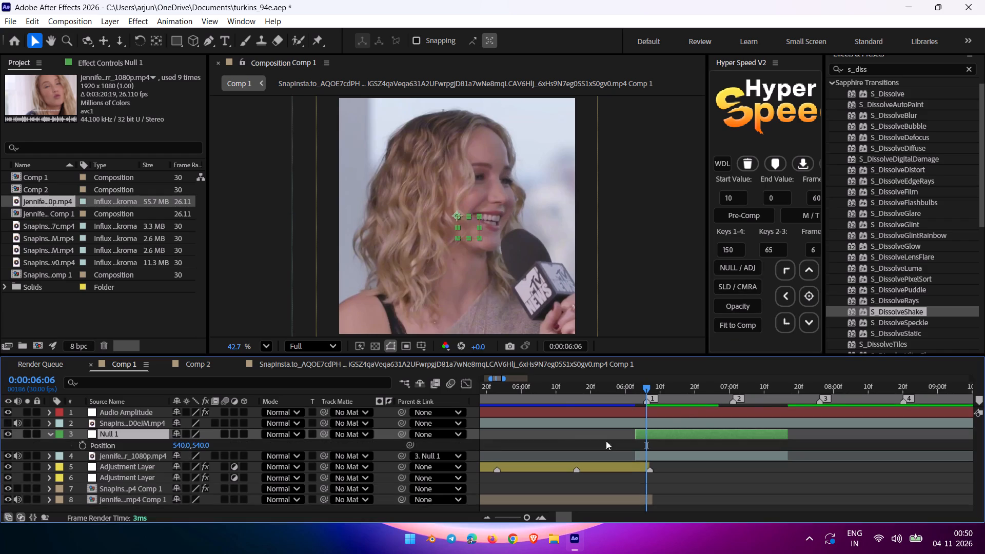
left_click(79, 442)
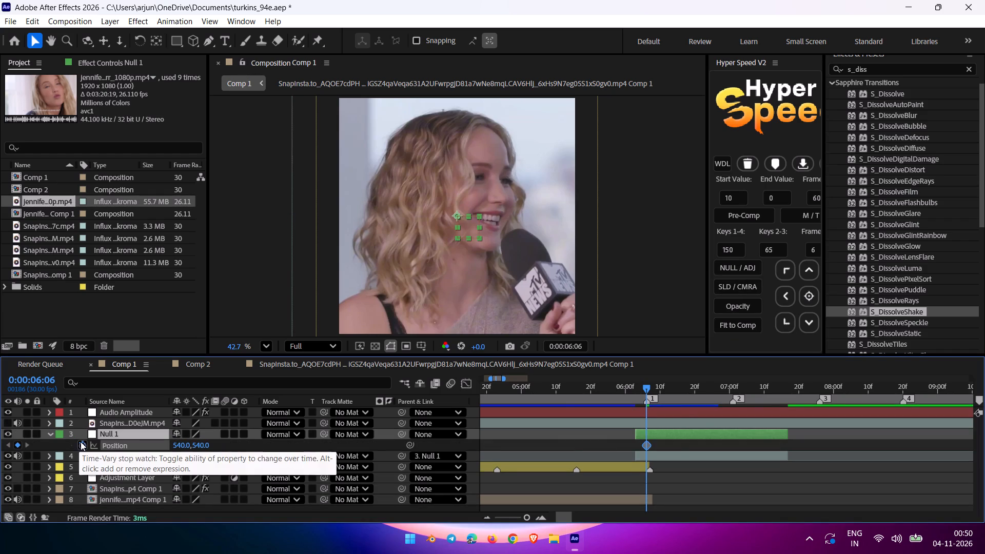
Keyframe the null's Position at 743, 540 at 0:00:07:01, bringing the laughing woman's face nearer the frame's centre.
left_click_drag(646, 386, 691, 381)
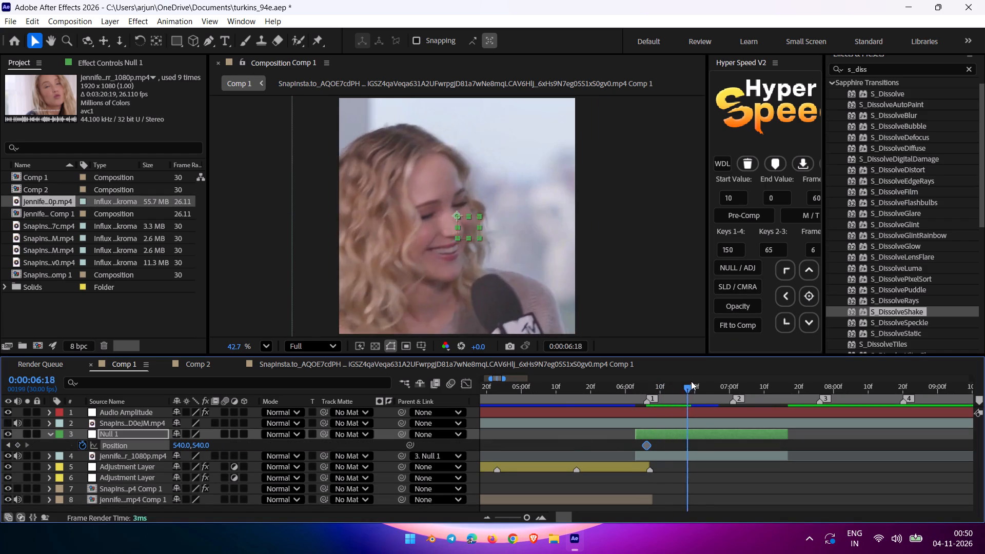
left_click_drag(691, 381, 732, 373)
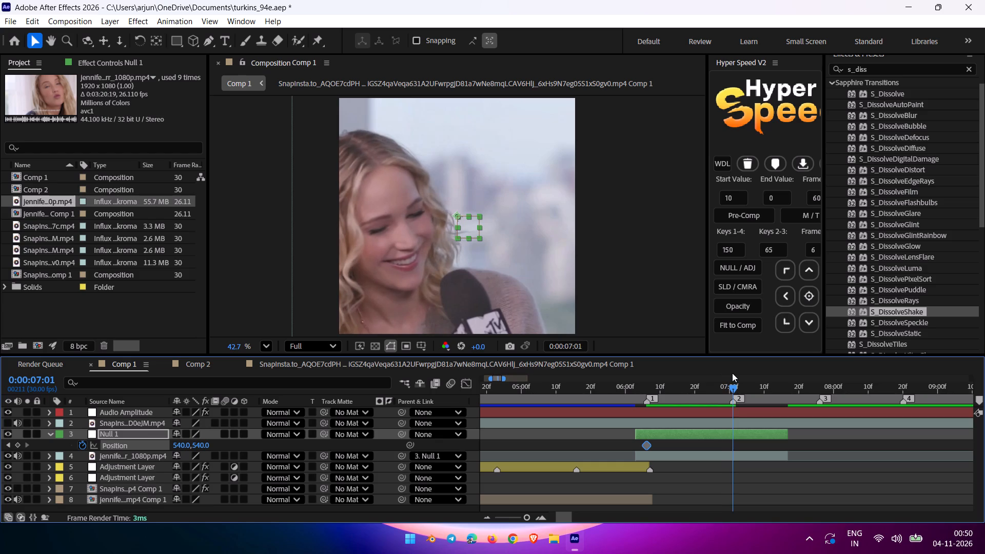
left_click_drag(732, 373, 734, 372)
left_click_drag(180, 445, 195, 445)
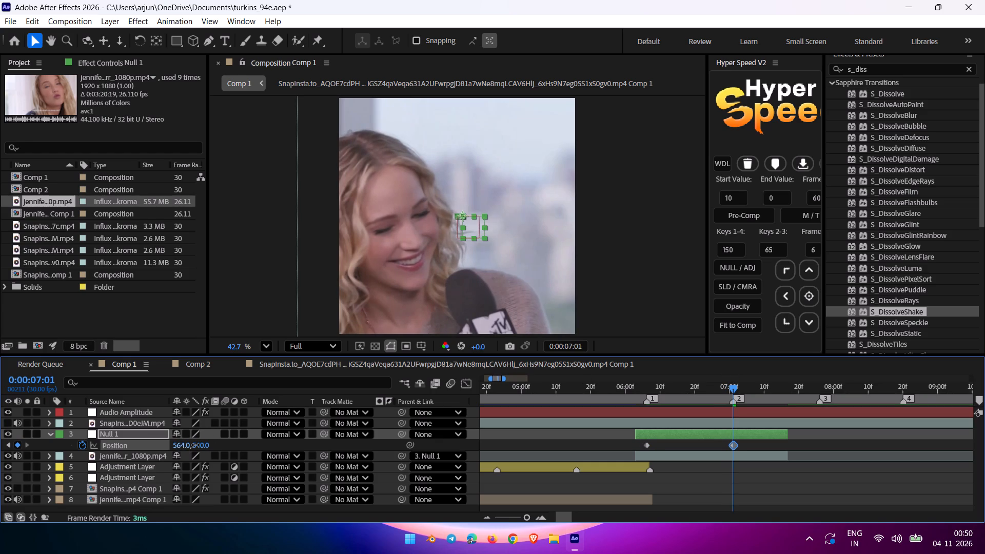
left_click_drag(195, 445, 260, 434)
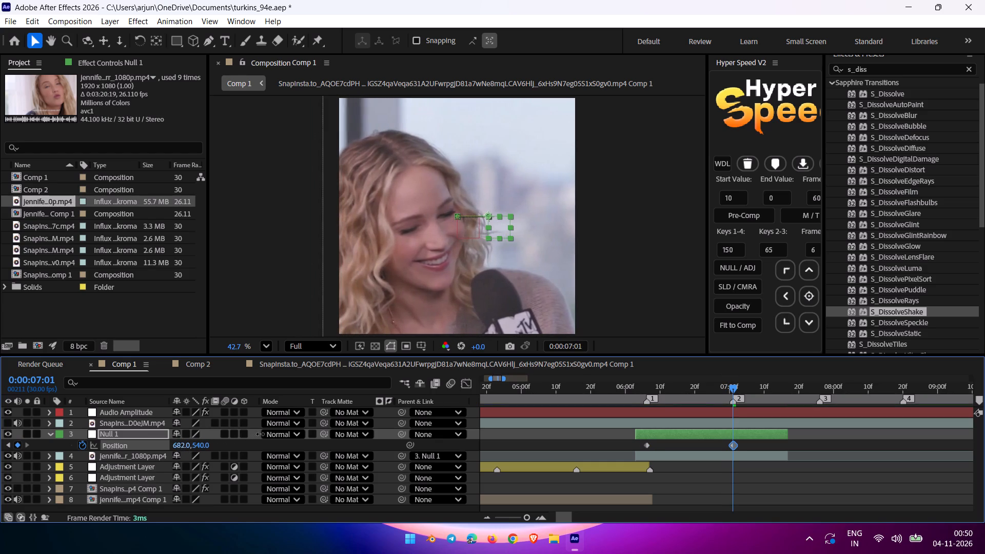
left_click_drag(260, 434, 150, 446)
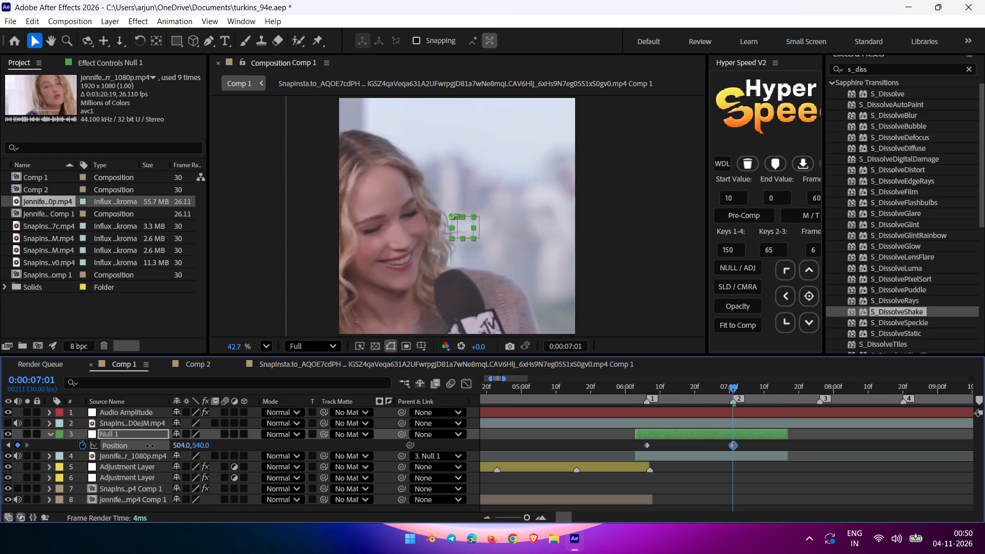
left_click_drag(150, 446, 282, 419)
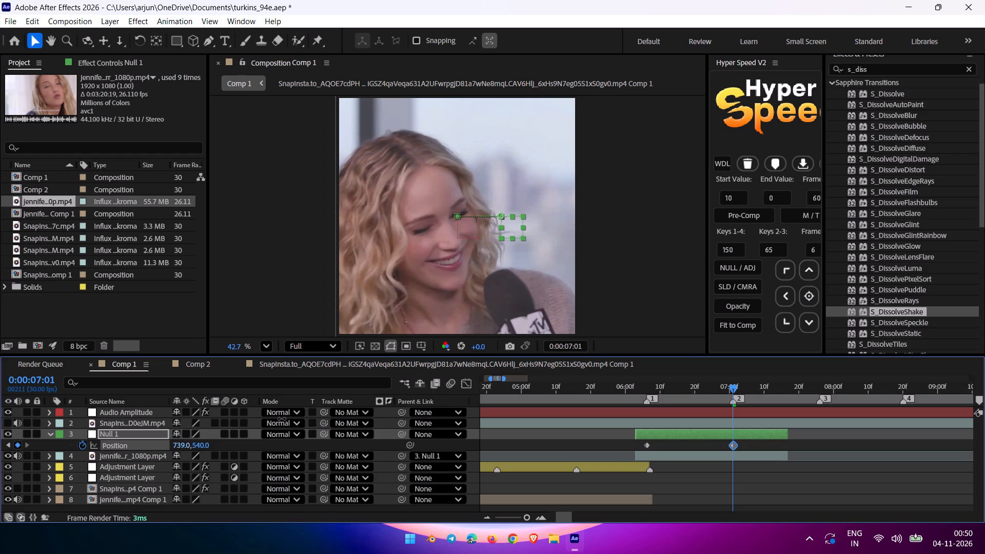
left_click_drag(282, 419, 284, 419)
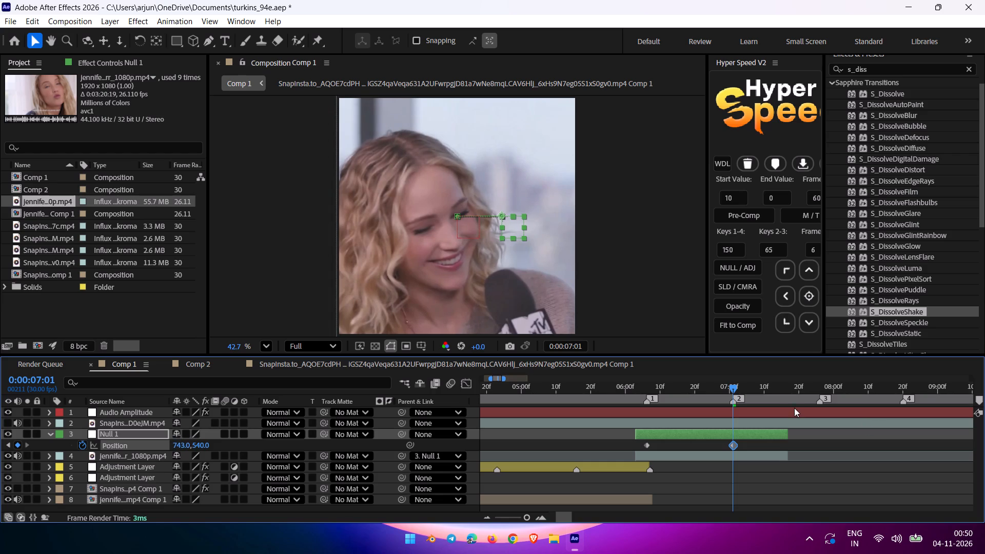
Preview the cut into the interview clip and mute that clip's audio.
left_click_drag(736, 389, 608, 413)
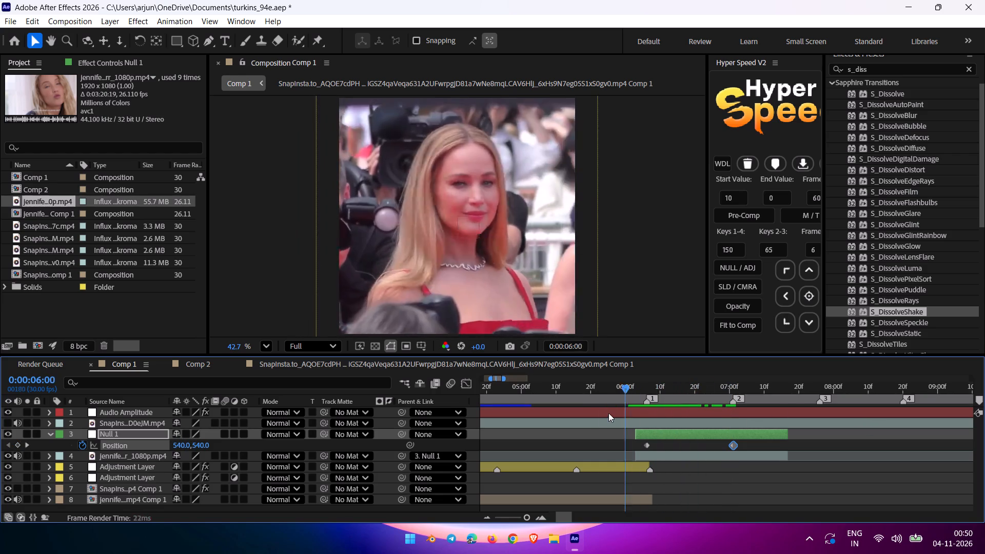
left_click_drag(608, 413, 601, 414)
key("space")
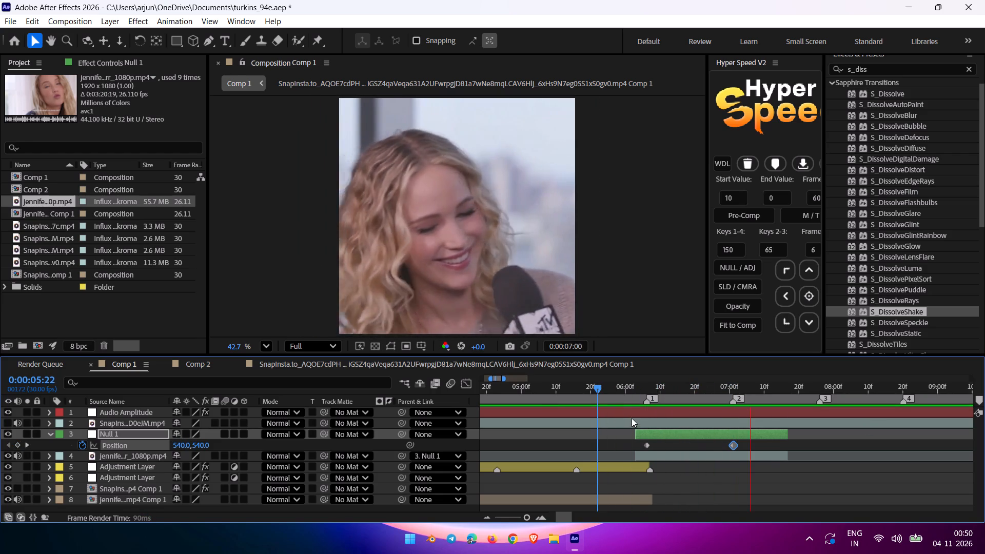
left_click_drag(610, 388, 596, 389)
left_click(6, 433)
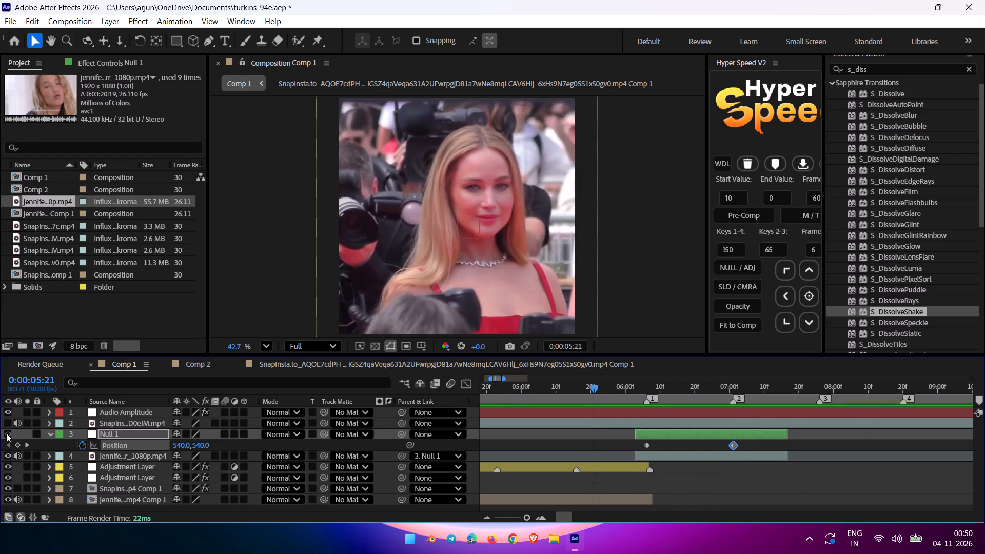
key("space")
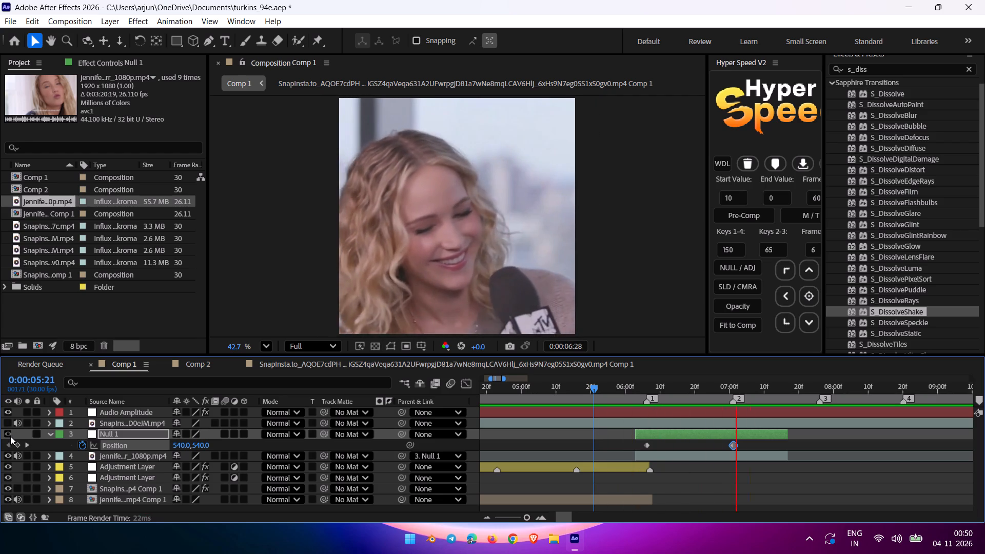
key("space")
left_click(6, 434)
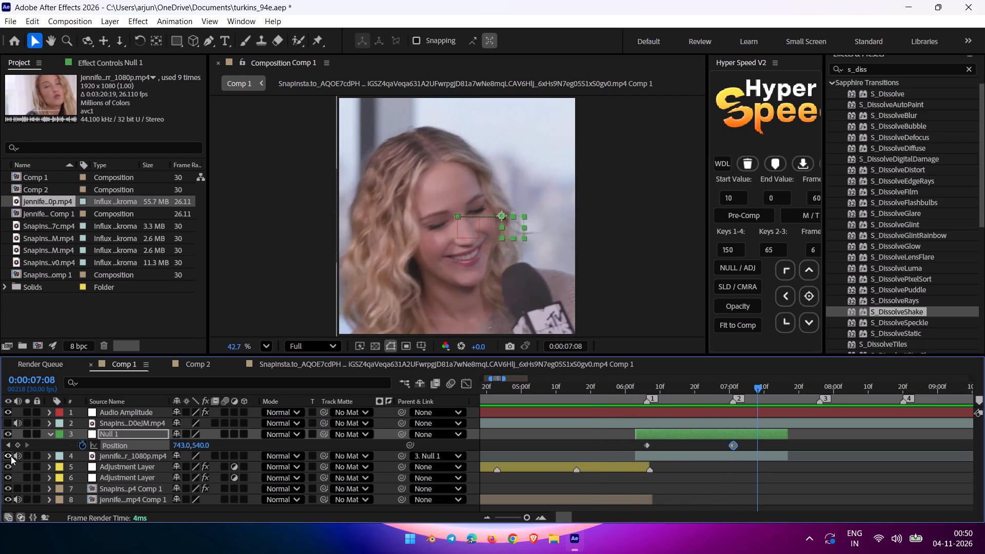
left_click(18, 454)
Trim the interview clip's start slightly and shift the clip and its null later so both begin at 0:00:06:06, at marker 1.
left_click_drag(637, 388, 556, 404)
key("space")
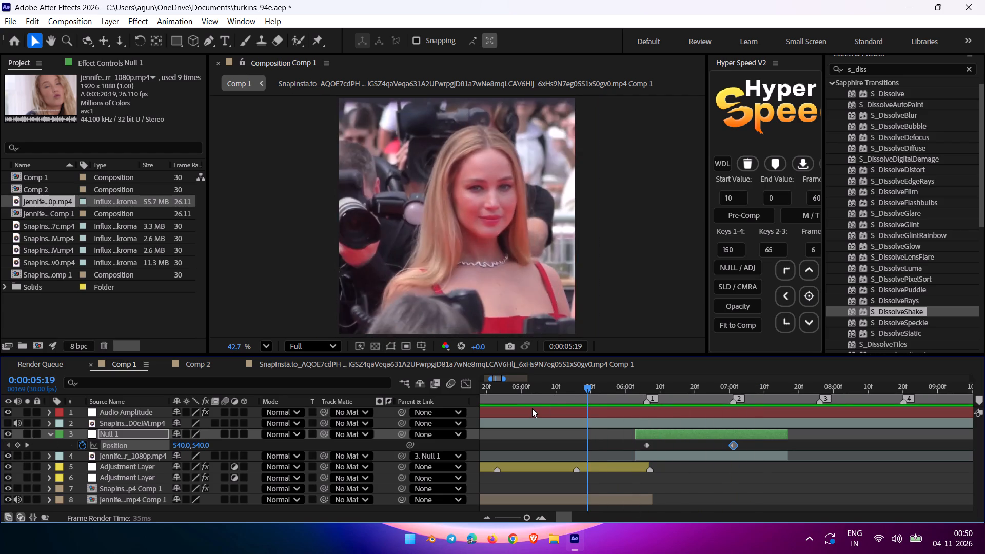
left_click_drag(606, 387, 628, 396)
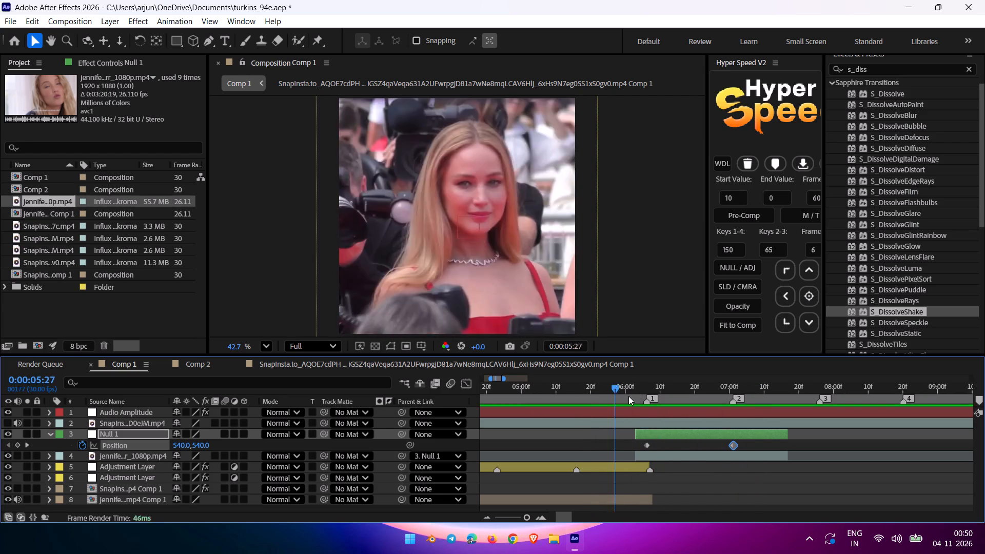
left_click_drag(628, 396, 632, 398)
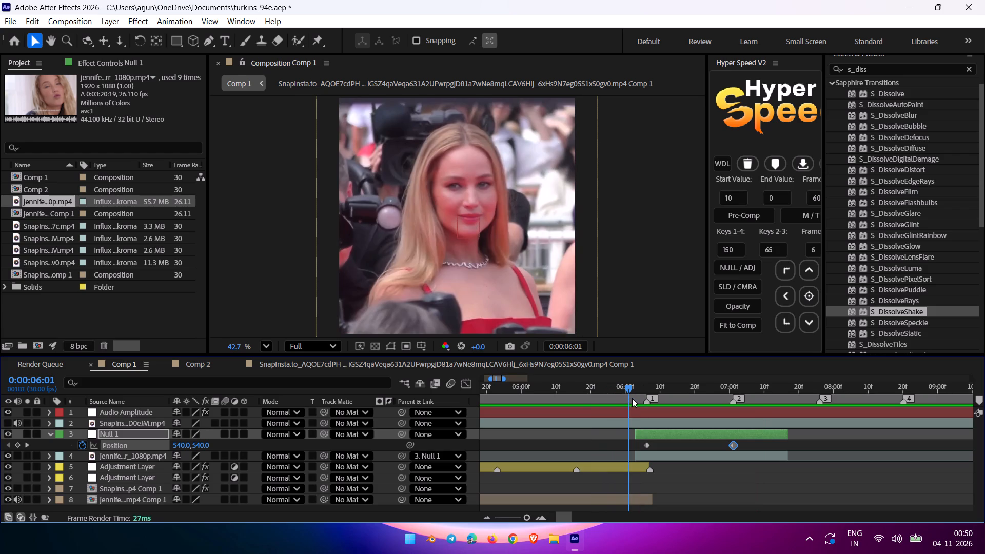
left_click_drag(632, 398, 638, 397)
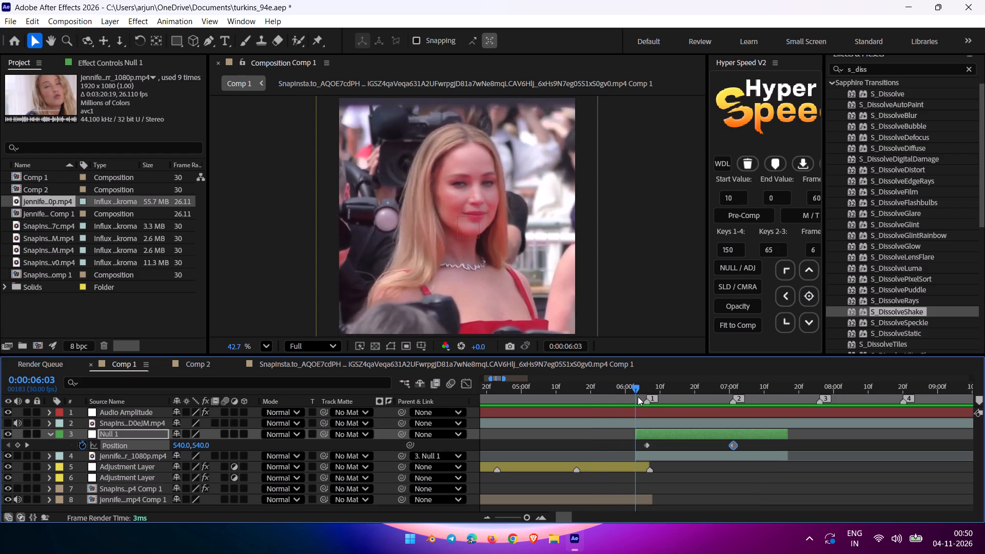
left_click_drag(638, 397, 640, 395)
left_click(633, 456)
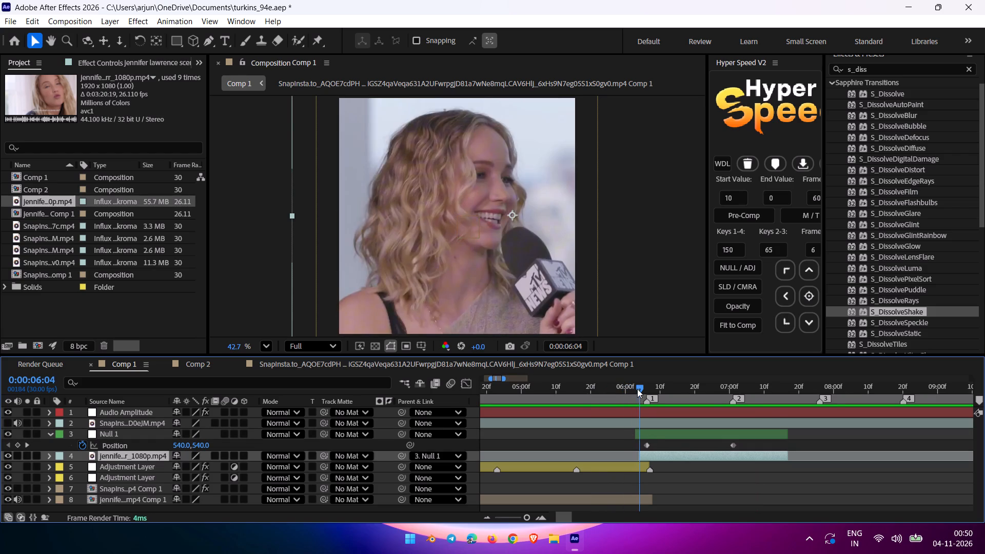
left_click_drag(637, 389, 643, 388)
left_click_drag(653, 453, 658, 453)
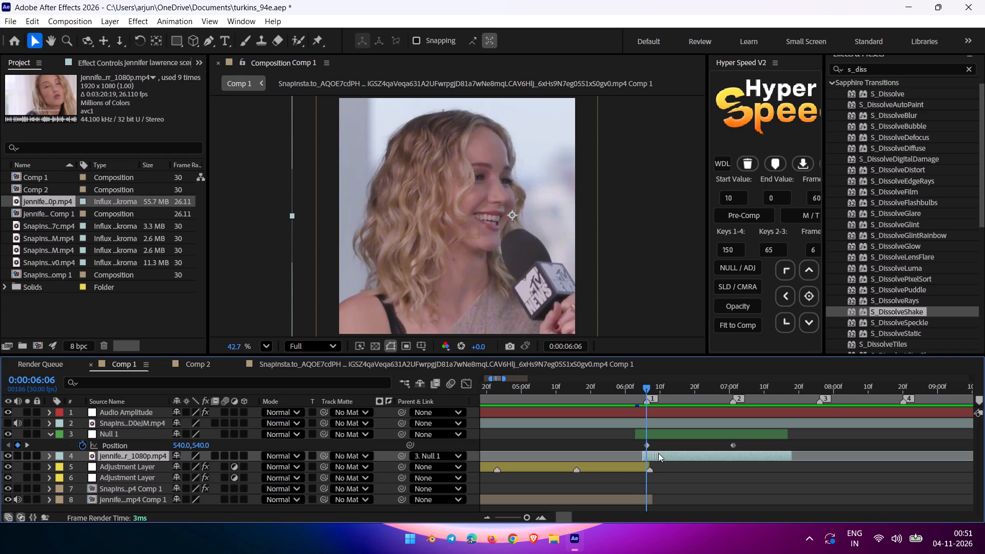
left_click_drag(658, 453, 661, 453)
left_click_drag(660, 431, 669, 432)
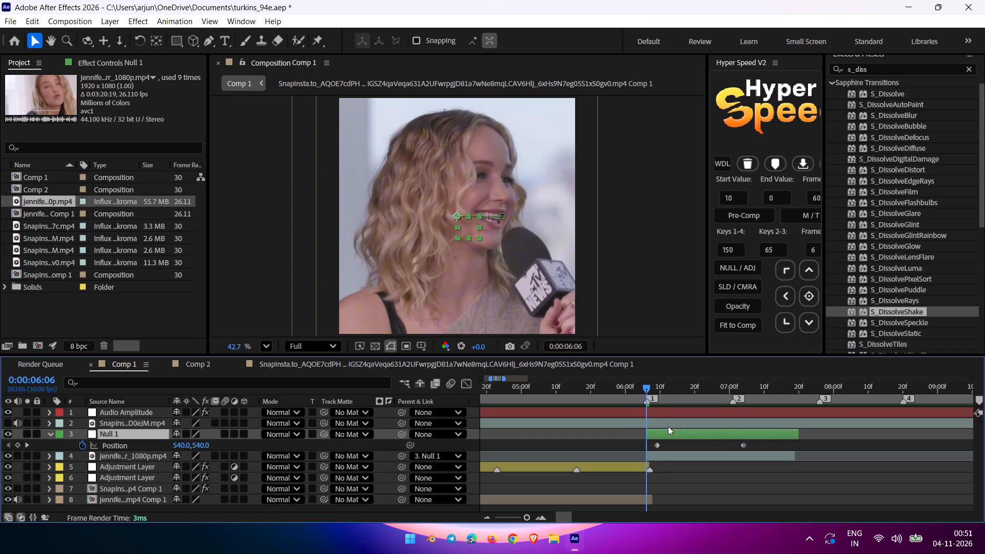
Play back the cut from the red-carpet shot into the interview clip several times to check its timing and the null's movement.
left_click_drag(646, 388, 730, 396)
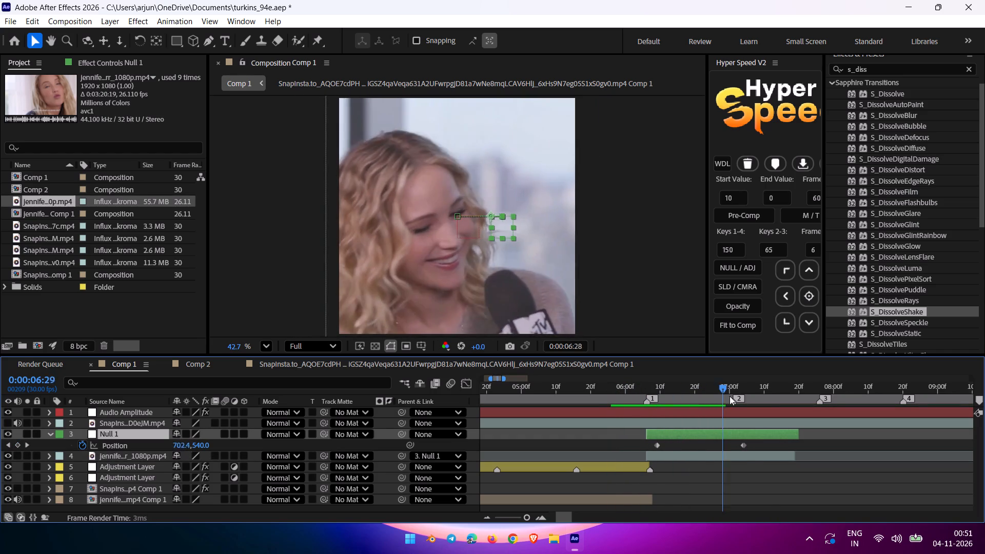
left_click_drag(730, 396, 588, 427)
key("space")
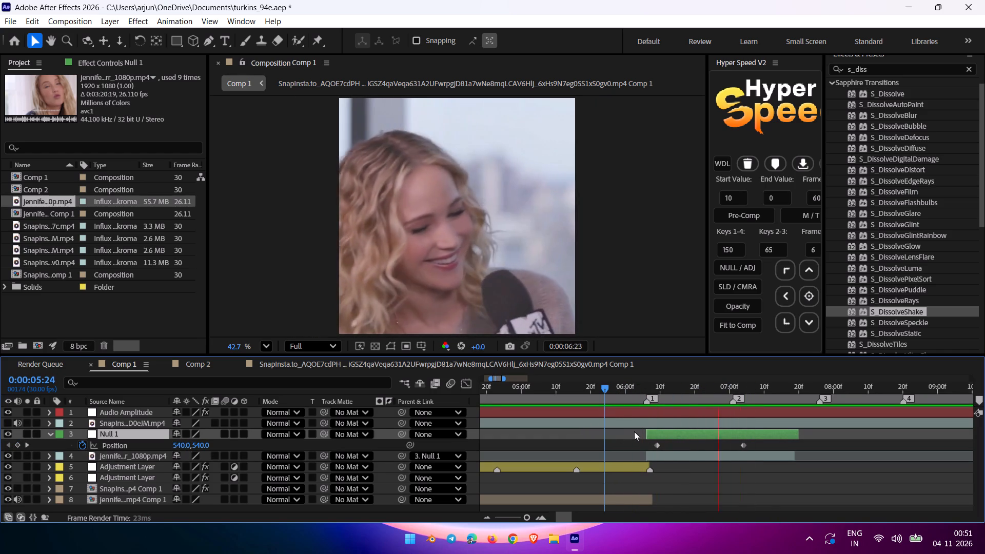
left_click_drag(683, 386, 594, 402)
key("space")
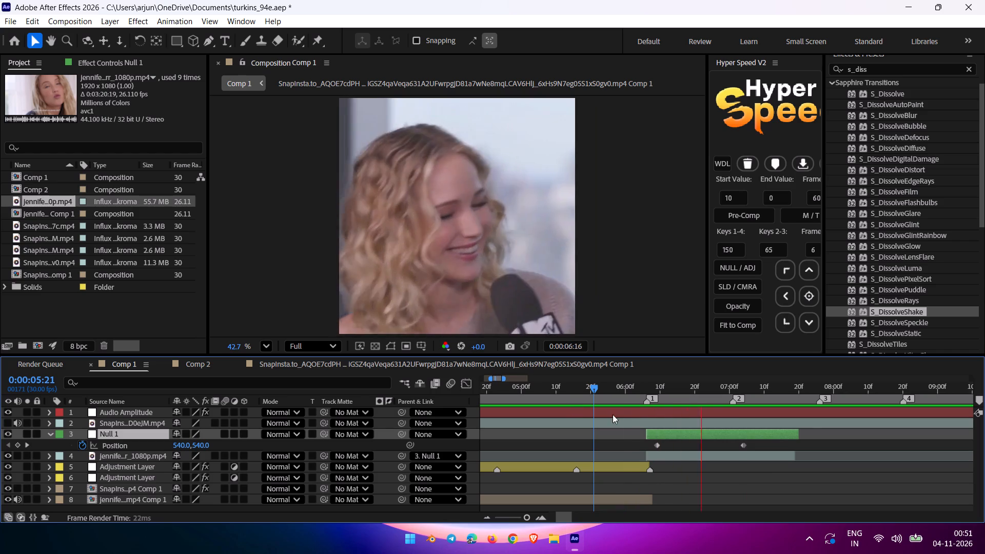
left_click_drag(645, 384, 598, 391)
key("space")
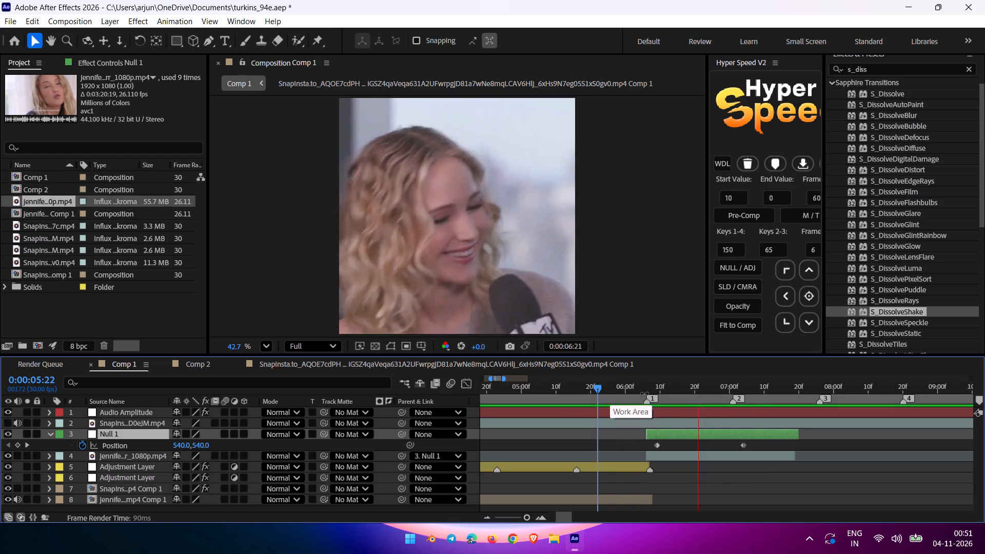
left_click_drag(676, 390, 548, 406)
key("space")
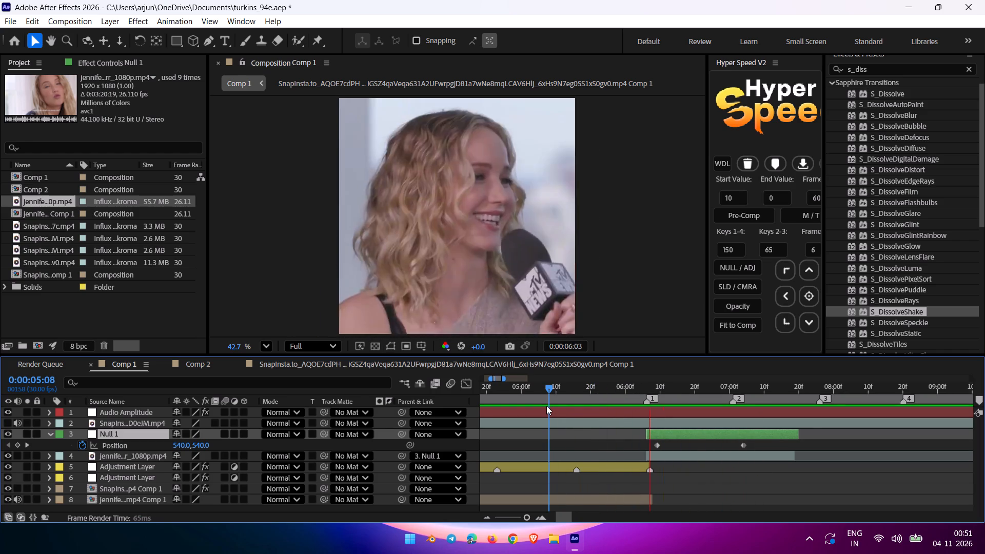
left_click_drag(679, 389, 580, 410)
key("space")
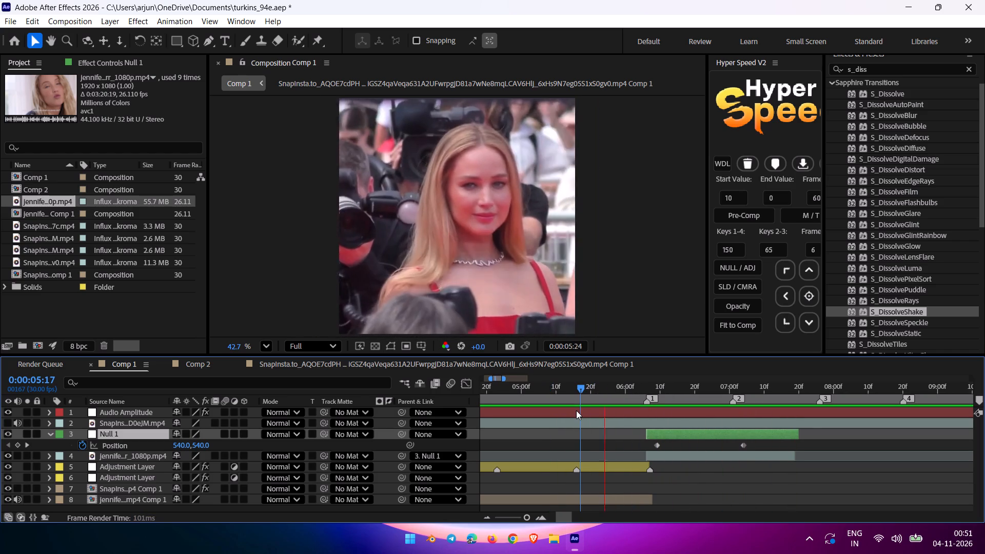
key("space")
Search the effects for "flip" and apply the Flip preset from Image - Utilities to the interview clip.
left_click_drag(673, 388, 646, 392)
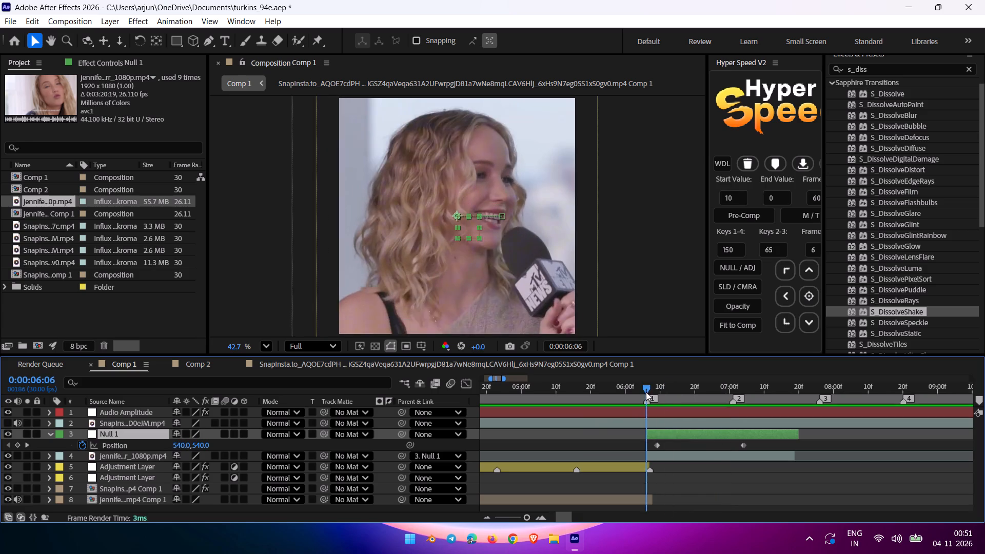
left_click_drag(646, 392, 665, 400)
left_click(681, 454)
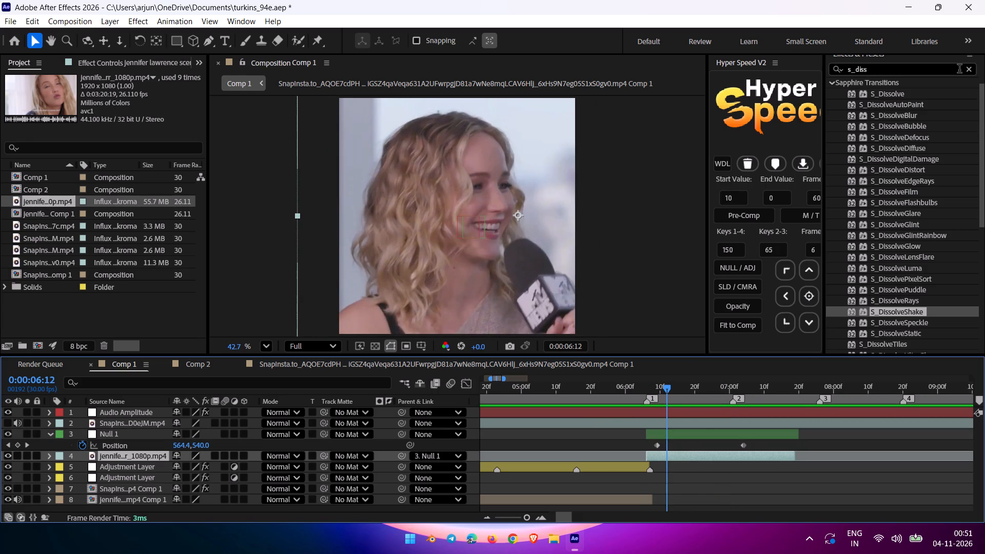
left_click(959, 70)
key("ctrl+BackSpace")
key("ctrl+BackSpace")
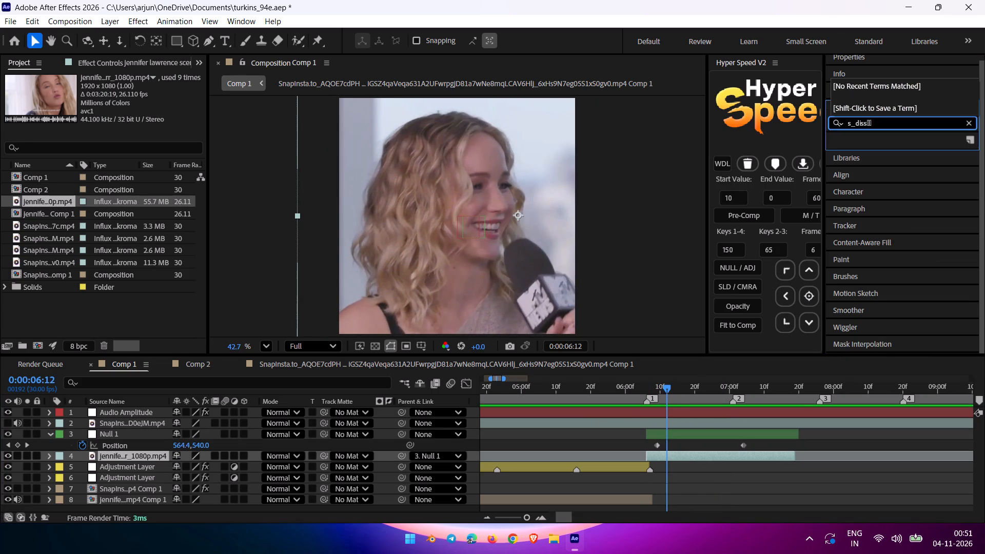
key("shift+BackSpace")
key("shift+BackSpace")
key("shift+BackSpace")
key("shift+BackSpace")
key("shift+BackSpace")
key("shift+BackSpace")
key("shift+BackSpace")
key("shift+BackSpace")
key("shift+BackSpace")
key("shift+BackSpace")
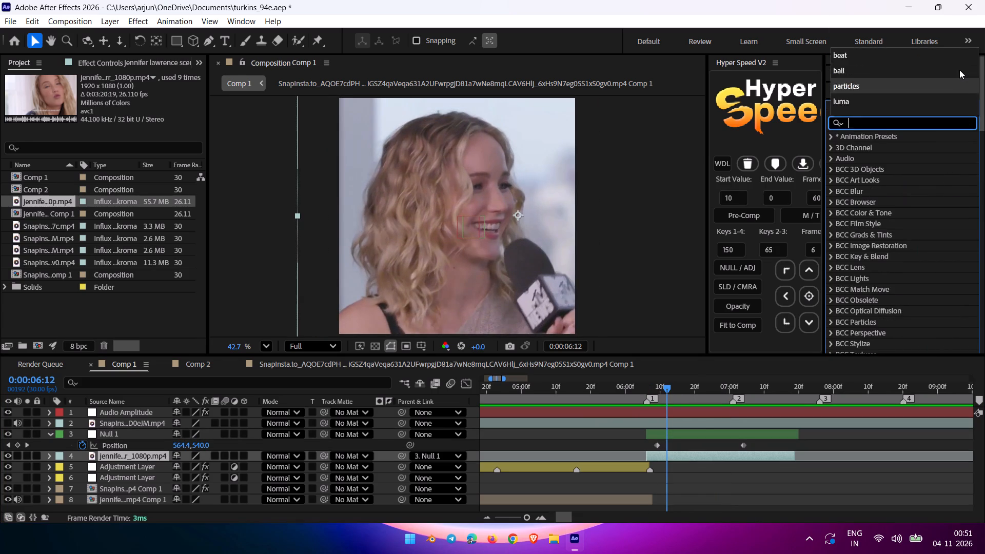
key("shift+BackSpace")
type("flip")
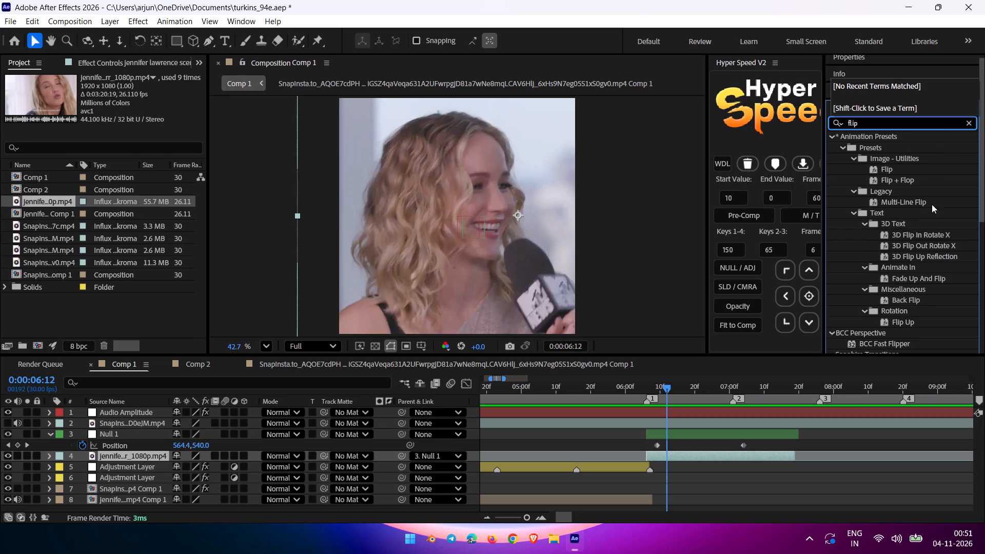
scroll(862, 350, "down", 1)
scroll(897, 217, "up", 1)
left_click_drag(883, 172, 736, 368)
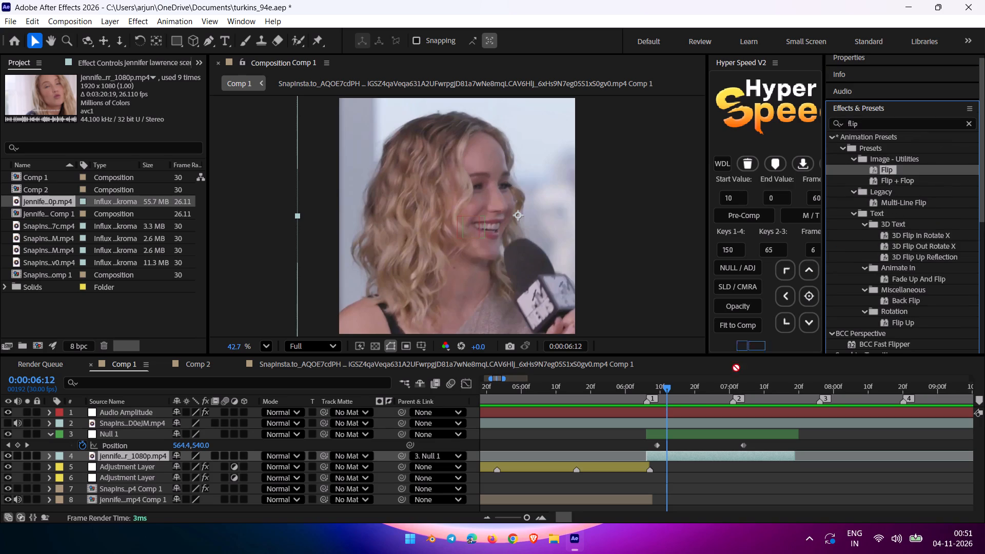
left_click_drag(736, 368, 676, 457)
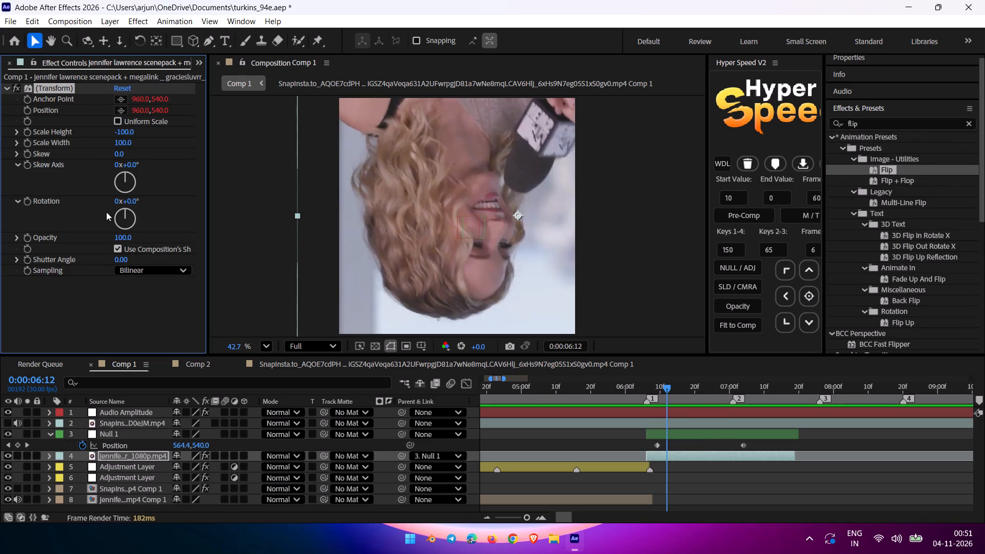
Set the Rotation of the interview clip's Transform effect to 180°.
left_click(132, 198)
key("BackSpace")
type("180")
key("Return")
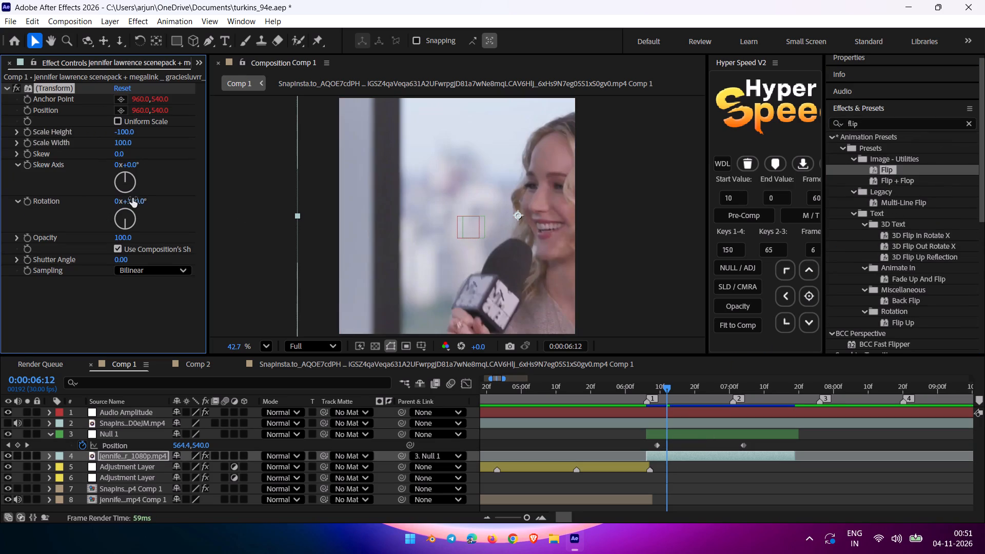
Delete Null 1 and create a new Hyper Speed null parenting the interview clip.
left_click_drag(661, 386, 656, 385)
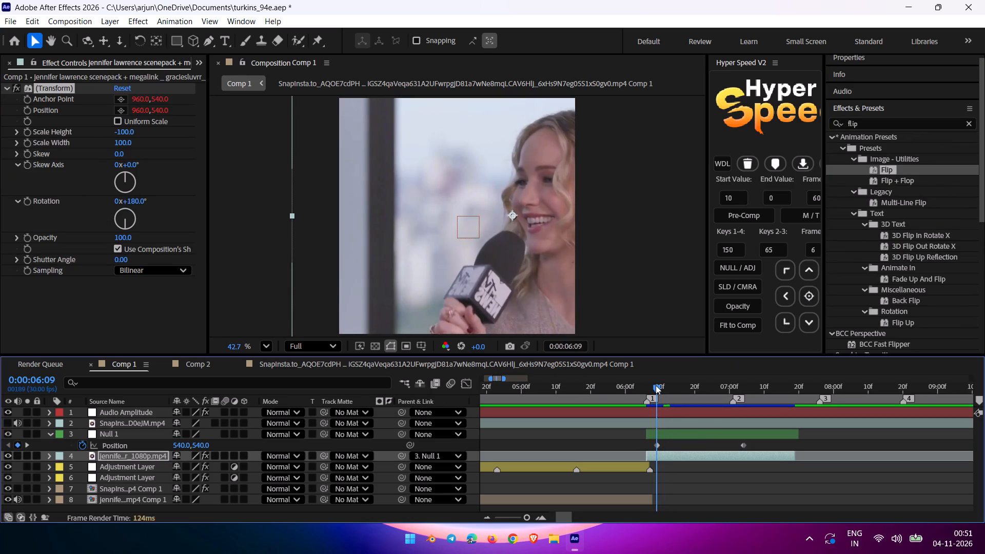
left_click_drag(656, 385, 656, 385)
left_click(666, 436)
key("Delete")
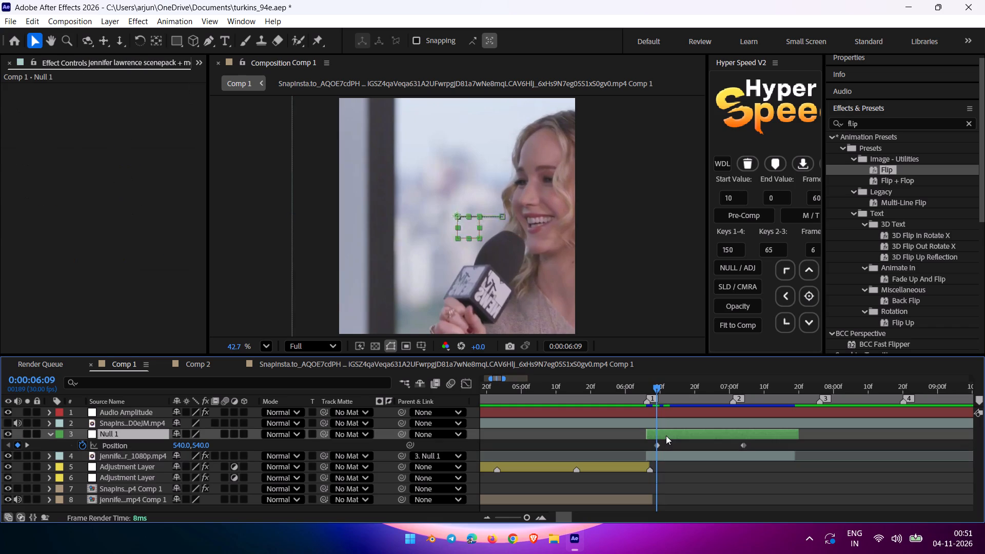
left_click(665, 435)
left_click(733, 268)
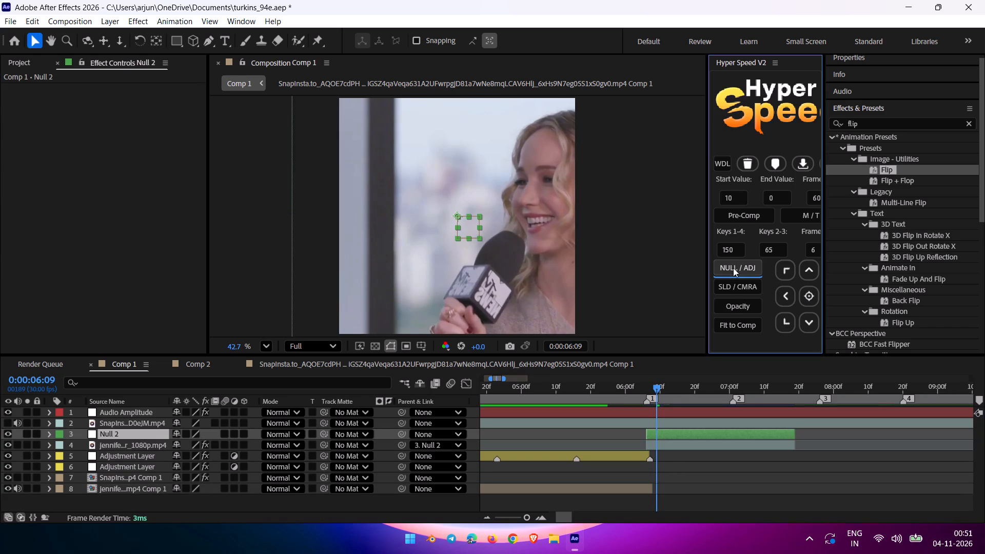
Keyframe the new null's Position at about 21, 540 and move the keyframe to the layer's start at 0:00:06:06.
key("p")
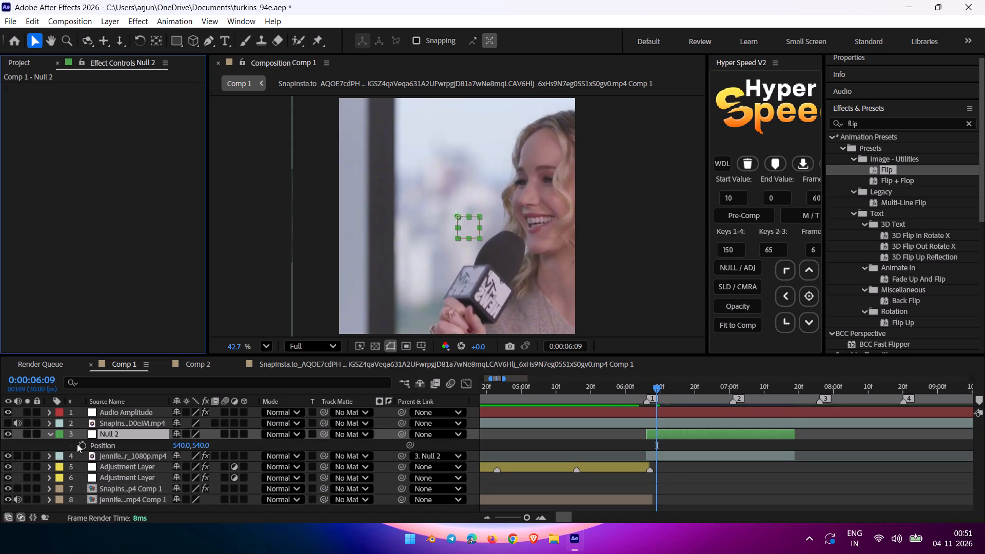
left_click(77, 444)
left_click(80, 443)
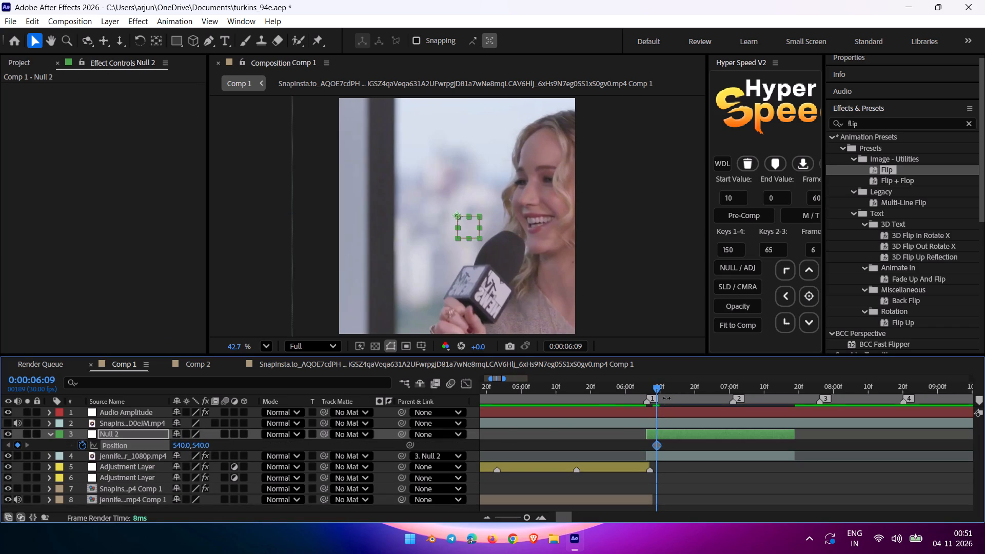
left_click_drag(180, 445, 0, 454)
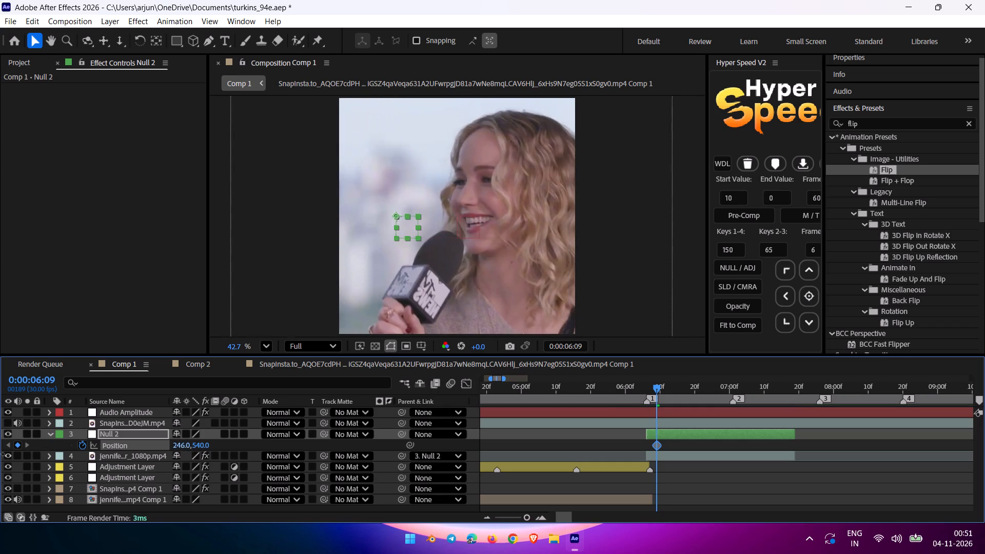
left_click_drag(0, 454, 0, 463)
left_click_drag(178, 443, 98, 452)
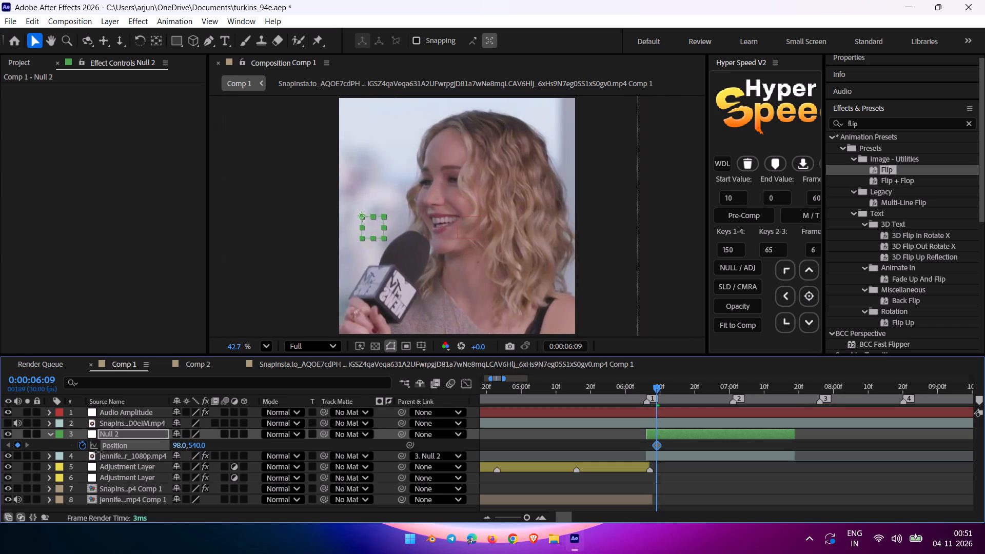
left_click_drag(98, 452, 58, 458)
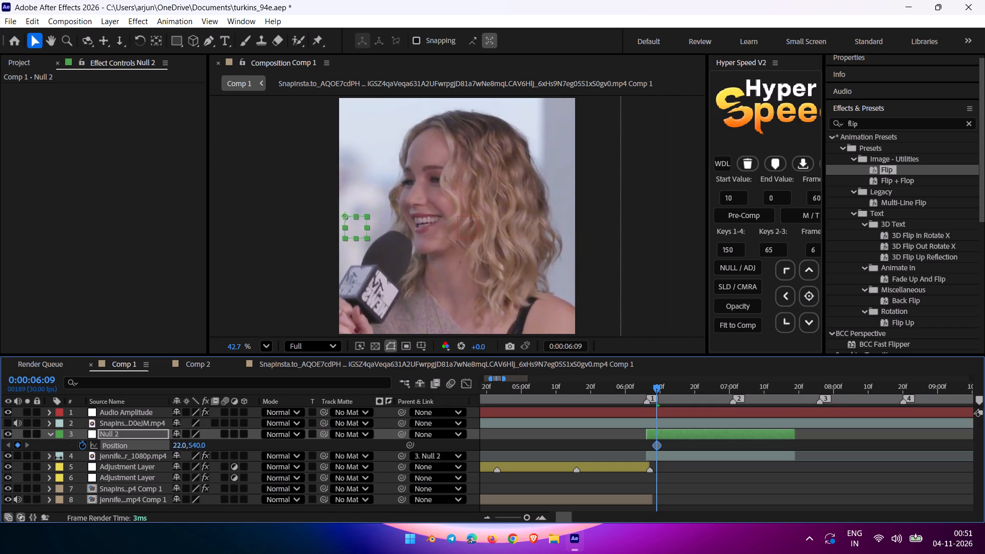
left_click_drag(58, 458, 58, 459)
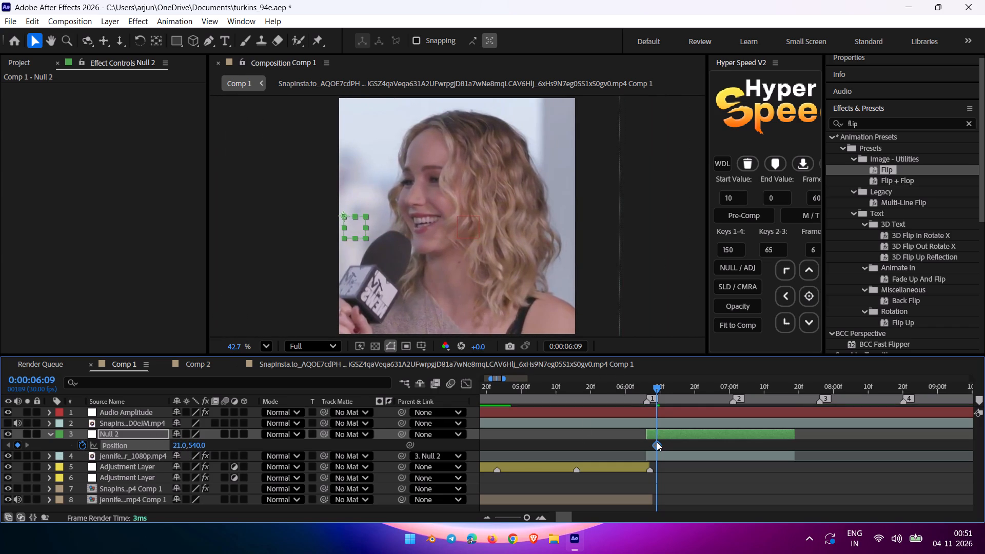
left_click_drag(657, 442, 645, 445)
Add a second Position keyframe on the null at 0:00:07:01, at about -178, 540.
left_click_drag(658, 387, 649, 387)
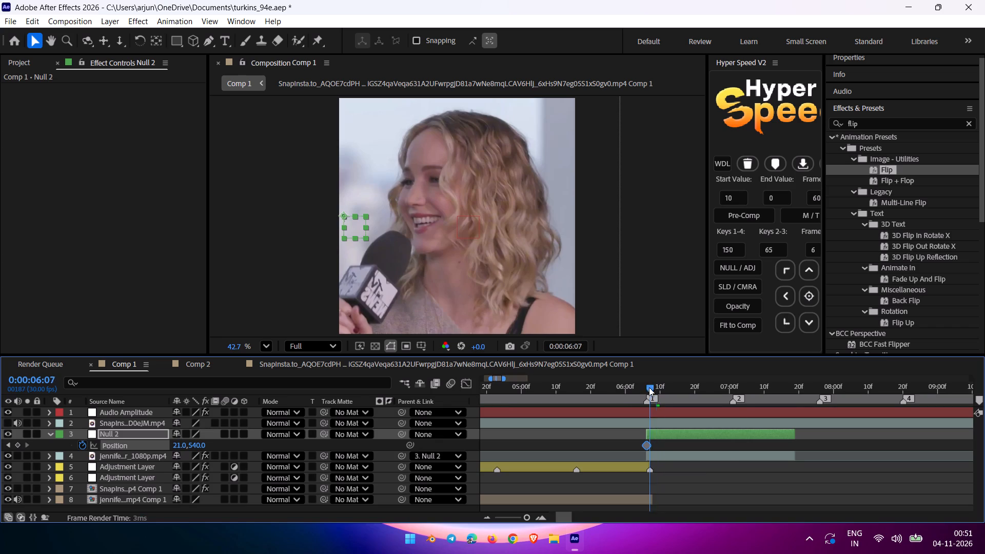
left_click_drag(649, 387, 704, 381)
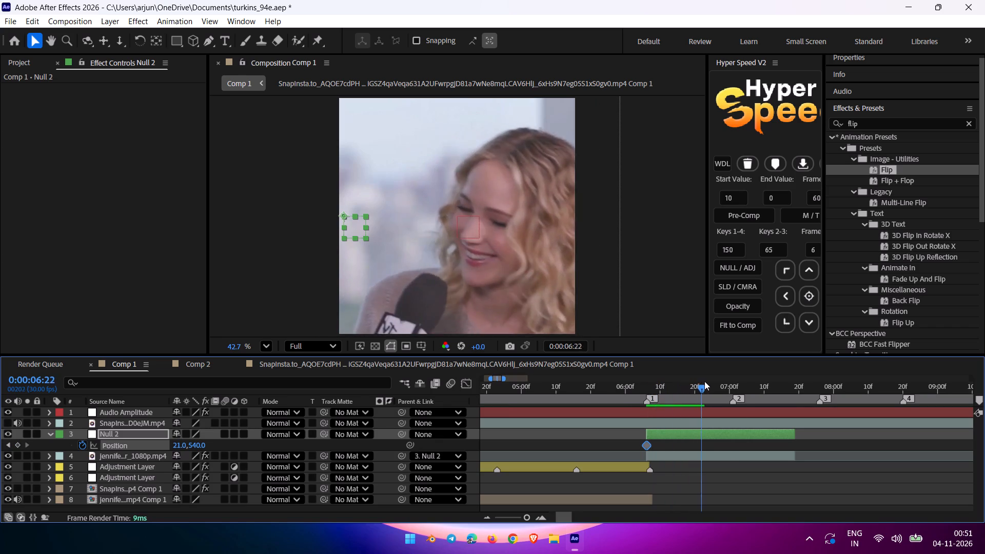
left_click_drag(704, 381, 736, 377)
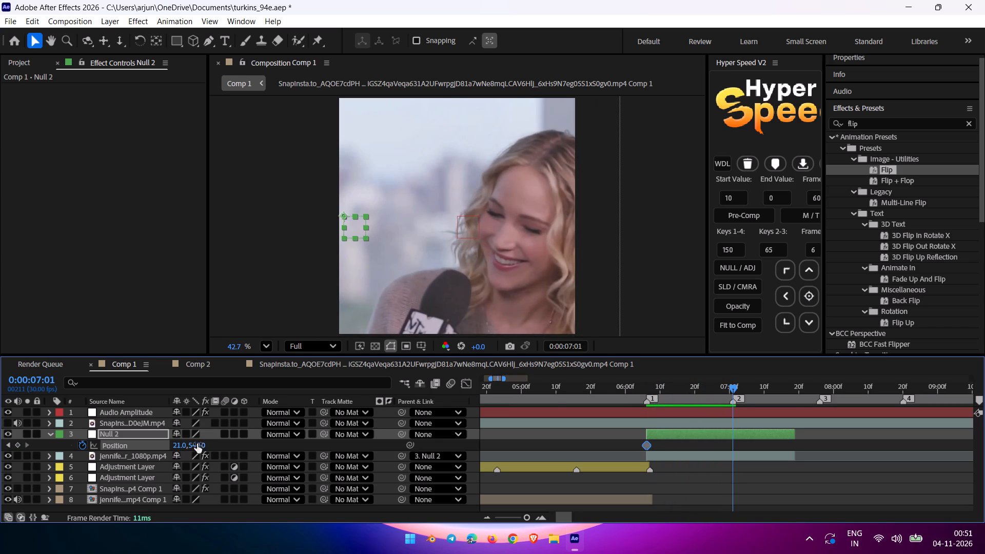
left_click_drag(178, 447, 55, 448)
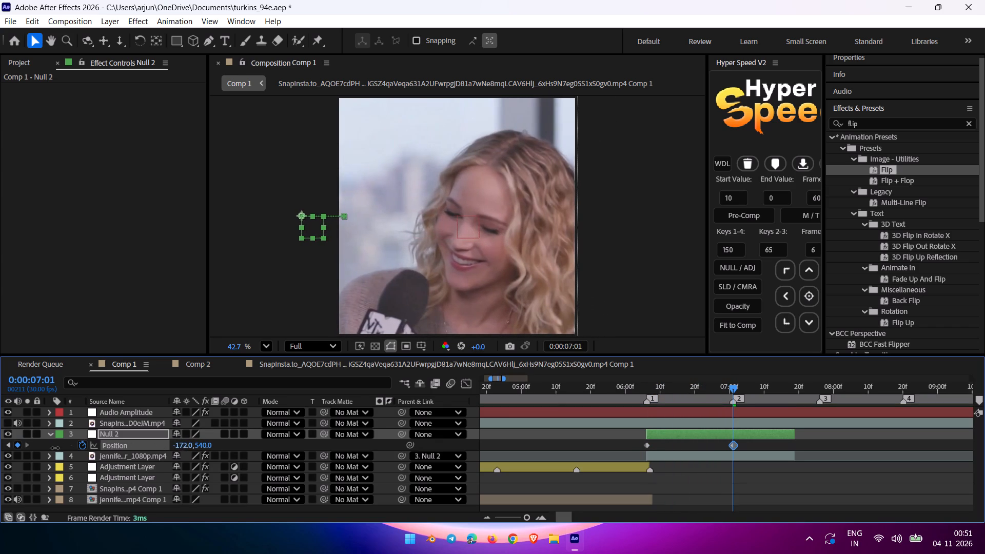
left_click_drag(55, 448, 51, 448)
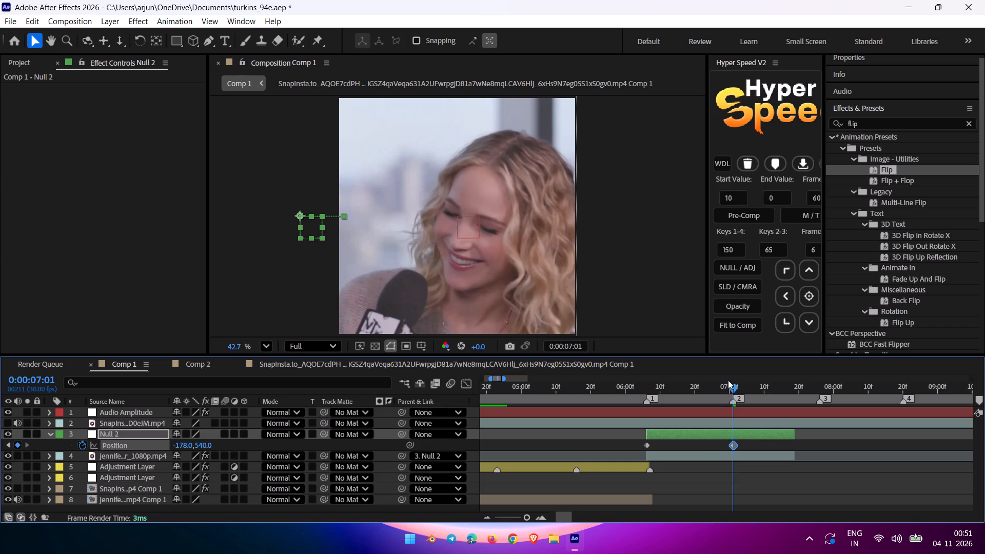
Play back the cut into the interview clip to check the null's new sideways movement, and collapse its keyframes.
left_click_drag(734, 385, 565, 431)
key("space")
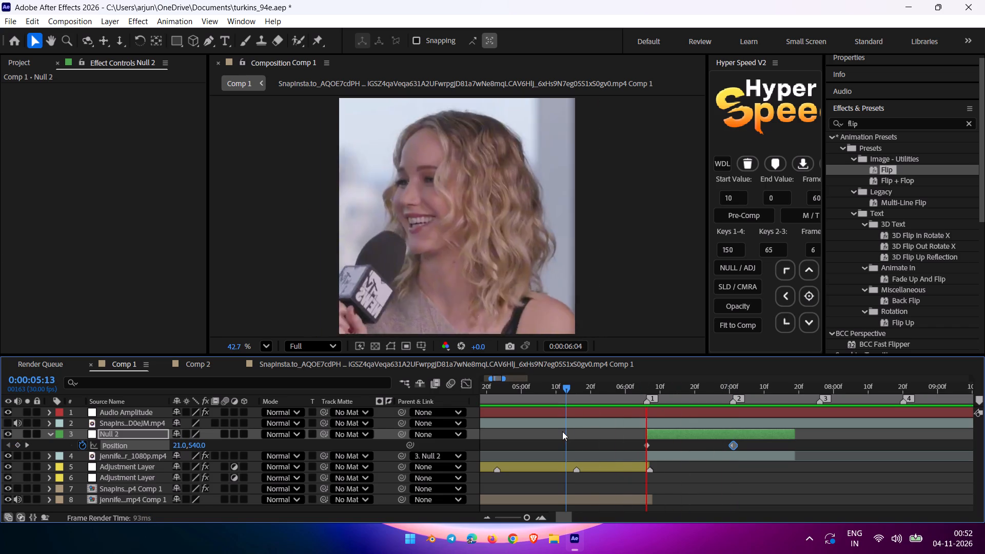
left_click_drag(642, 385, 578, 397)
key("space")
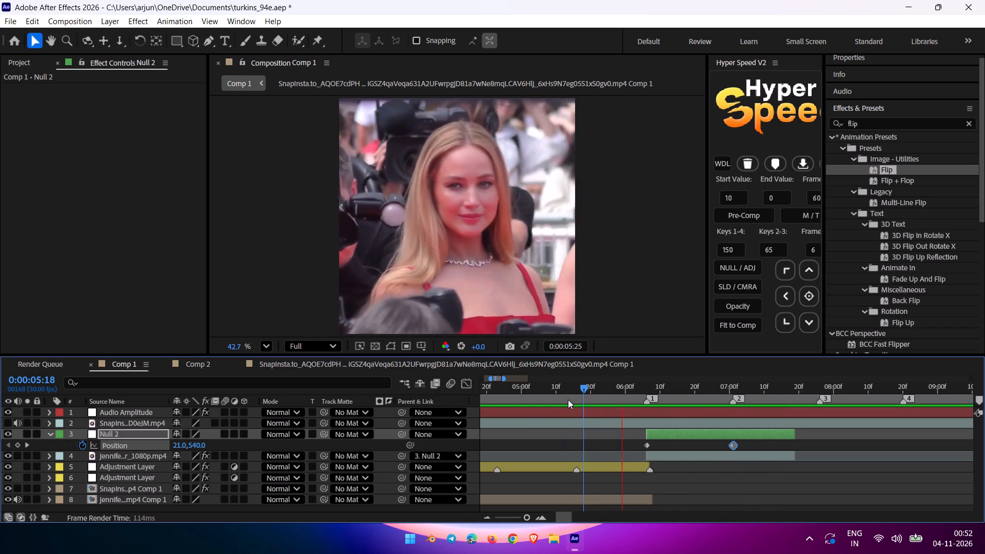
key("space")
key("u")
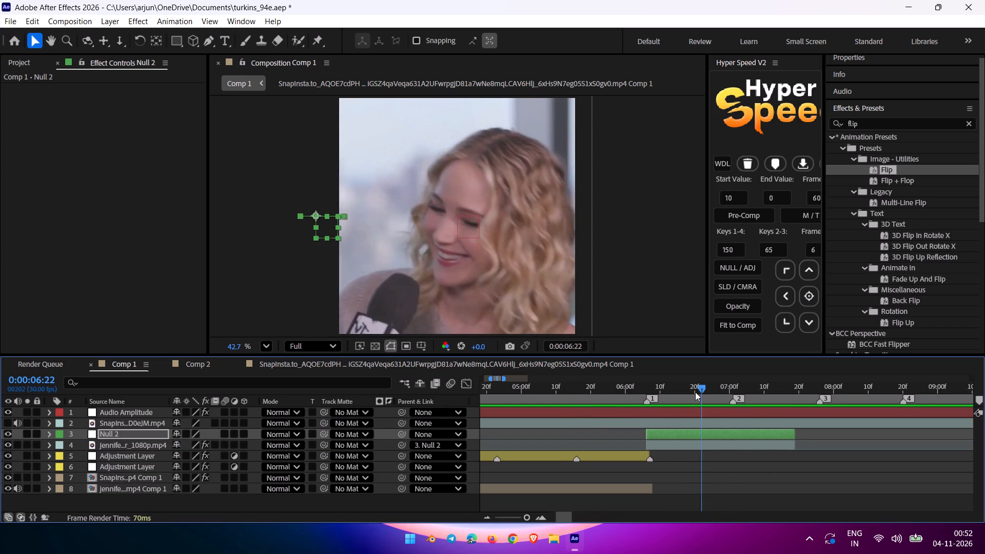
Add an adjustment layer above the interview clip and trim it around the cut, from about 0:00:06:00 to 0:00:06:11.
left_click_drag(698, 390, 642, 401)
left_click(660, 443)
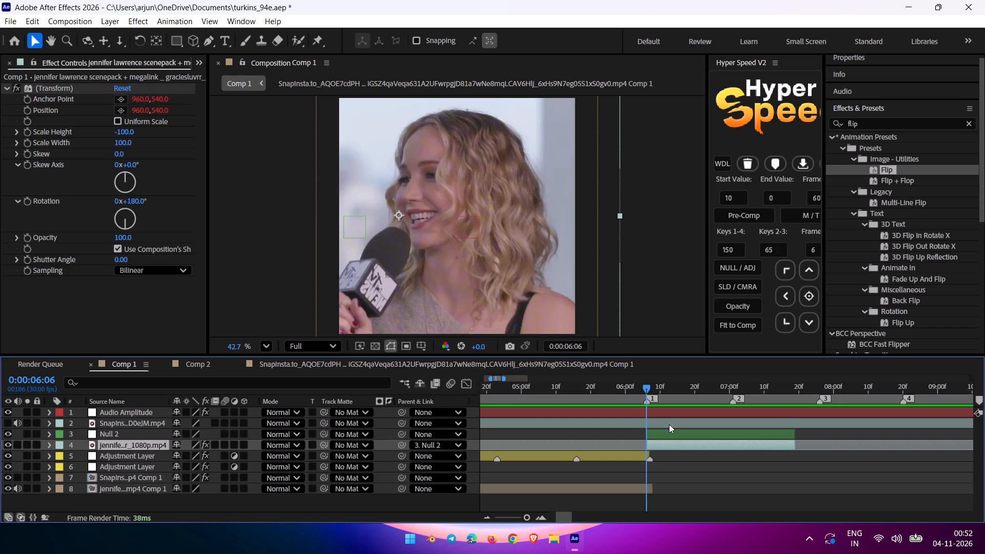
left_click(733, 271, "shift")
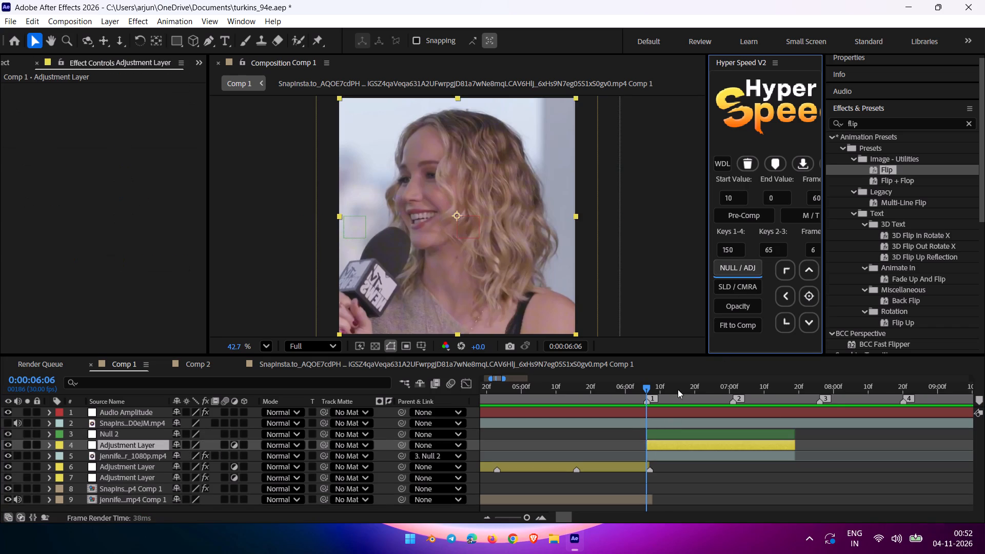
left_click_drag(663, 444, 642, 447)
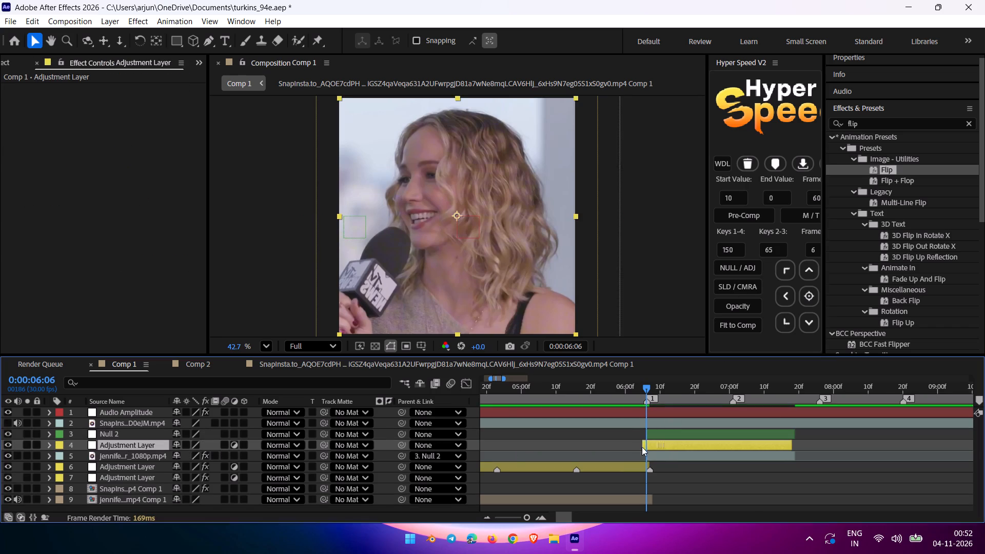
left_click_drag(642, 447, 624, 450)
left_click_drag(756, 445, 663, 455)
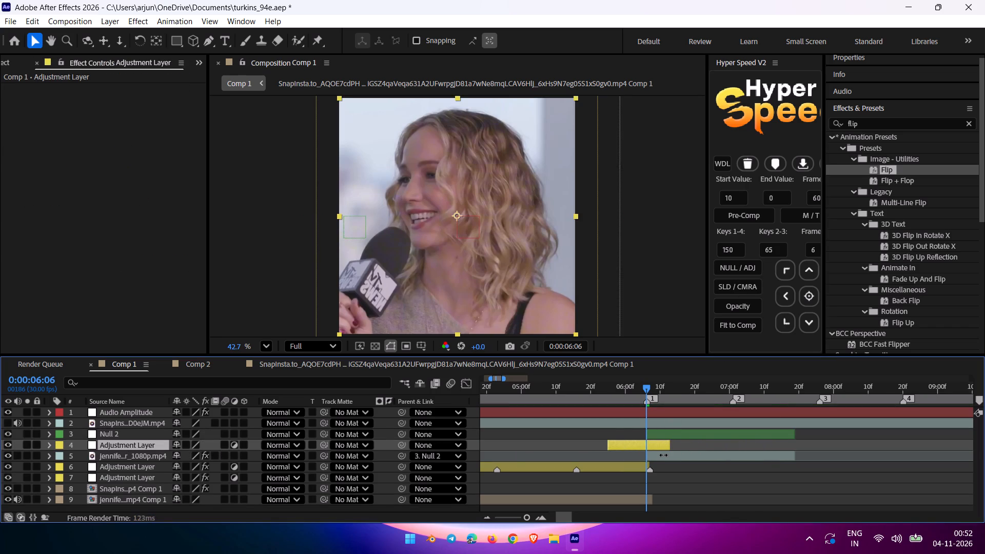
left_click_drag(663, 455, 661, 454)
left_click_drag(610, 445, 629, 446)
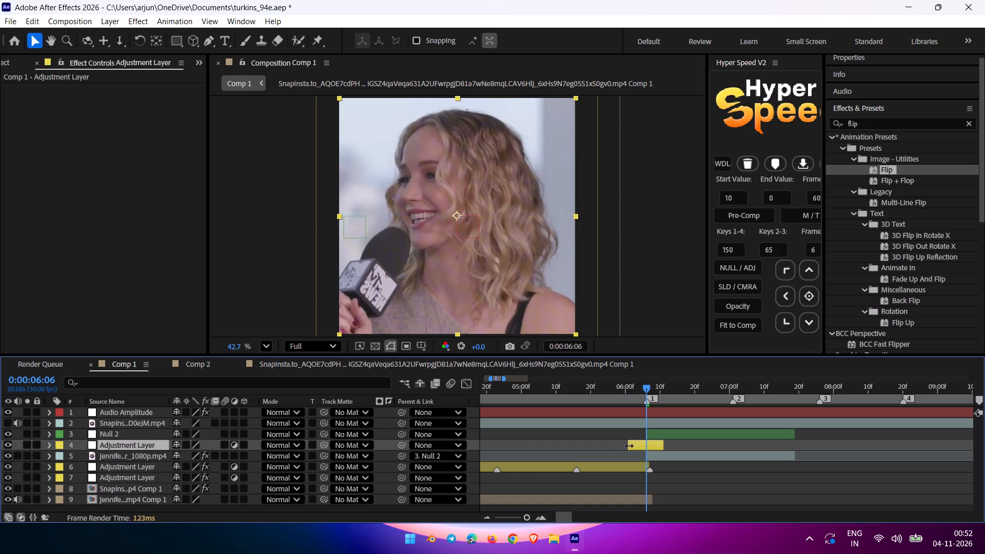
left_click_drag(629, 446, 627, 446)
Search the effects for "dissolve" and browse the BCC dissolve effects.
left_click(973, 129)
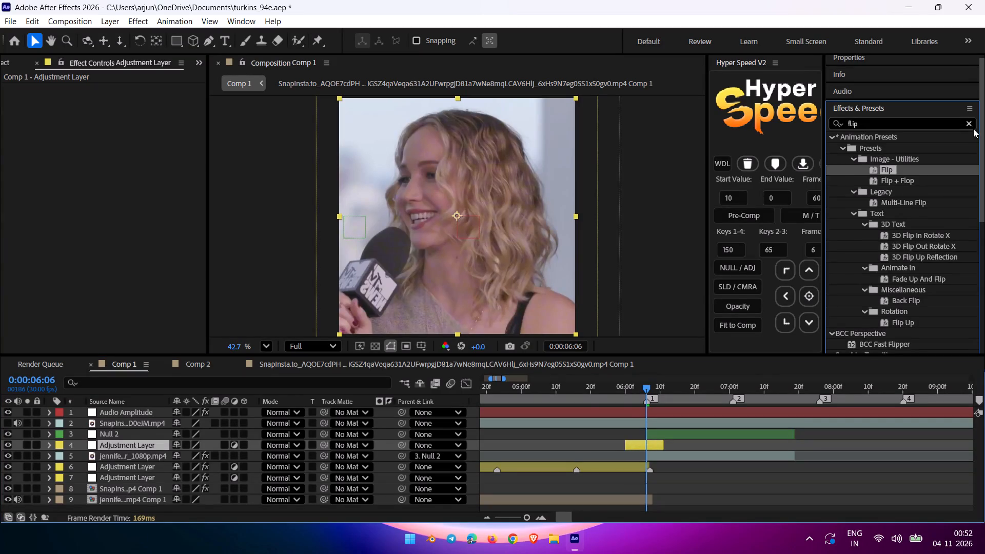
left_click(959, 121)
type("dissolve")
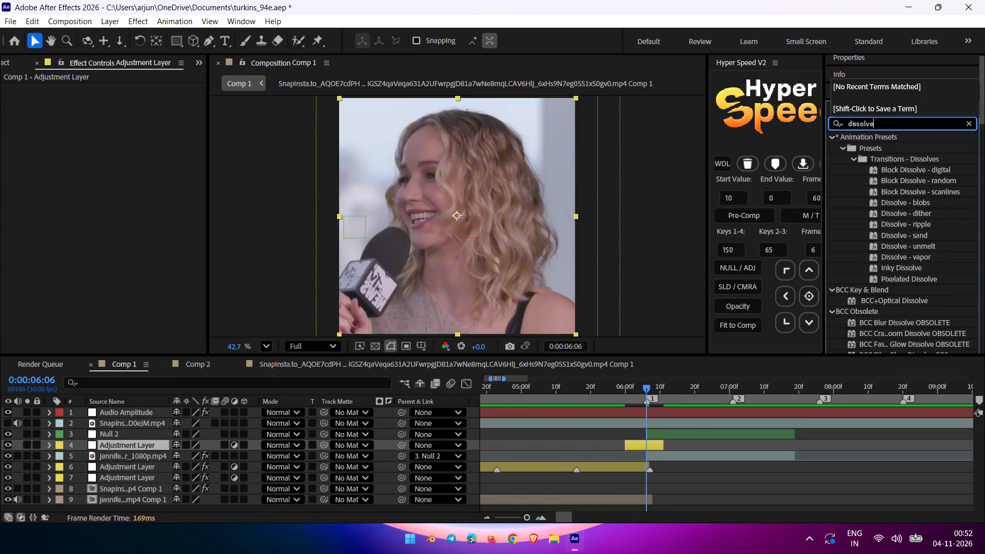
scroll(898, 268, "down", 3)
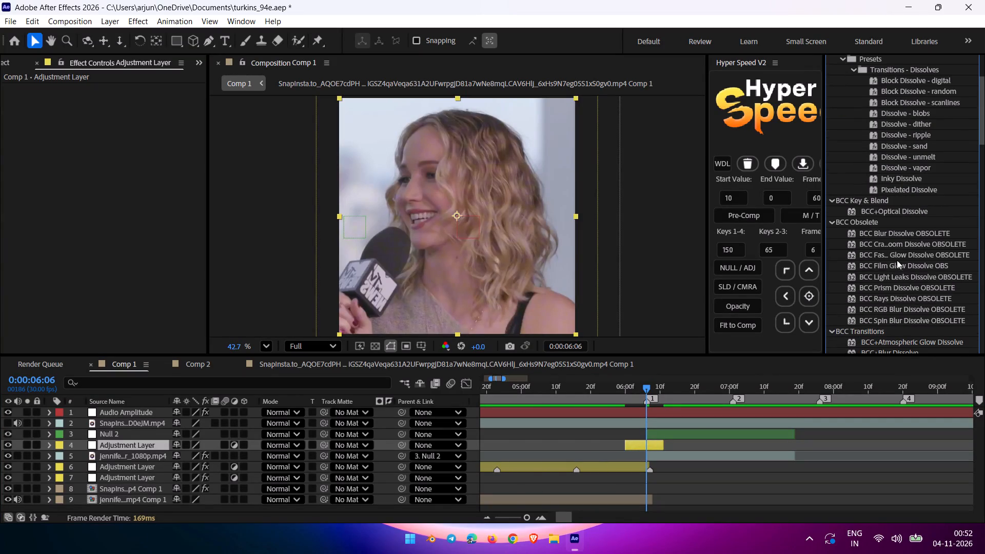
scroll(895, 251, "down", 2)
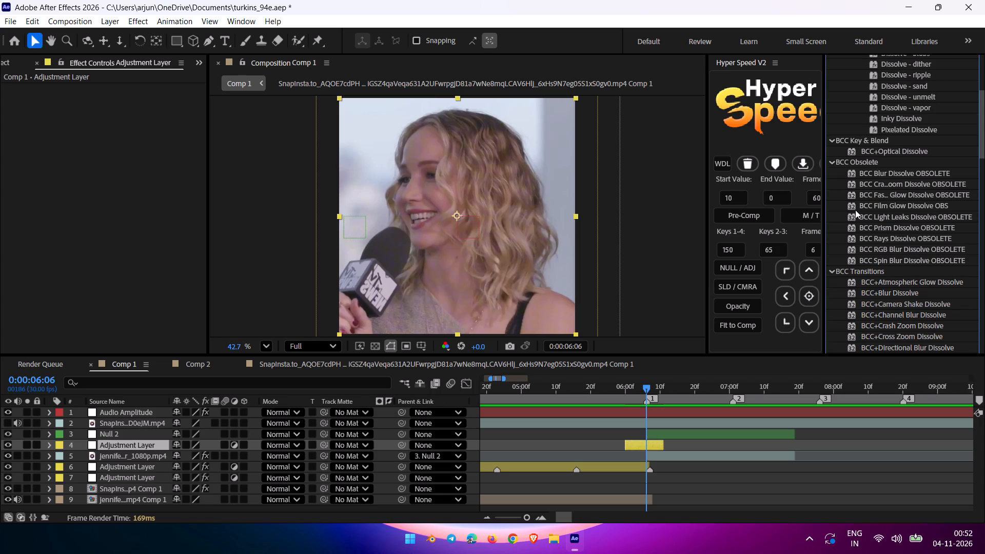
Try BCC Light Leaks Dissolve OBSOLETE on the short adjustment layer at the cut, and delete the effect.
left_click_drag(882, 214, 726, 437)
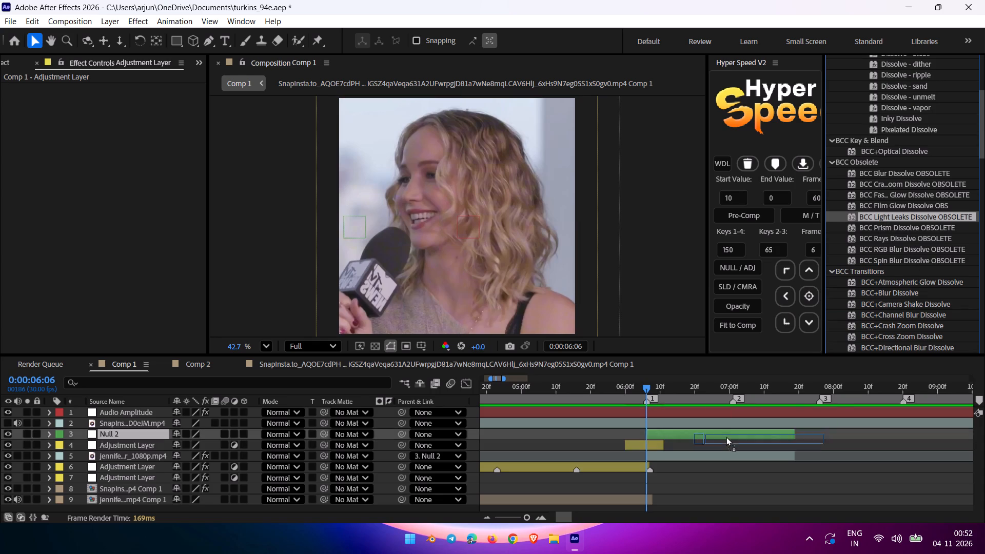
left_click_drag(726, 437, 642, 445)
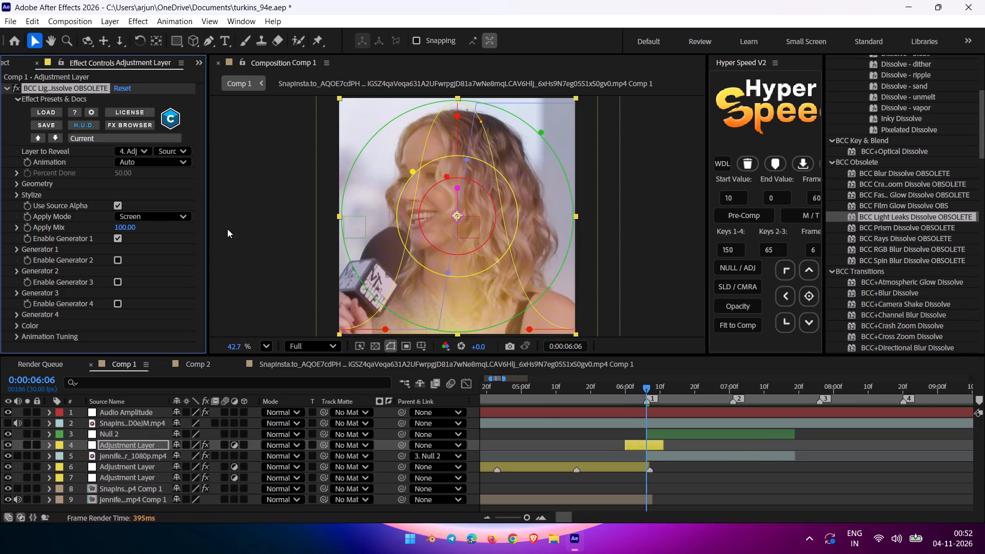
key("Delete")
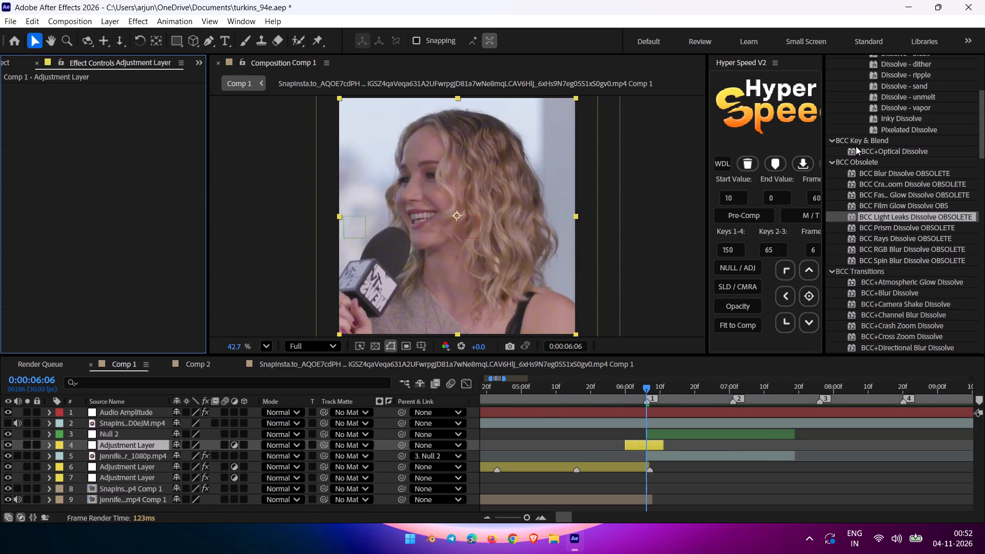
Apply BCC Rays Dissolve OBSOLETE to the short adjustment layer and preview the transition across the cut.
left_click_drag(875, 238, 637, 444)
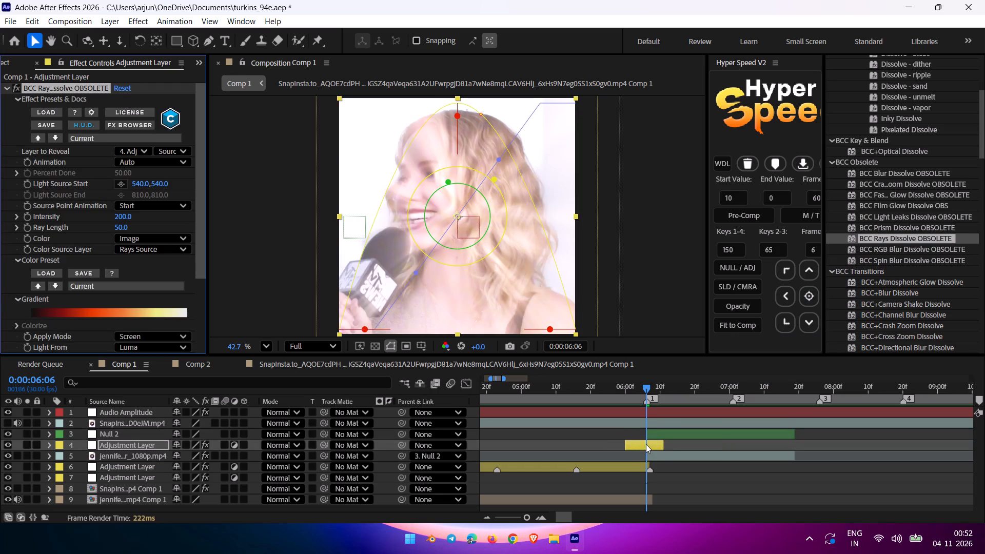
left_click_drag(645, 392, 574, 411)
key("space")
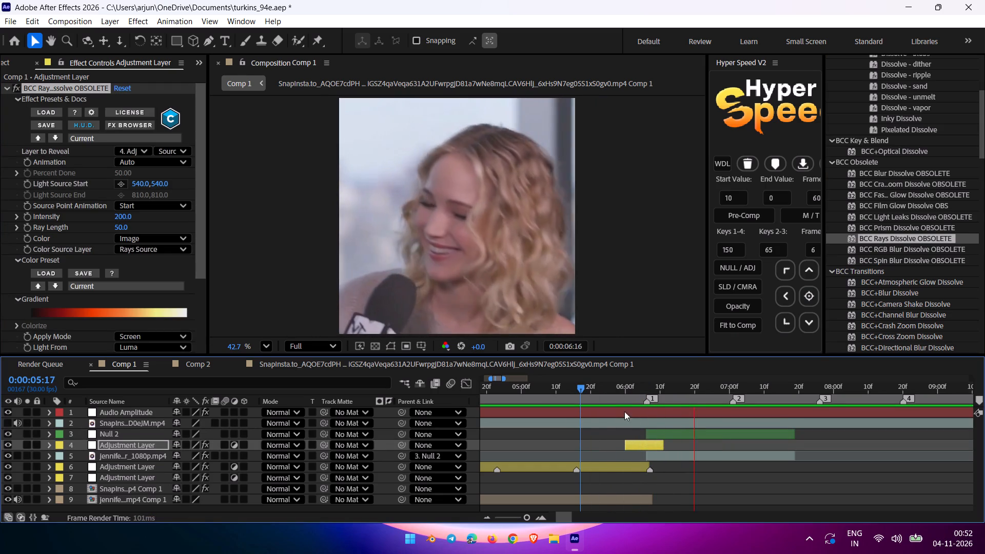
Trim both ends of the rays adjustment layer tighter around the cut, from about 0:00:06:04 to 0:00:06:08.
left_click_drag(638, 384, 647, 389)
key("equal")
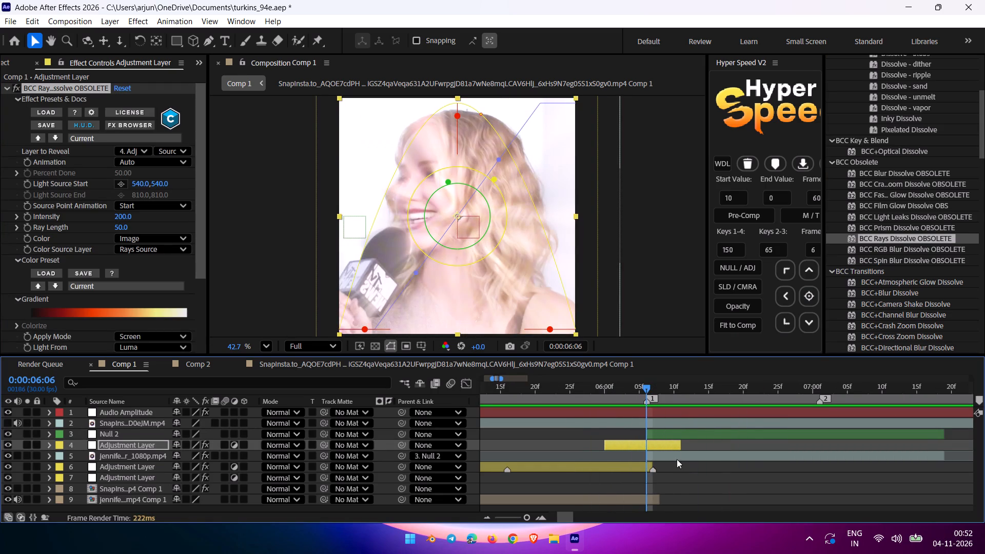
left_click_drag(681, 443, 659, 448)
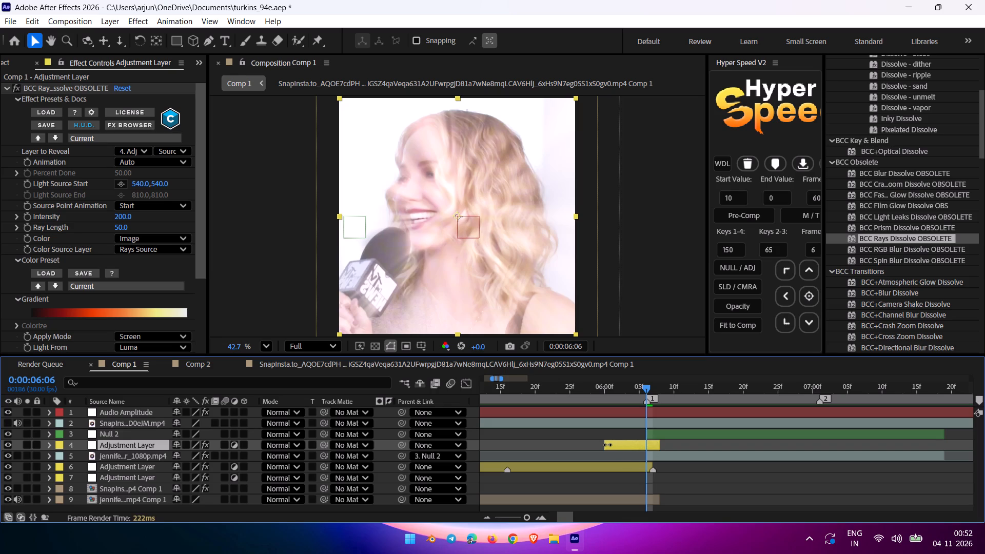
left_click_drag(606, 445, 634, 444)
left_click(646, 445)
Duplicate the rays adjustment layer and delete the BCC Rays Dissolve effect from the upper copy.
key("ctrl+d")
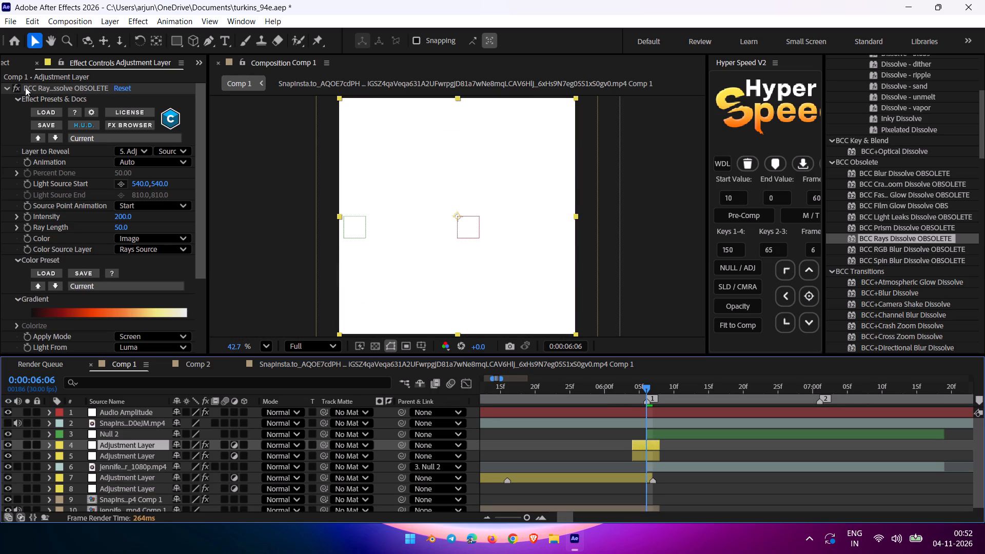
left_click(32, 87)
key("Delete")
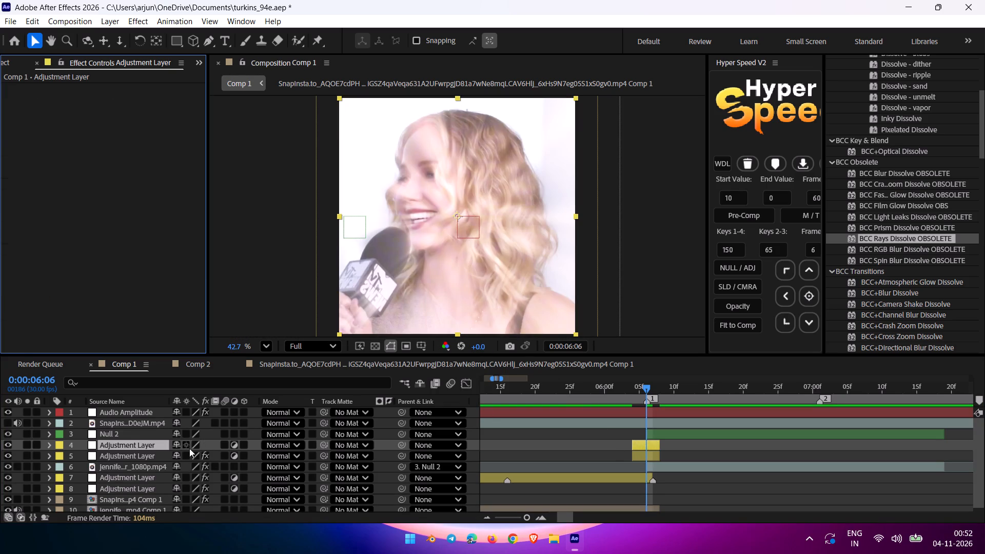
left_click_drag(117, 446, 113, 456)
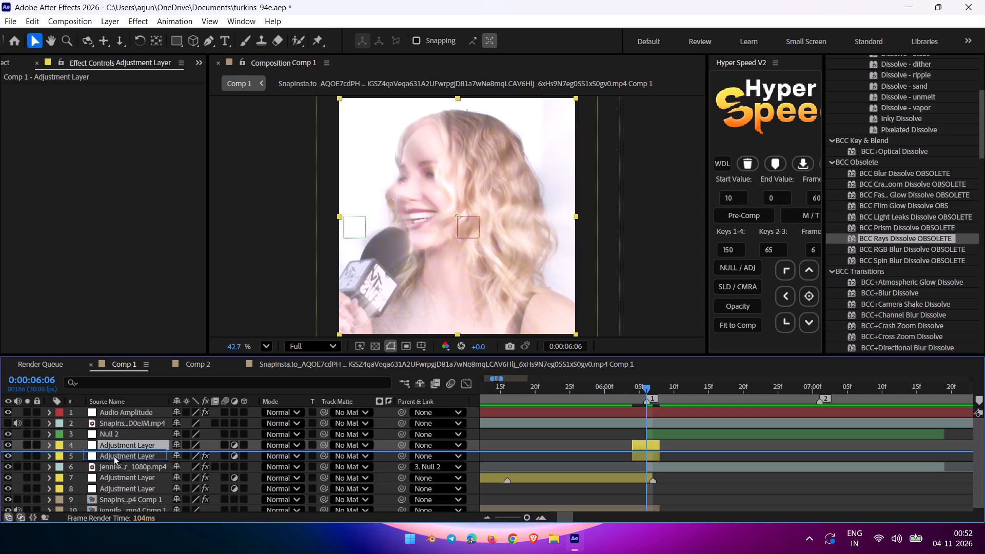
left_click_drag(113, 456, 110, 451)
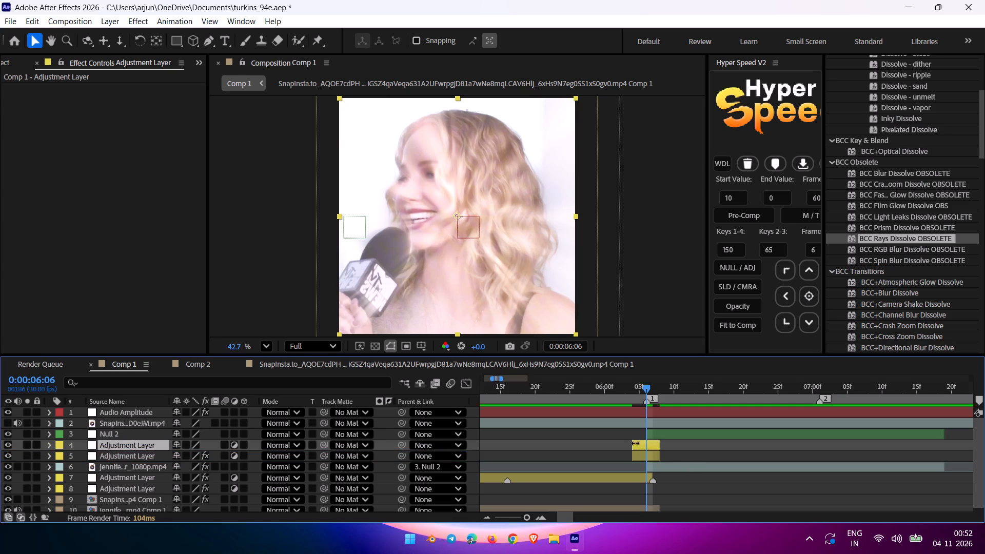
Extend both ends of the effect-free adjustment layer to about 0:00:06:02 and 0:00:06:09, and preview the cut.
left_click_drag(635, 443, 622, 445)
left_click_drag(661, 445, 667, 444)
left_click_drag(646, 386, 531, 417)
key("space")
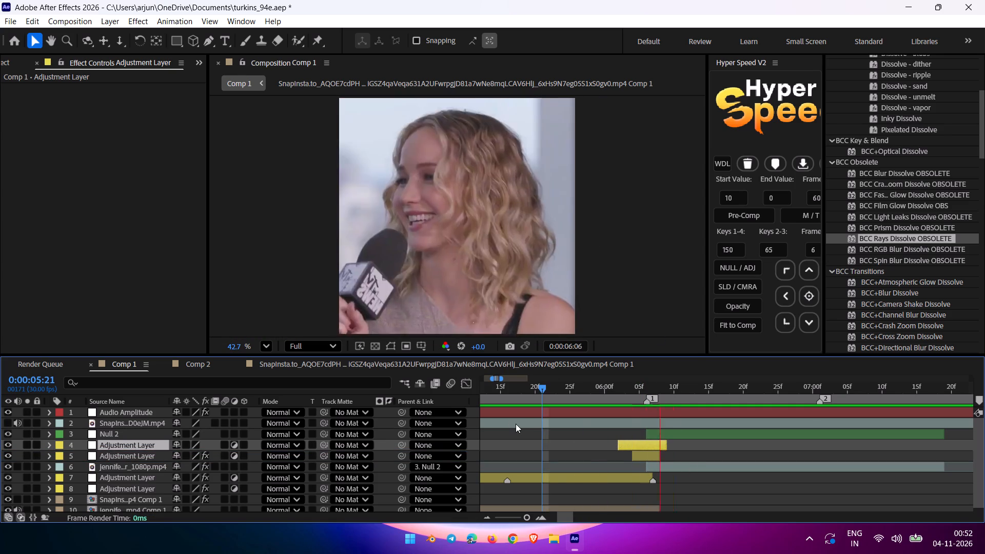
left_click_drag(621, 387, 520, 404)
key("space")
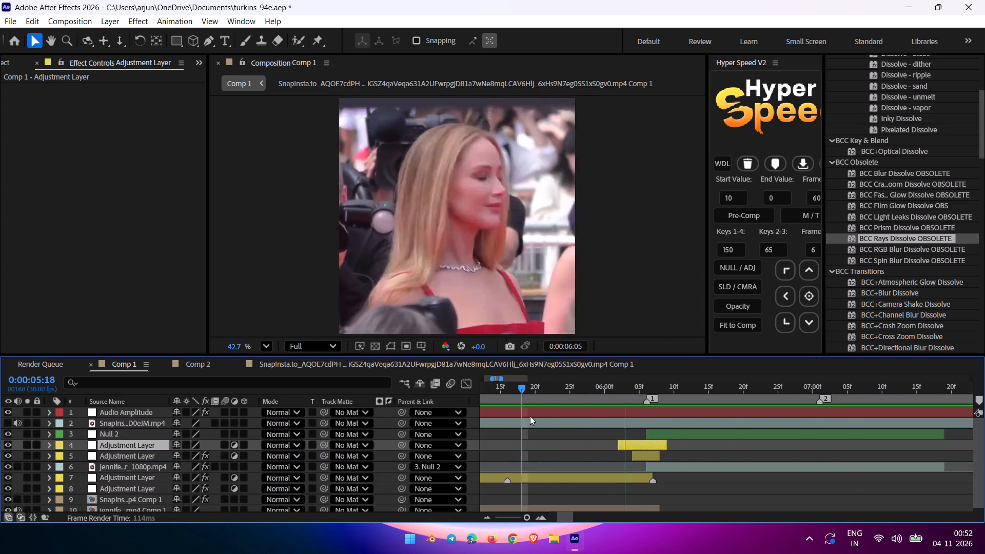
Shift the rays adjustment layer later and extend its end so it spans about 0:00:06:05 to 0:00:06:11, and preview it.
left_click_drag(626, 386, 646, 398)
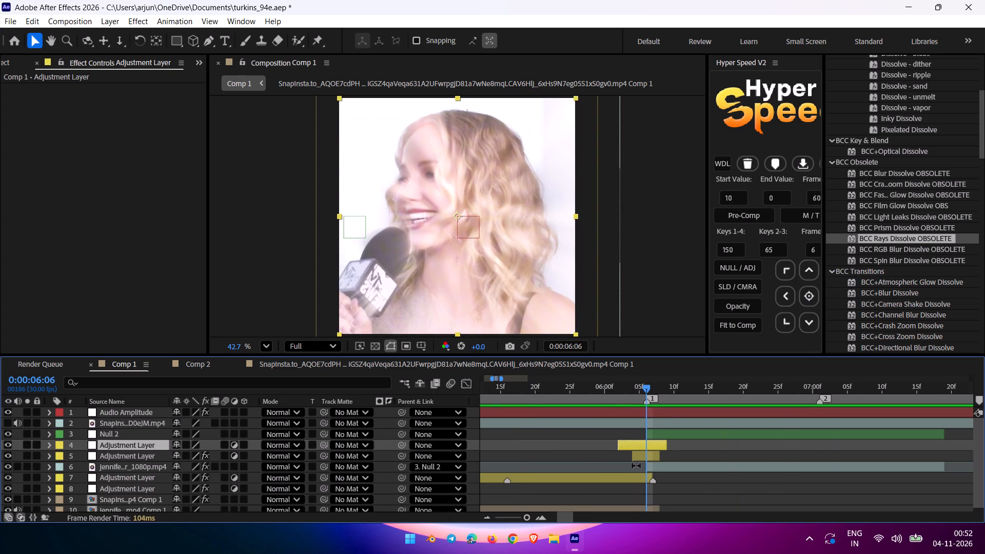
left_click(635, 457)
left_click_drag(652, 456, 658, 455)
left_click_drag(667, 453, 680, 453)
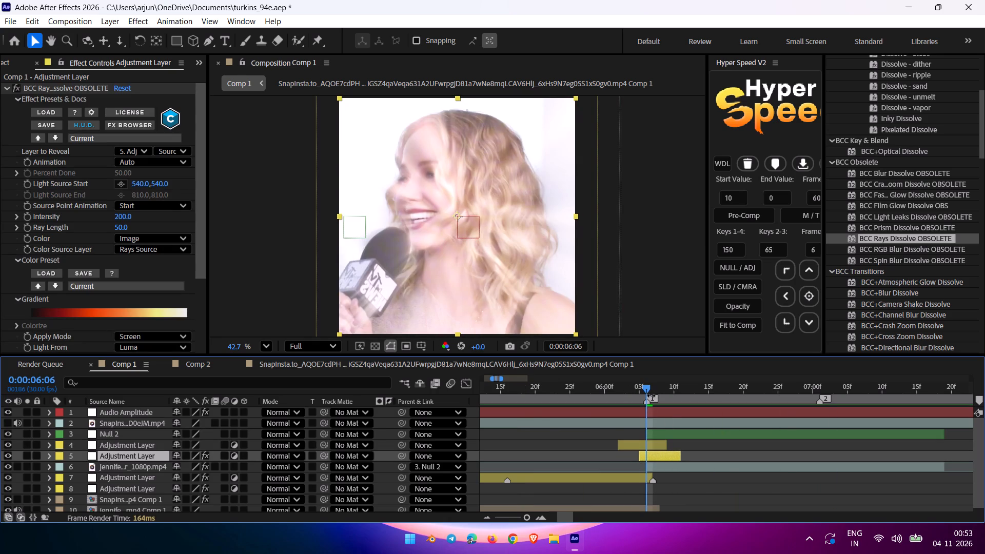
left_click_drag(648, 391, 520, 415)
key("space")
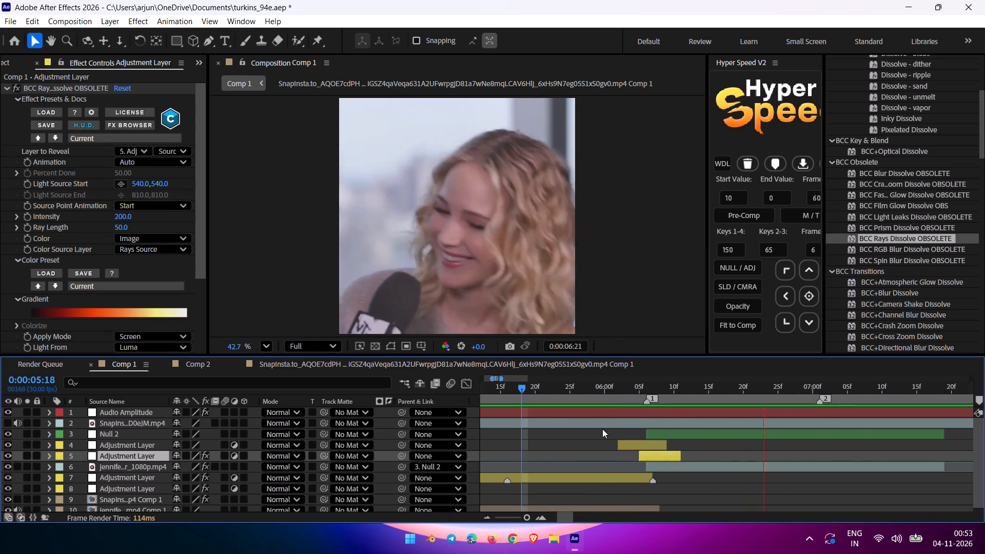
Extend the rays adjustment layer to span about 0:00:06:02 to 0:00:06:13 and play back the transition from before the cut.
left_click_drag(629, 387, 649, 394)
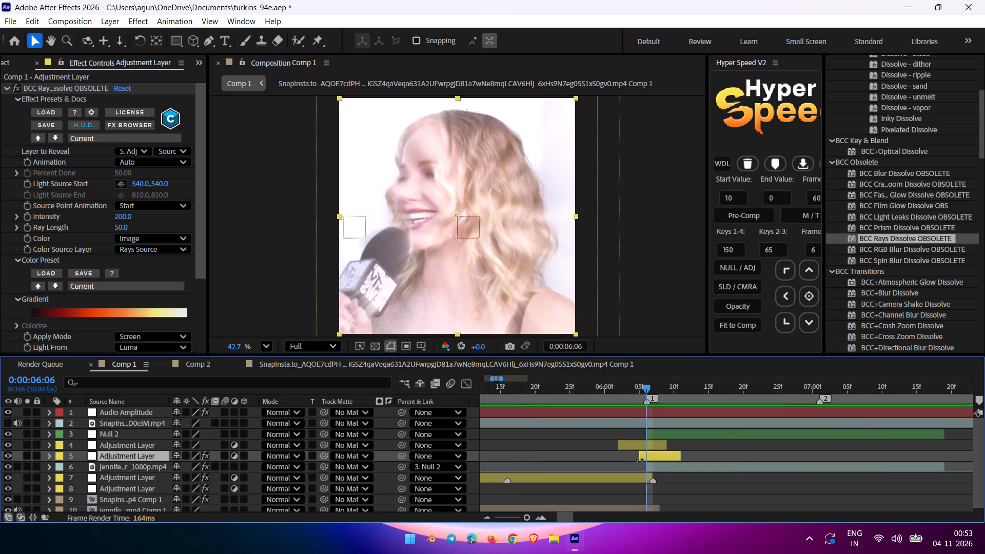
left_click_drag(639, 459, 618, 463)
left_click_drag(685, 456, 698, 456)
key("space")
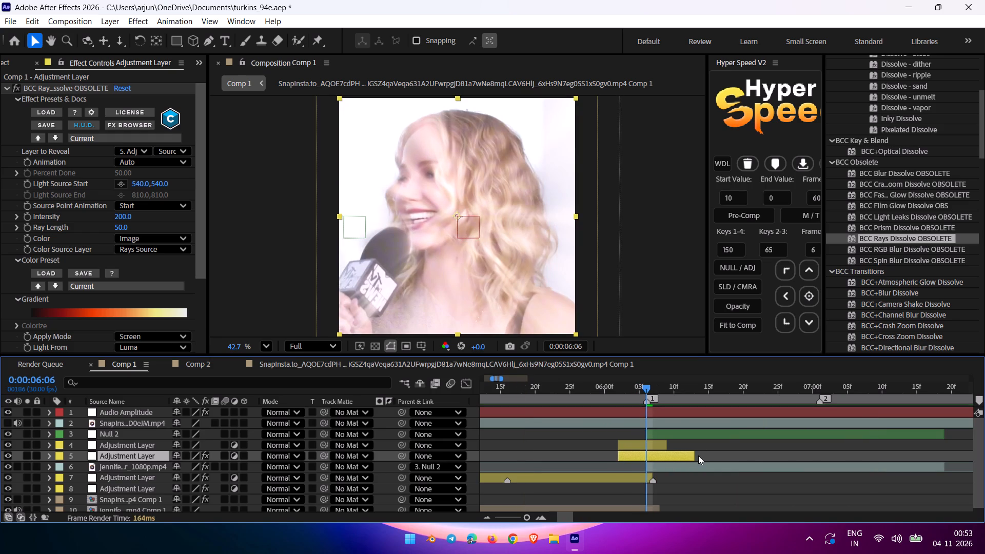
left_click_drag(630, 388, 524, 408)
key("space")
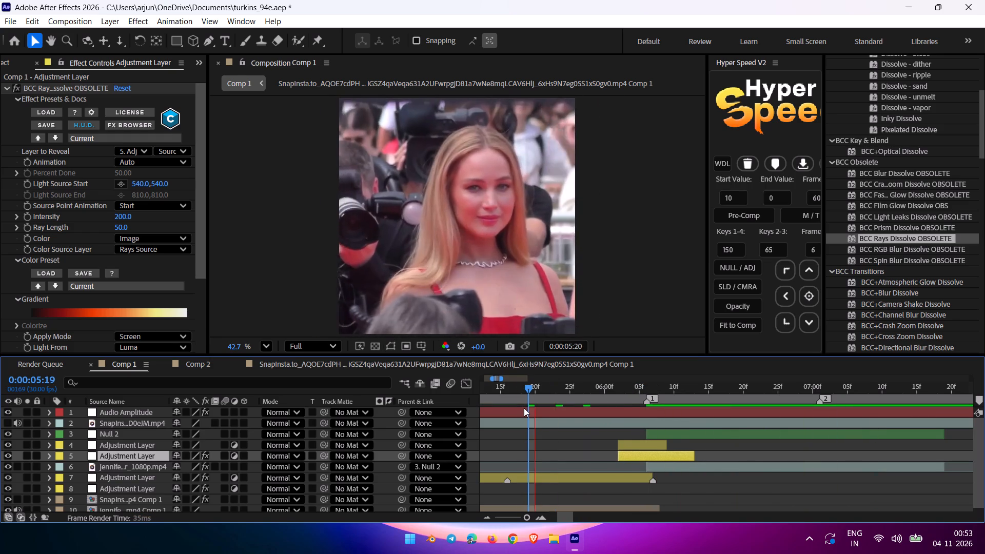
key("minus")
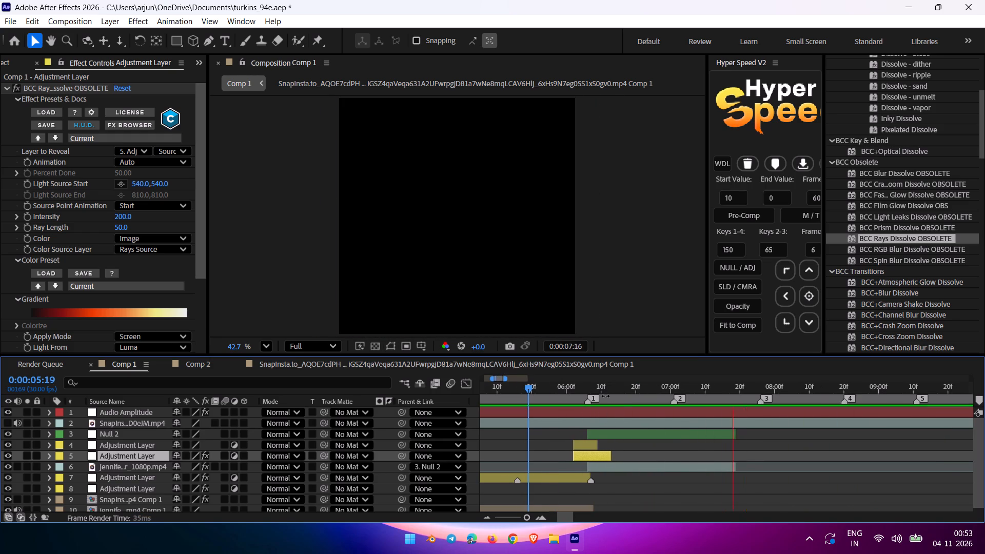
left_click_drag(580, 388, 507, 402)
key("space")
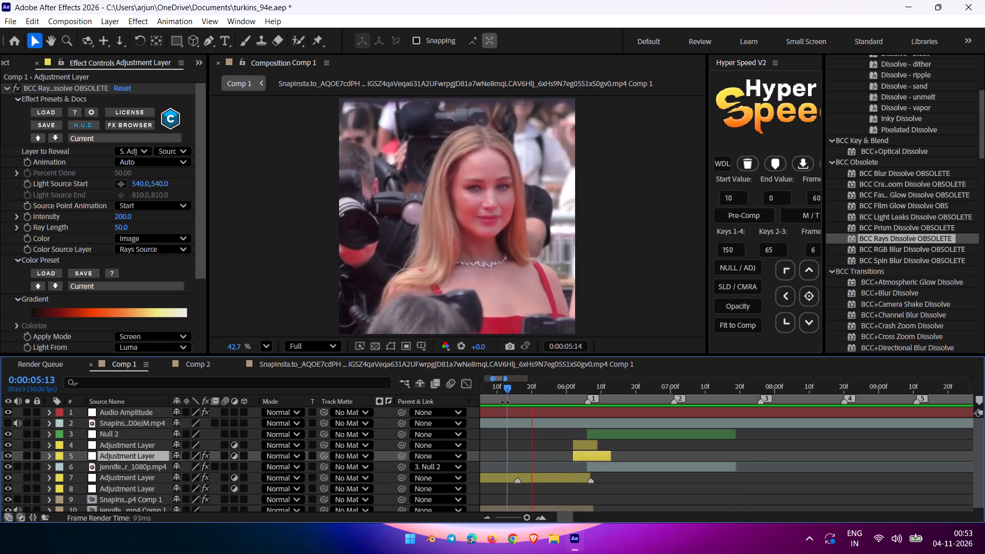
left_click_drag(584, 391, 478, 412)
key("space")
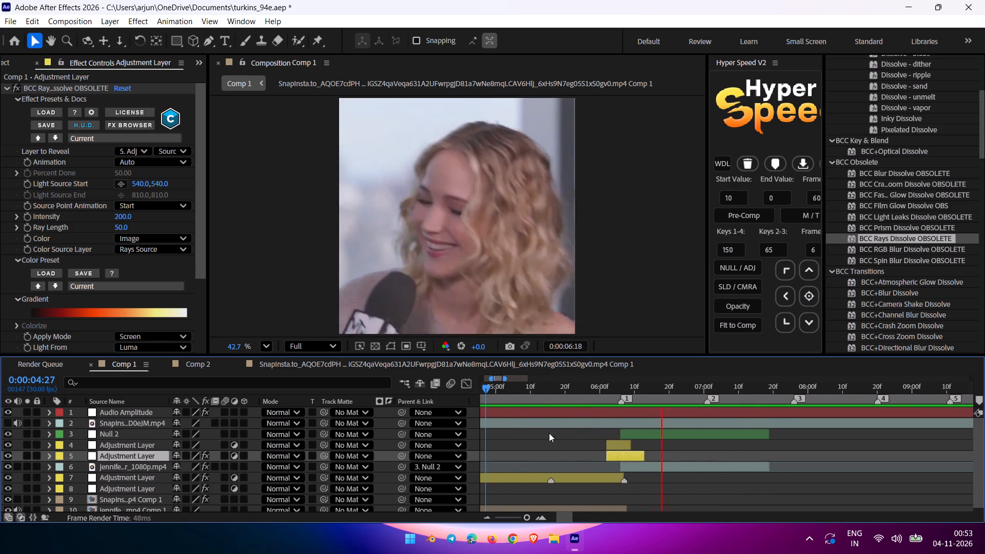
Look through the BCC Rays Dissolve settings with the playhead on the cut at 0:00:06:06.
left_click_drag(617, 383, 622, 393)
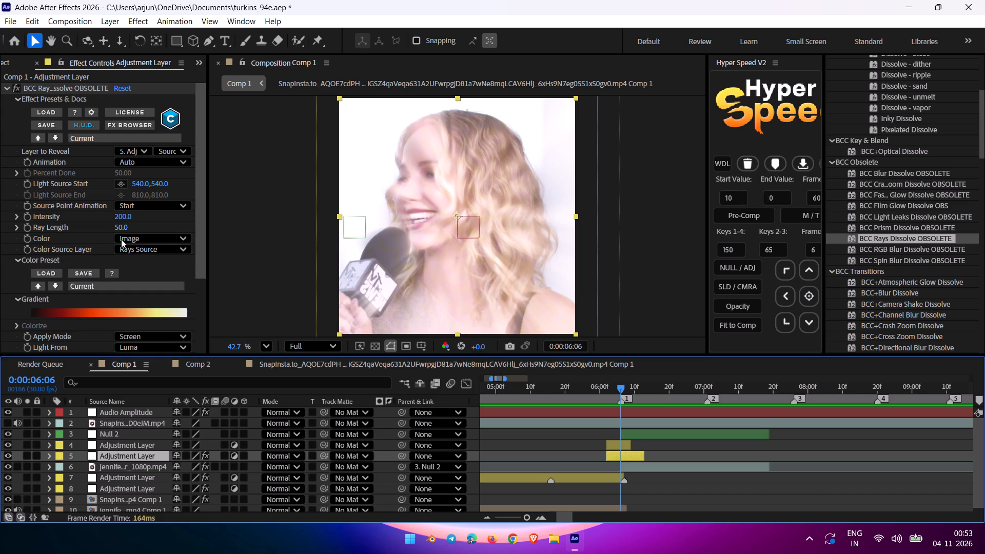
scroll(120, 240, "down", 13)
scroll(120, 240, "up", 5)
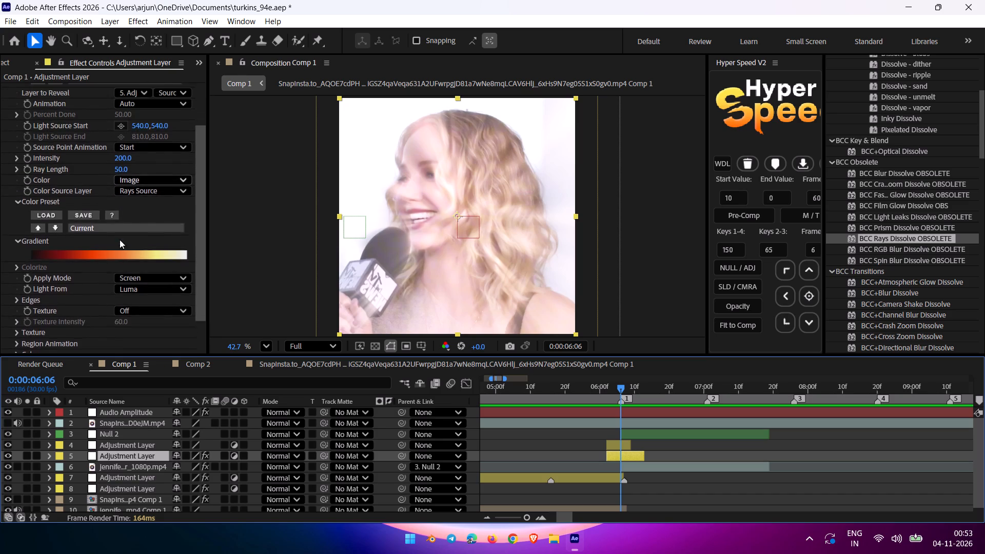
scroll(120, 240, "up", 6)
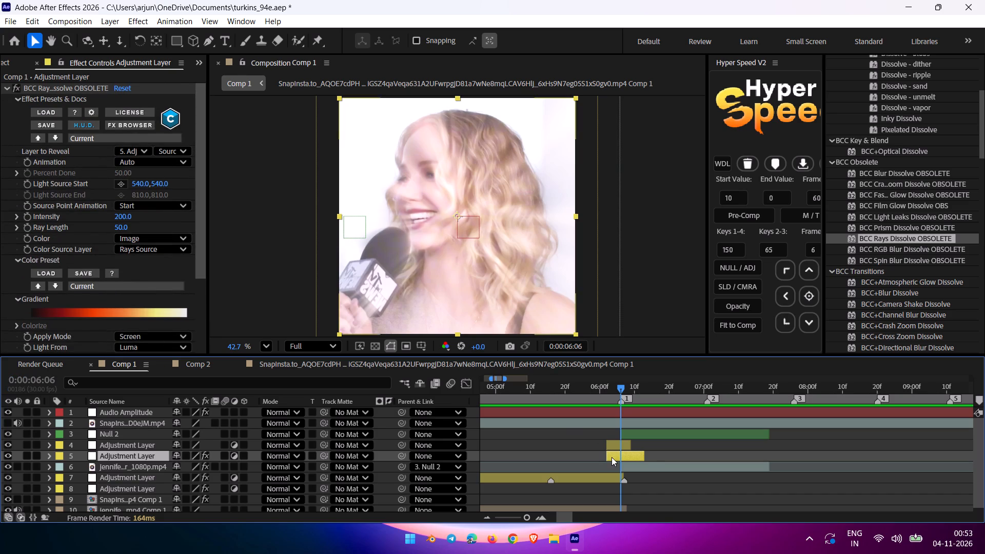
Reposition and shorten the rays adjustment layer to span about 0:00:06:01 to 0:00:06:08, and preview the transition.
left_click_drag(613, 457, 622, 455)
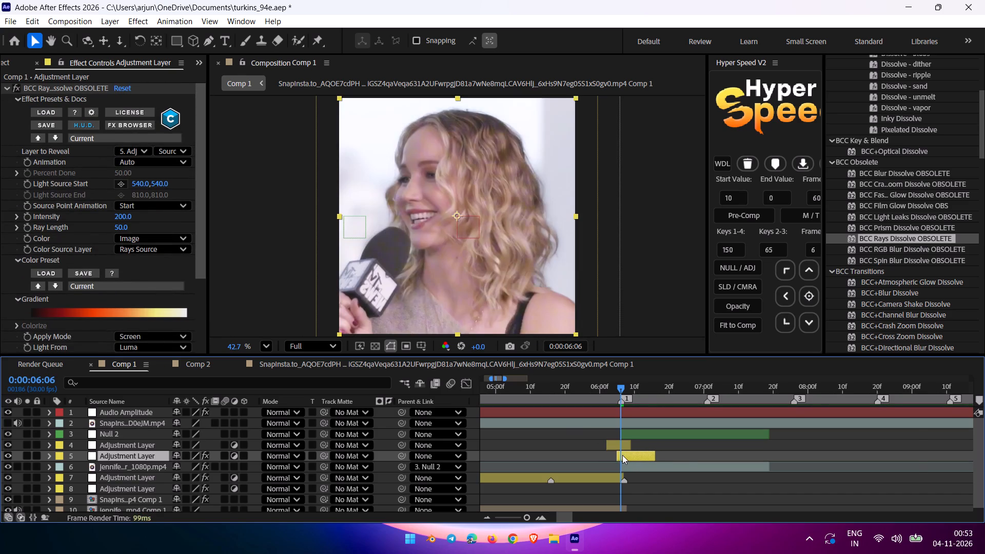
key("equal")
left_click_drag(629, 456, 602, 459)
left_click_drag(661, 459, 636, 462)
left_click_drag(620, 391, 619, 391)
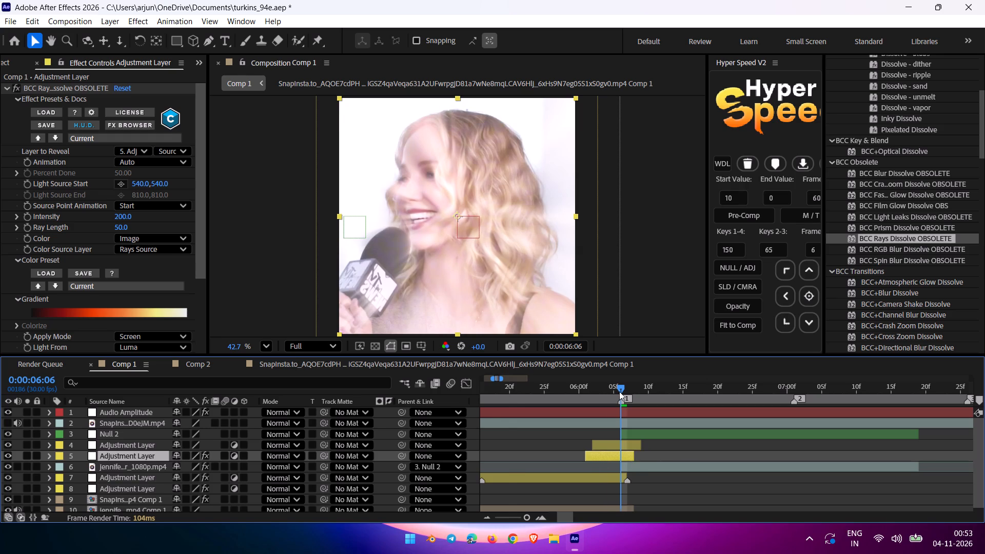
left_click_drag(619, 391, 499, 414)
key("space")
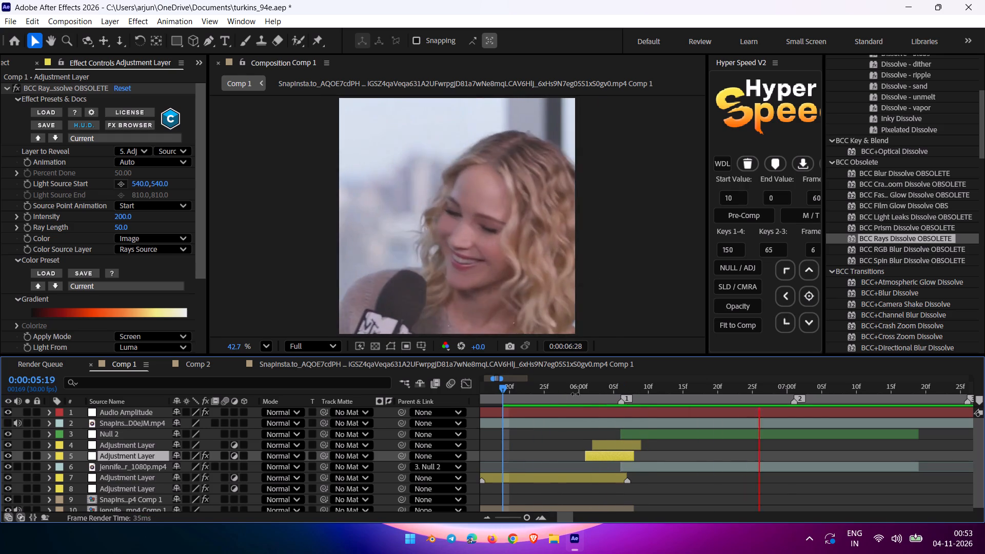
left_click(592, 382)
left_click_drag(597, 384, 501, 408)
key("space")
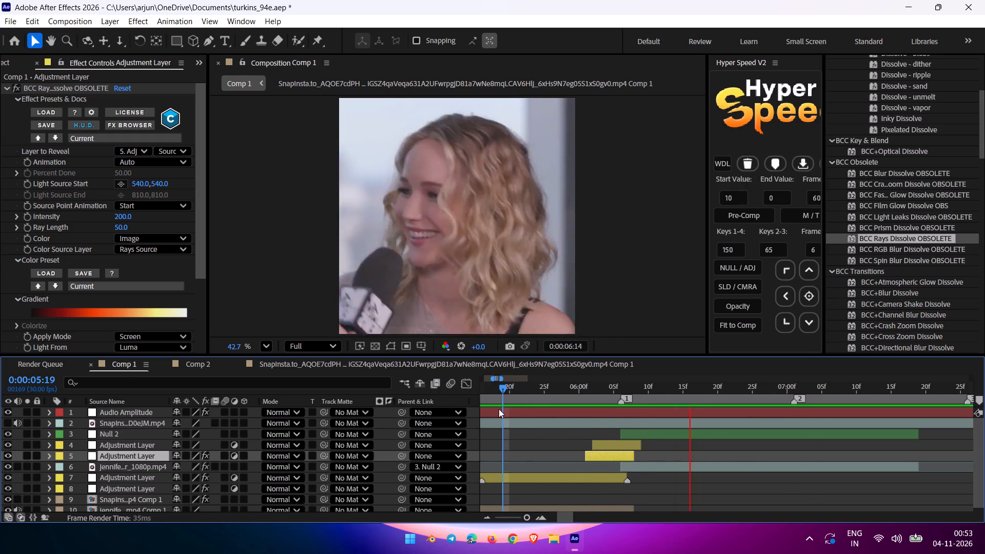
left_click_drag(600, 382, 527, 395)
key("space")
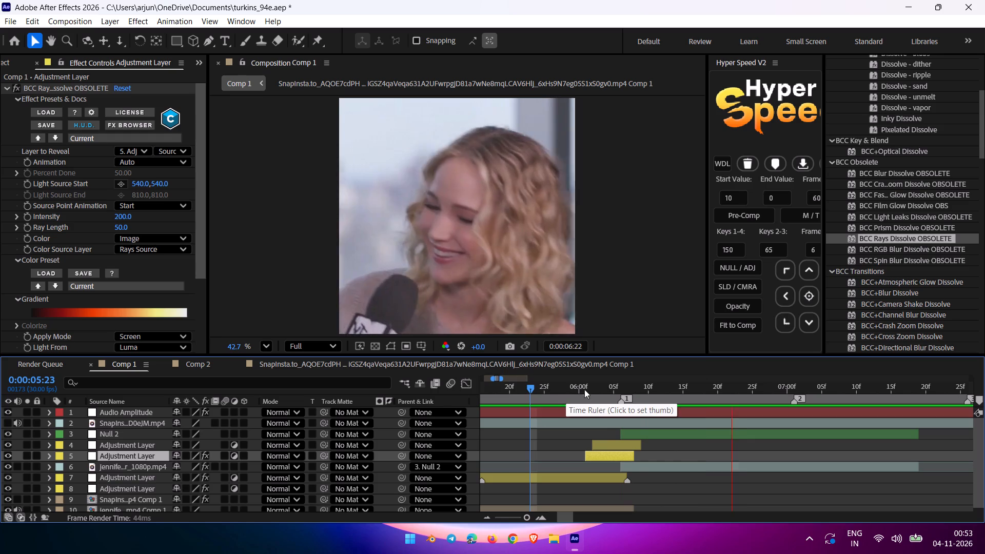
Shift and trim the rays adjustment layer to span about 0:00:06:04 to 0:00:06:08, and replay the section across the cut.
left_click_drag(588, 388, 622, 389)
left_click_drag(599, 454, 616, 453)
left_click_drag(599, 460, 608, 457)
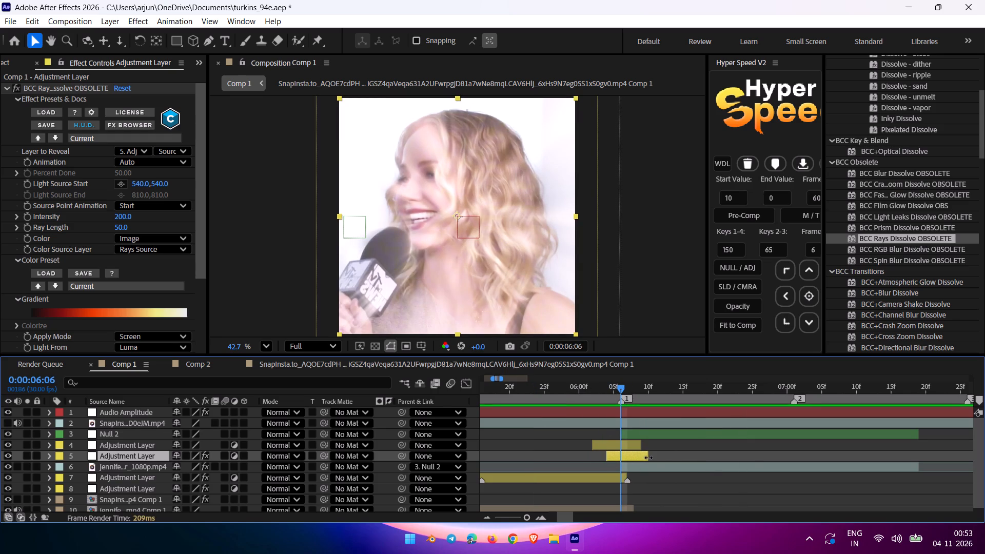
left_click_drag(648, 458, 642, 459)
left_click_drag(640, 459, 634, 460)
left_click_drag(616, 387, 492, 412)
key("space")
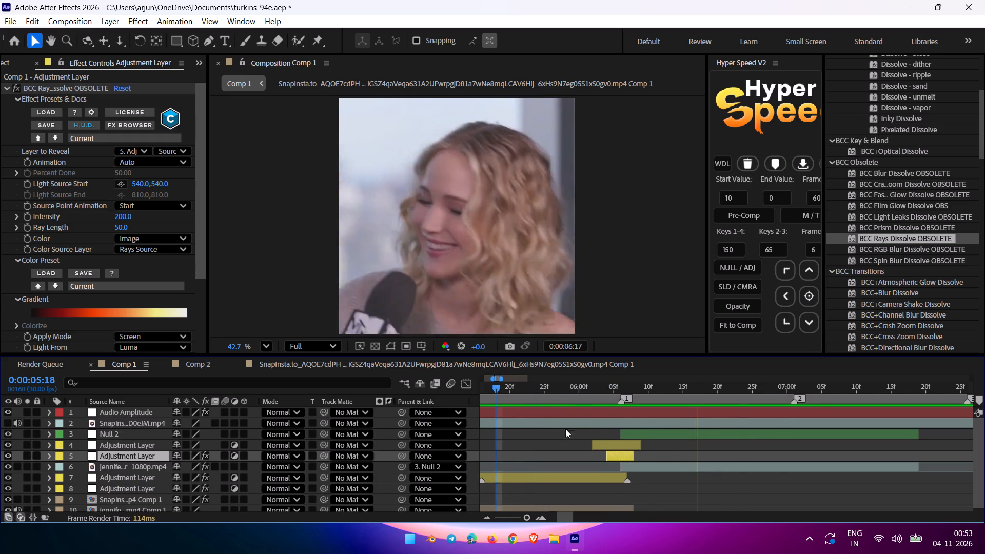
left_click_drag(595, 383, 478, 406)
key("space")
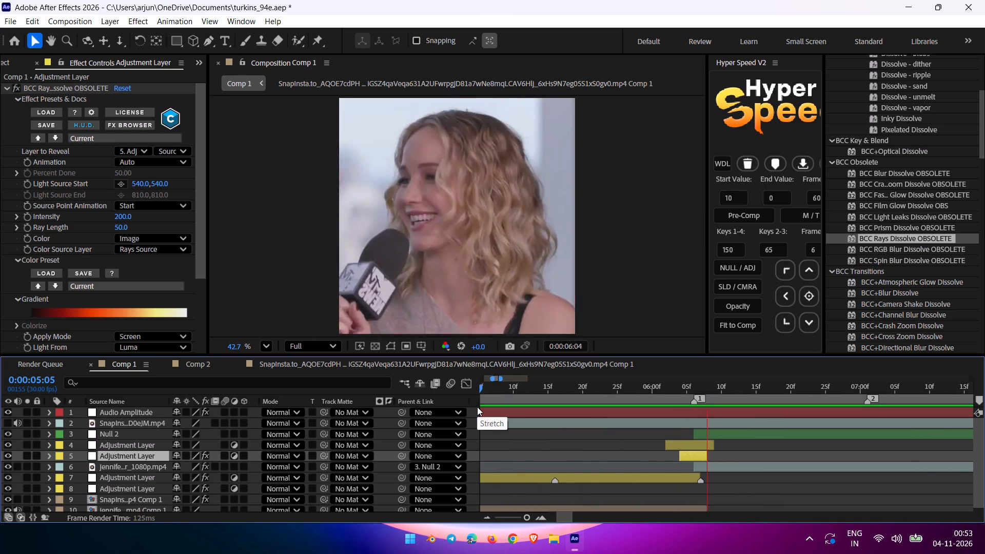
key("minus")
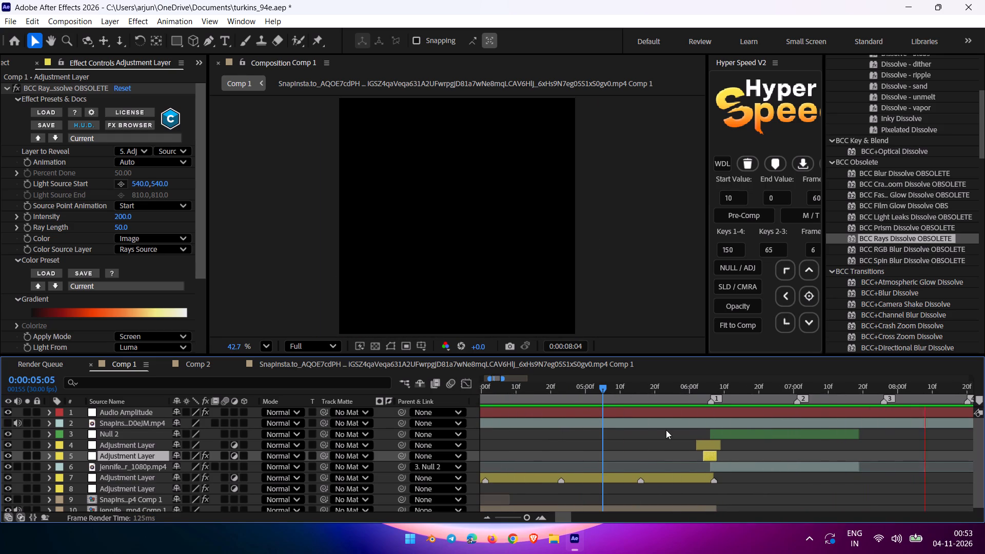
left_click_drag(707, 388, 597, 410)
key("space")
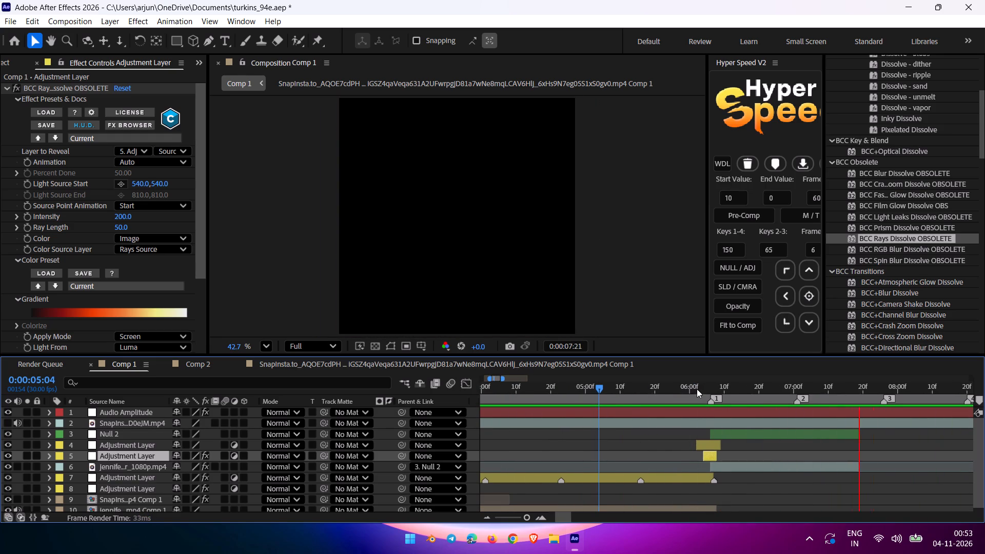
Extend both ends of the rays adjustment layer to about 0:00:06:00 and 0:00:06:12, and preview the wider transition.
left_click_drag(698, 387, 711, 388)
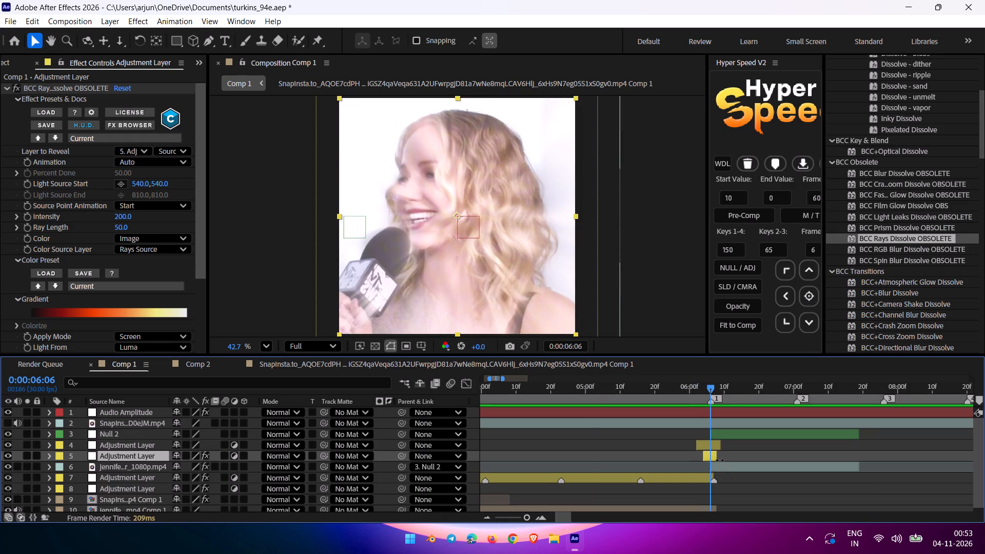
left_click_drag(716, 457, 728, 459)
left_click_drag(703, 457, 690, 458)
left_click_drag(704, 390, 692, 391)
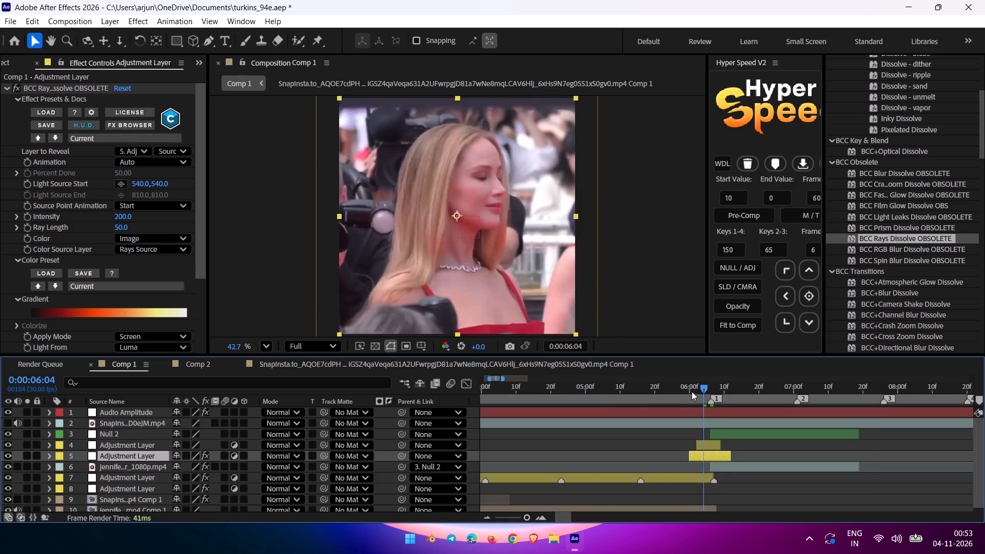
left_click_drag(692, 391, 604, 410)
key("space")
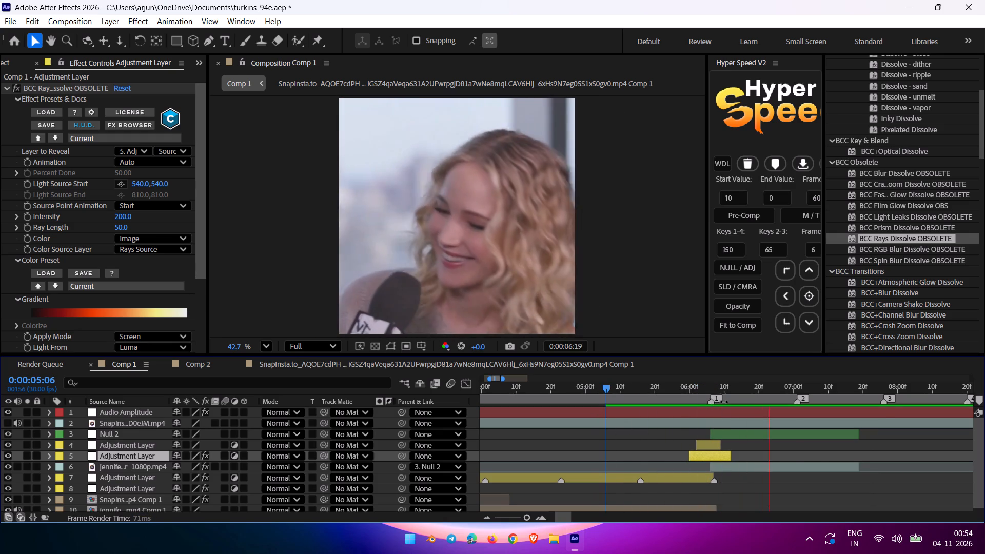
left_click_drag(708, 383, 602, 410)
key("space")
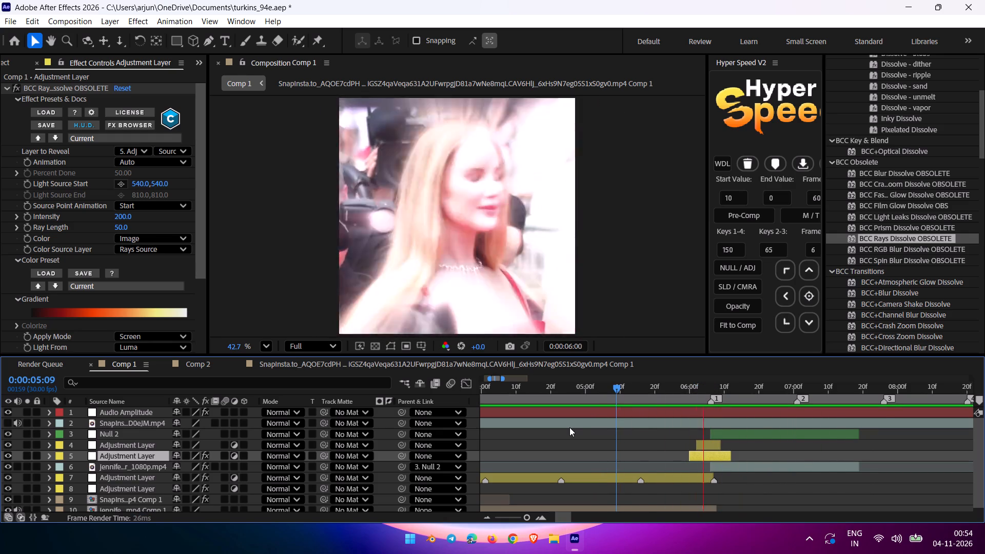
left_click_drag(704, 387, 692, 394)
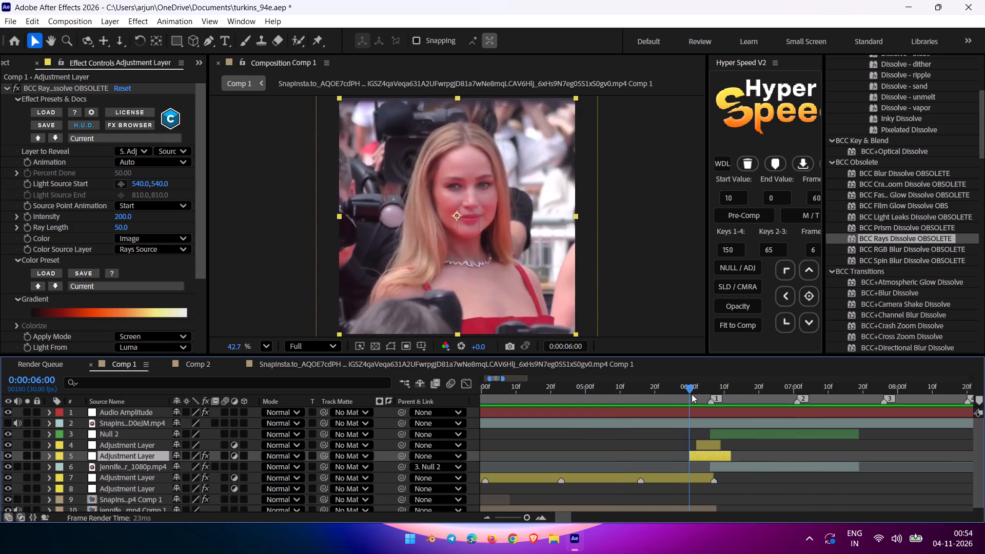
Step through the frames around the 0:00:06:06 cut, set the BCC Rays Dissolve animation to Pct. Done, and replay the transition.
left_click_drag(692, 394, 691, 394)
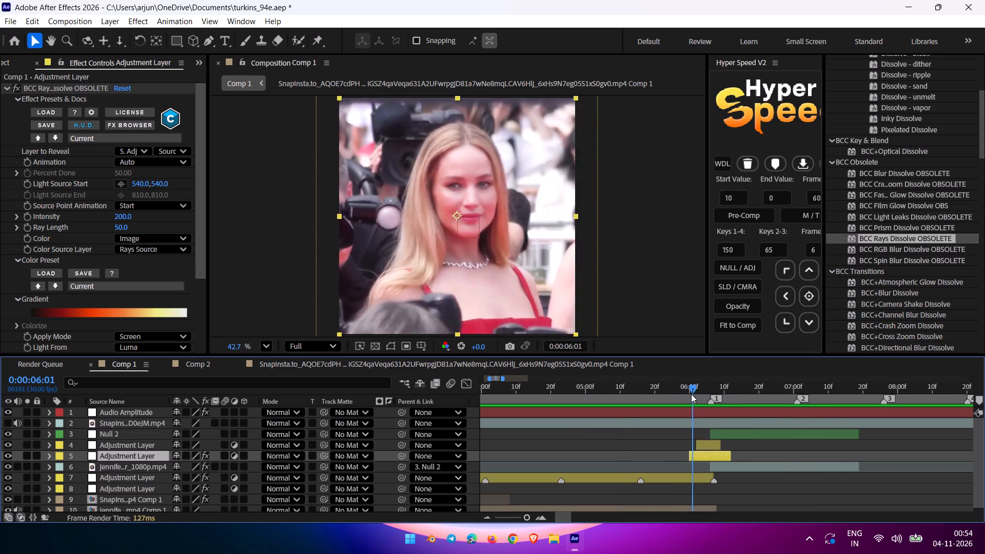
left_click_drag(691, 394, 706, 391)
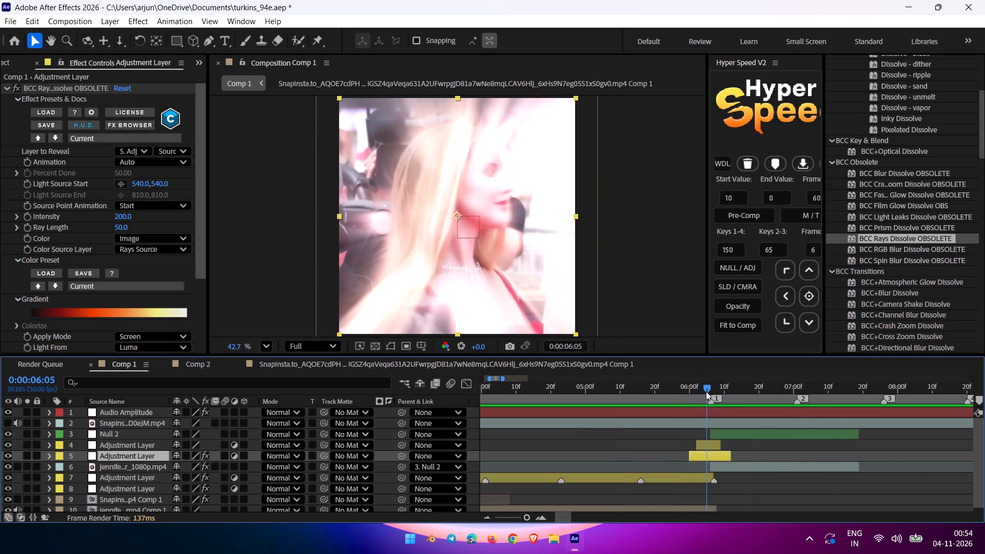
left_click_drag(706, 391, 708, 392)
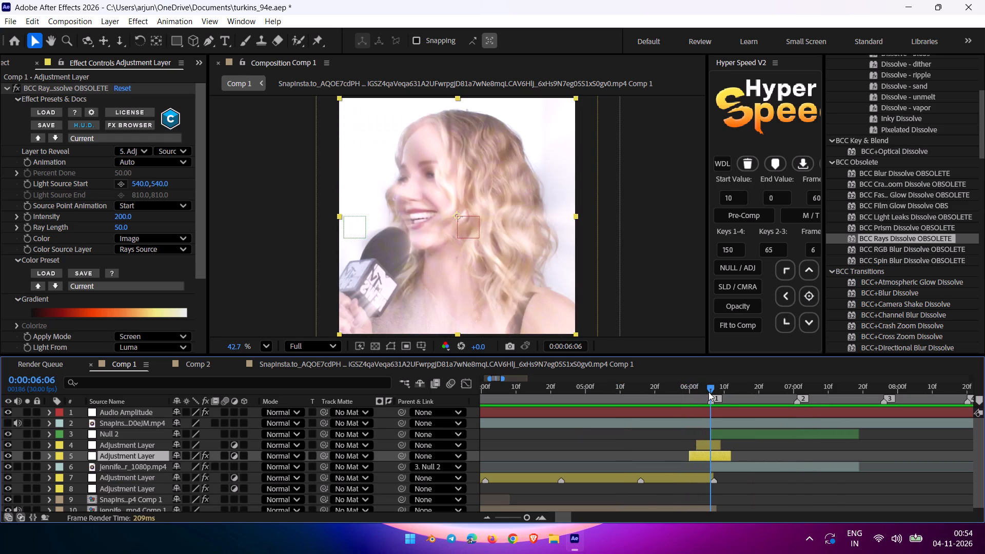
left_click_drag(708, 392, 706, 392)
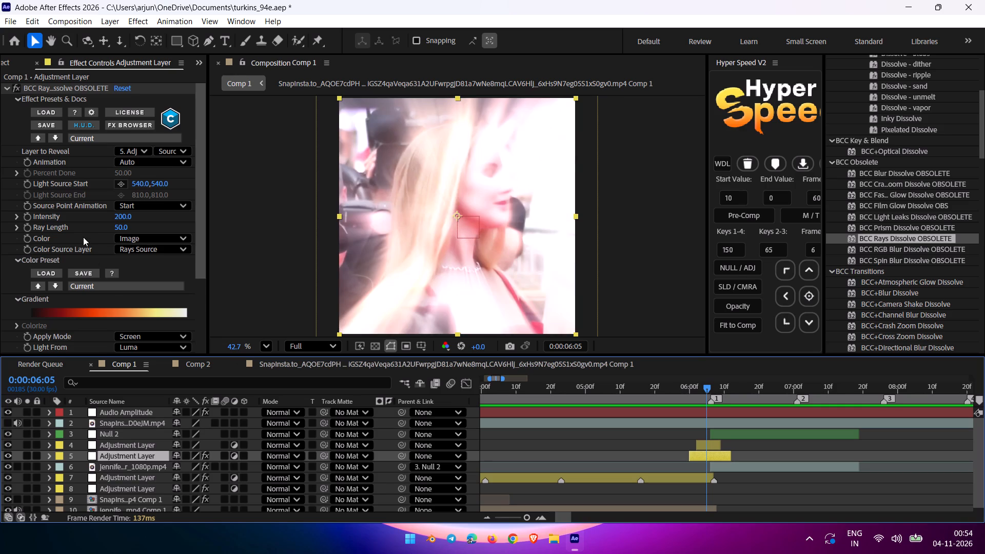
scroll(82, 234, "down", 2)
left_click(120, 142)
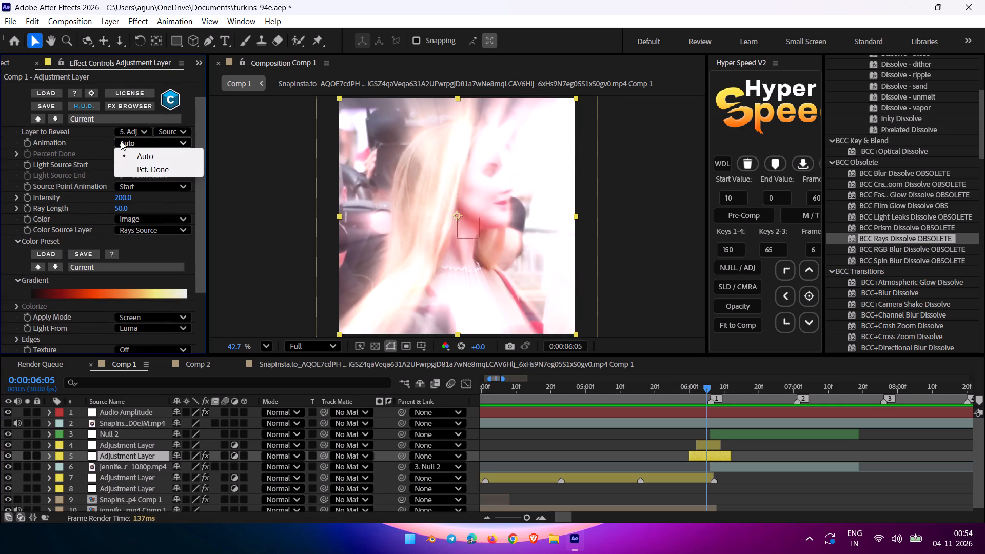
left_click(136, 169)
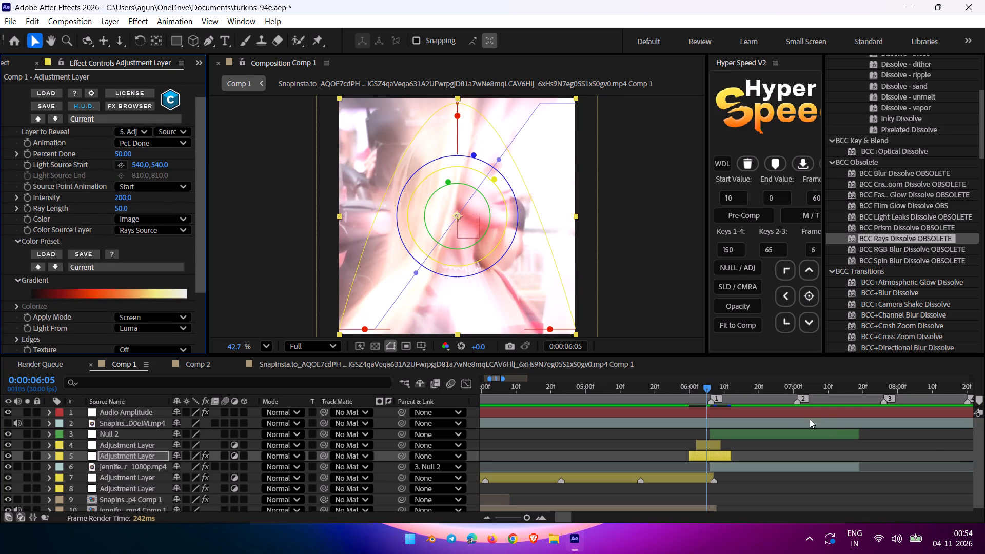
left_click_drag(708, 385, 612, 406)
key("space")
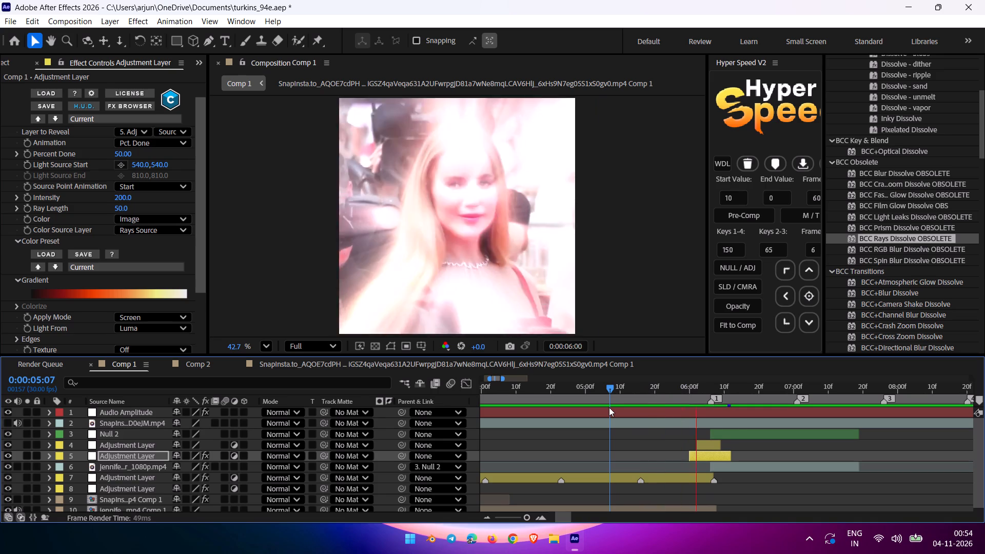
left_click_drag(703, 386, 657, 396)
key("space")
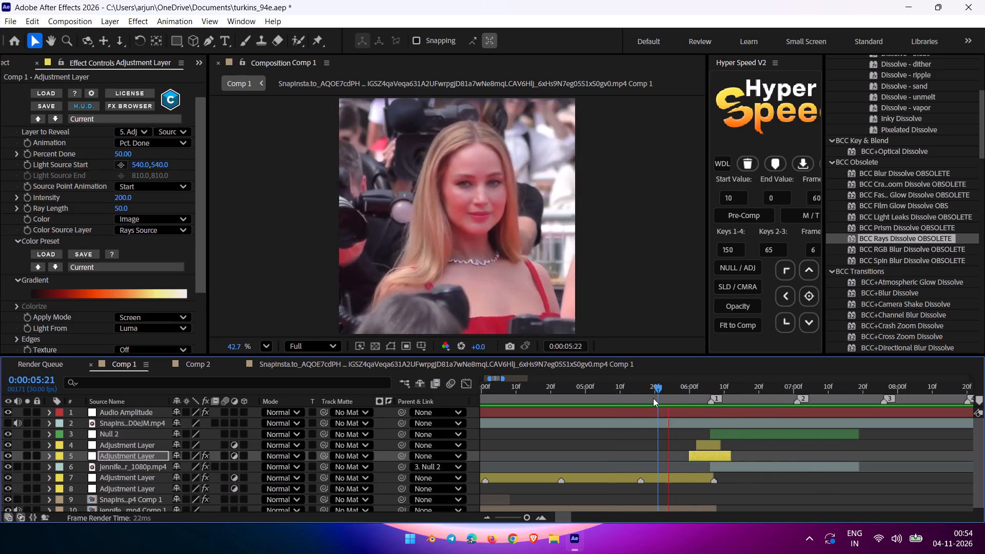
Trim the start of the rays adjustment layer to about 0:00:06:03 and replay the transition several times.
left_click_drag(703, 382, 709, 393)
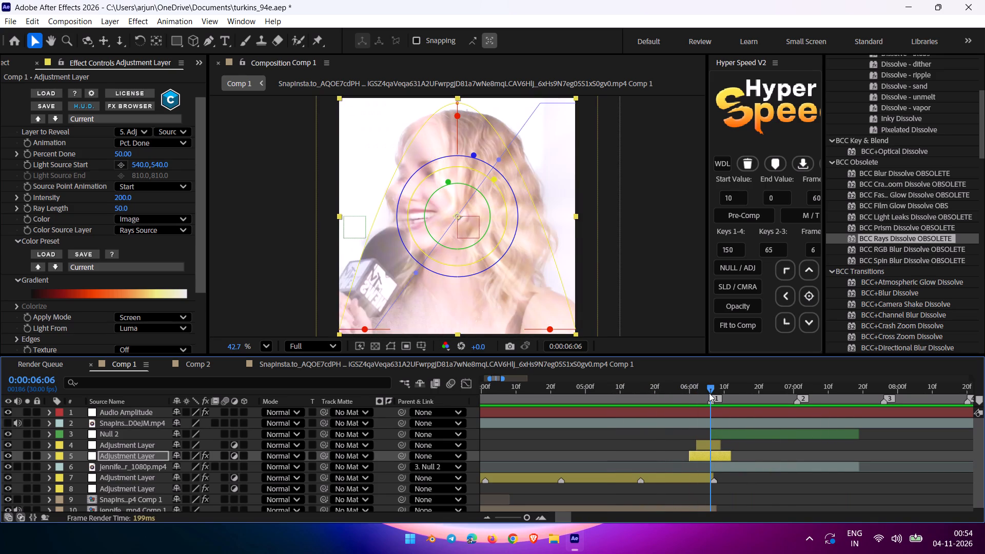
left_click_drag(709, 393, 709, 393)
left_click_drag(688, 456, 698, 453)
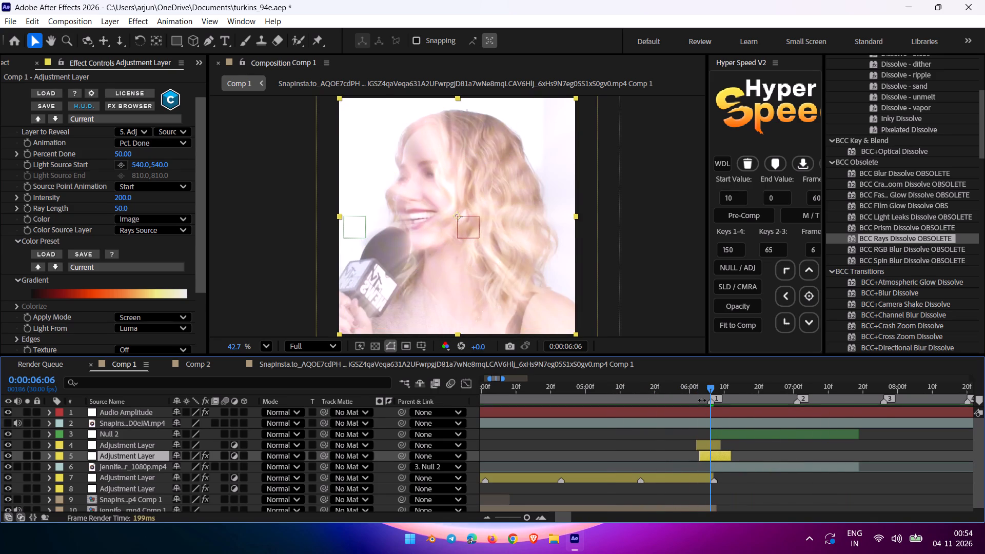
left_click_drag(707, 388, 611, 409)
key("space")
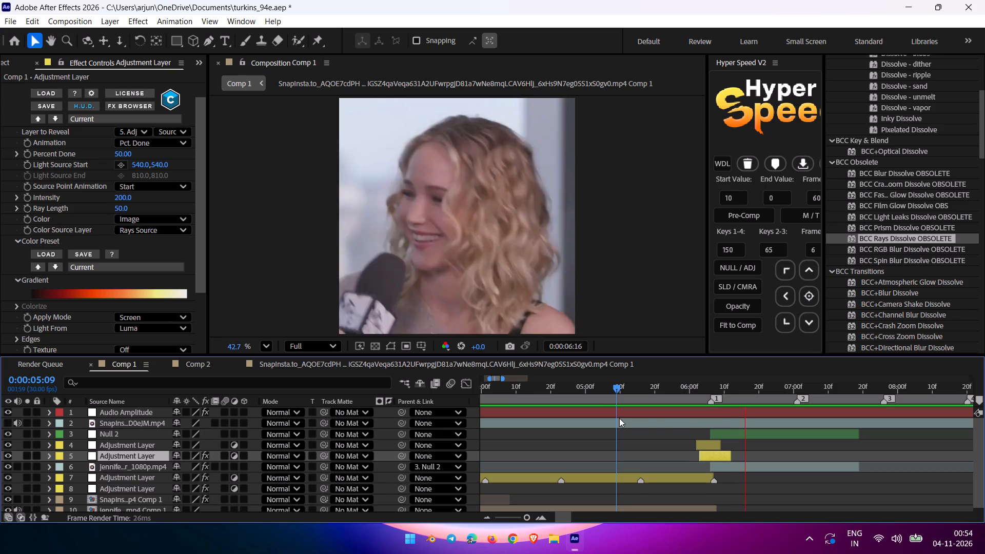
left_click_drag(703, 385, 639, 397)
key("space")
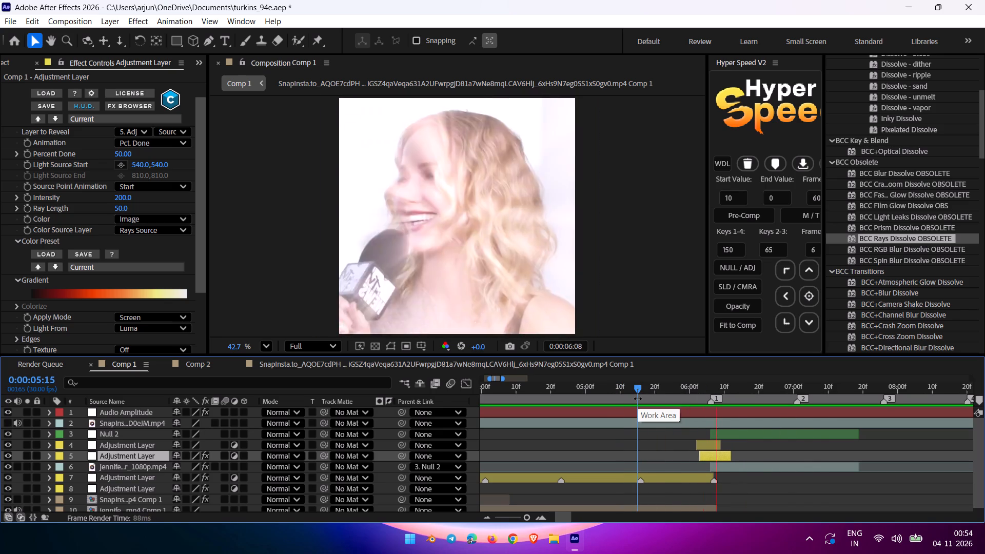
left_click_drag(705, 386, 623, 401)
key("space")
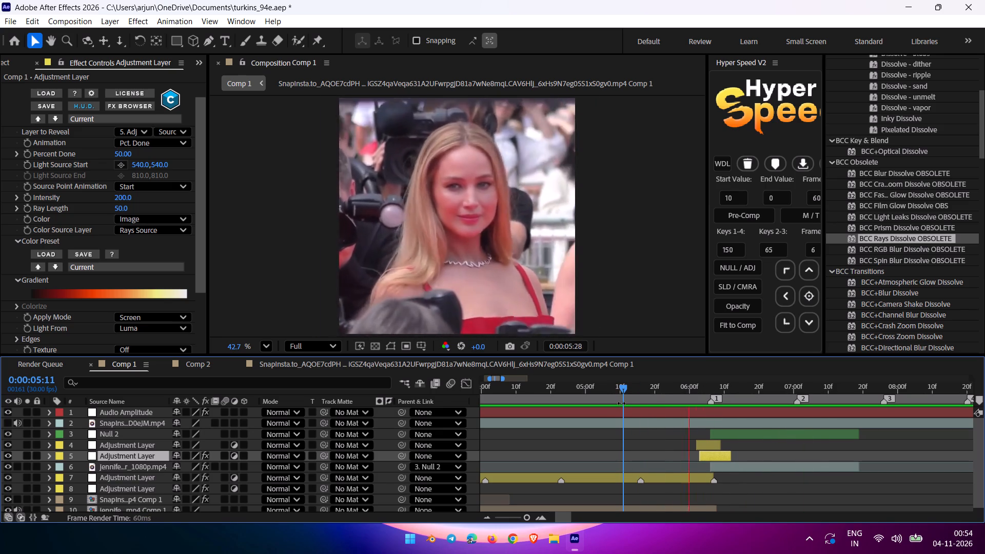
key("space")
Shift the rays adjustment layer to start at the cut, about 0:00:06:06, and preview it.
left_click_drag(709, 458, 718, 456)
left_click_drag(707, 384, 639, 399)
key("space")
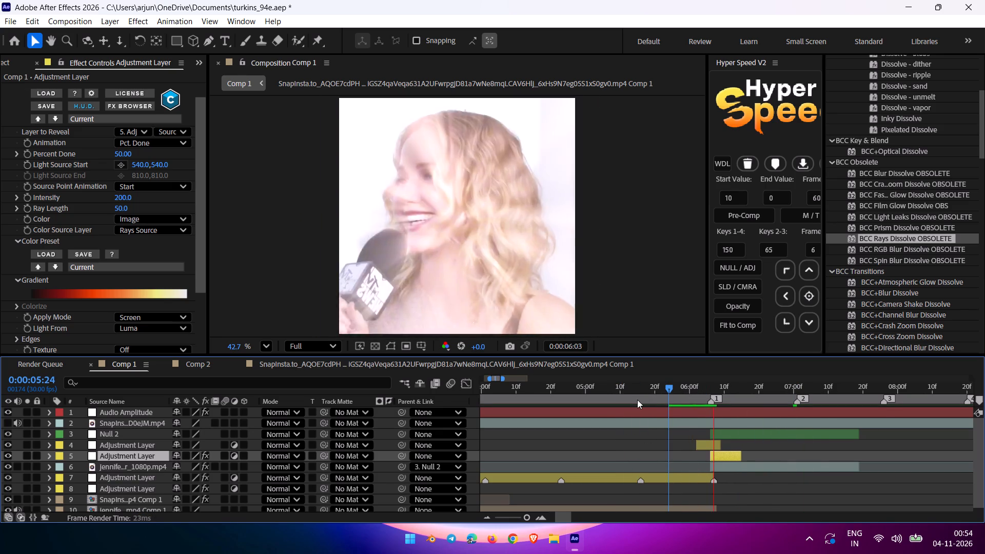
Move the rays adjustment layer earlier to span about 0:00:06:01 to 0:00:06:10, and replay the section from 0:00:05:00.
left_click_drag(717, 455, 700, 459)
key("space")
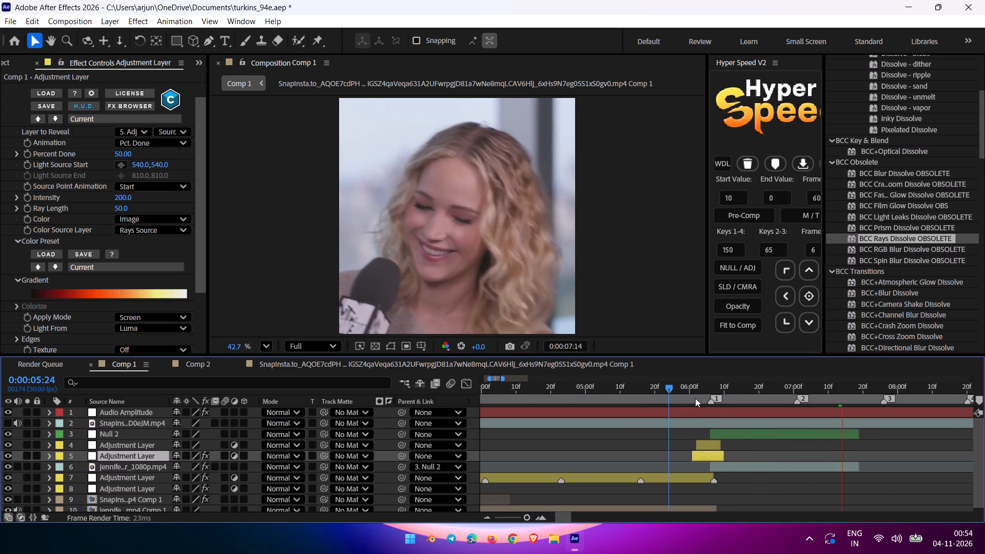
left_click_drag(697, 400, 639, 401)
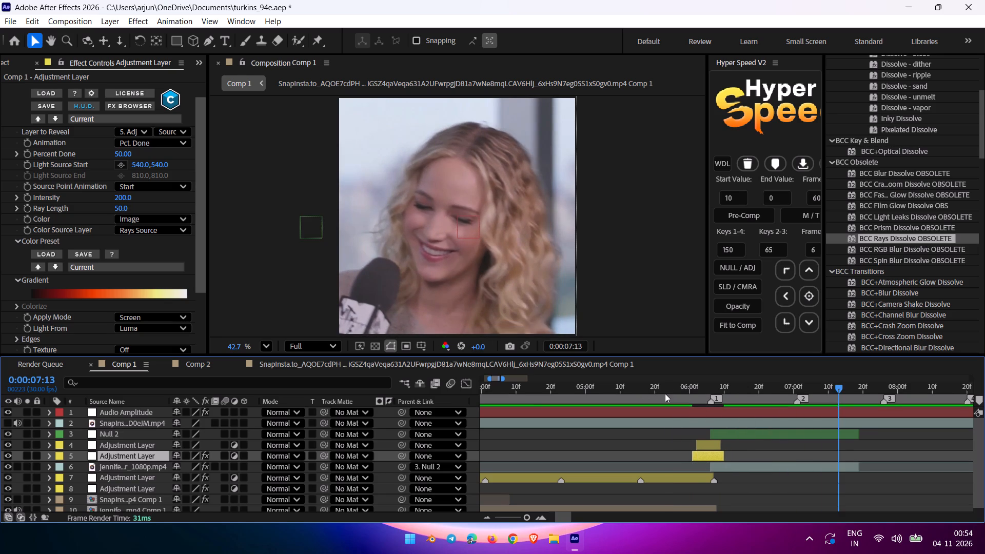
key("ctrl+z")
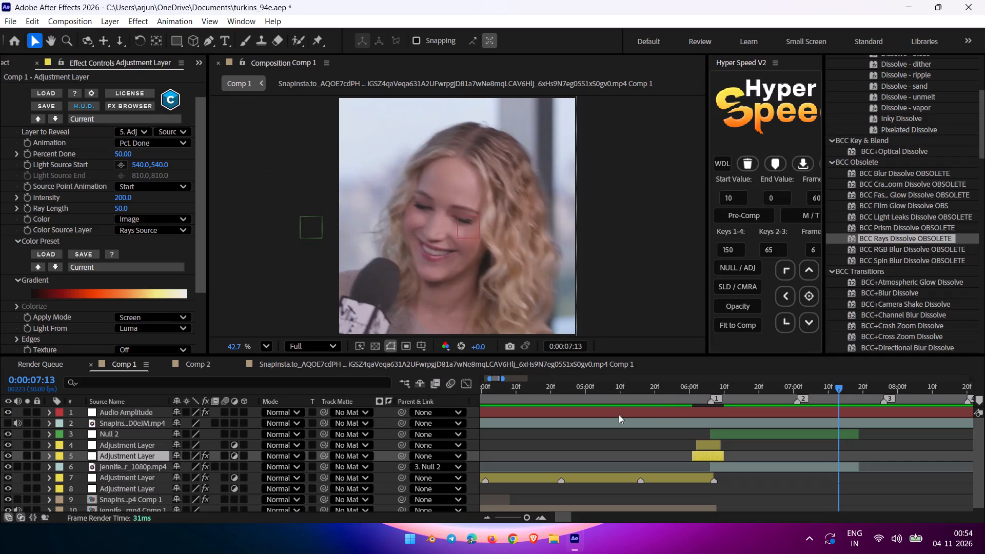
left_click_drag(677, 388, 584, 406)
key("space")
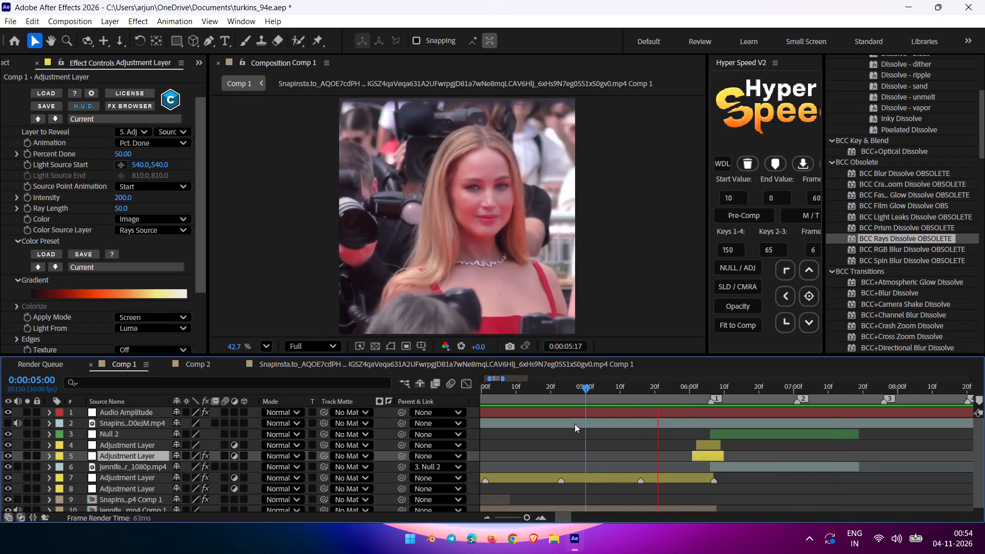
left_click_drag(665, 381, 646, 384)
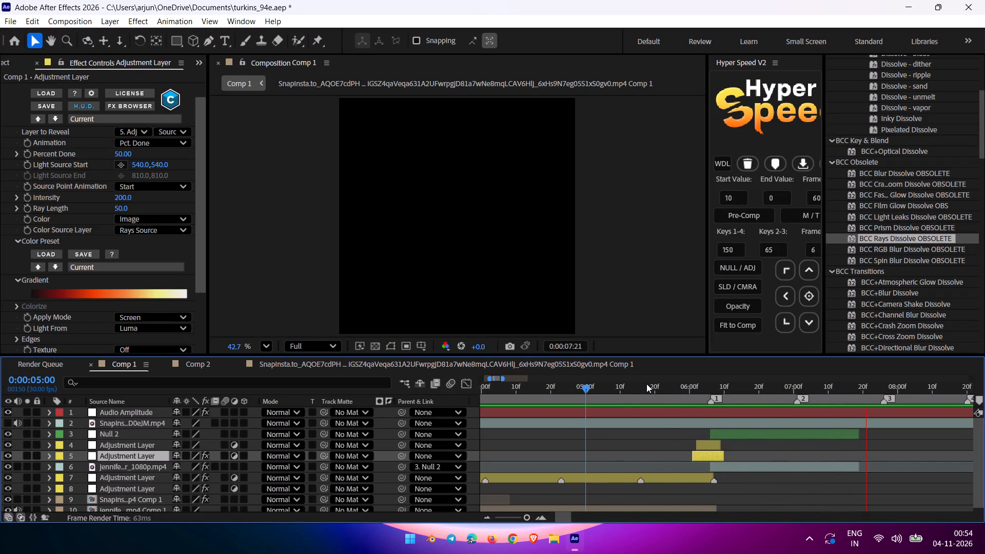
left_click_drag(646, 384, 642, 384)
Save the project.
key("ctrl+s")
key("space")
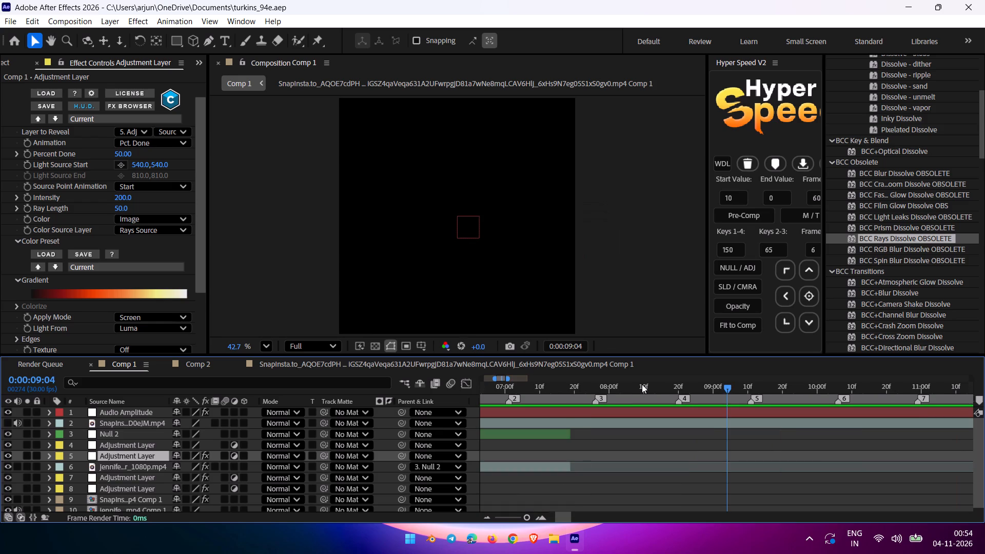